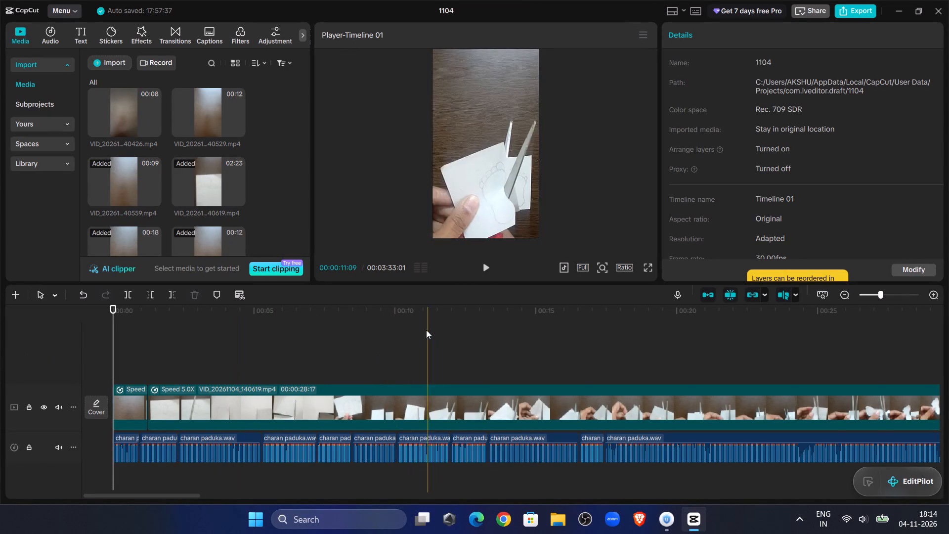
# Scrub back and forth through the timeline to review the paper-cutting and red-feet footage and where the voice-over ends.
pyautogui.click(342, 334)
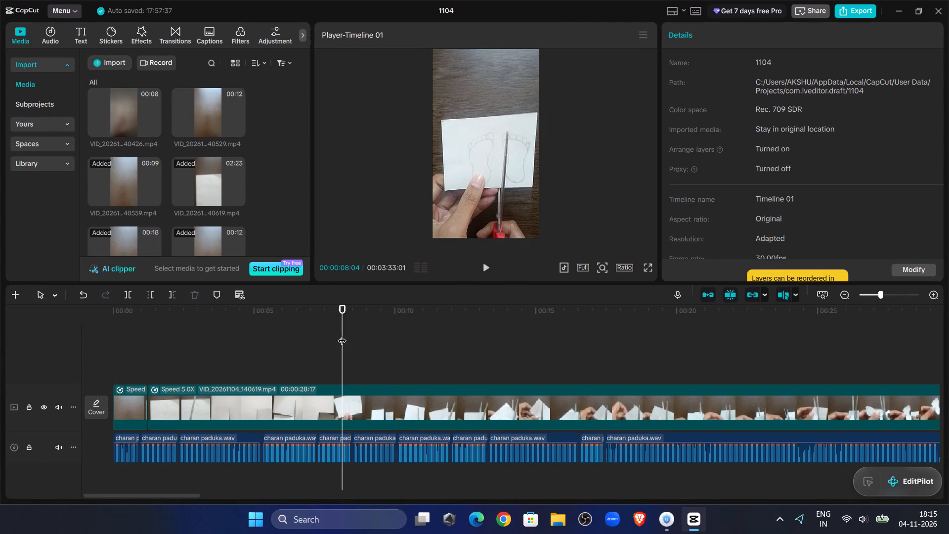
pyautogui.moveTo(342, 334); pyautogui.dragTo(0, 395)
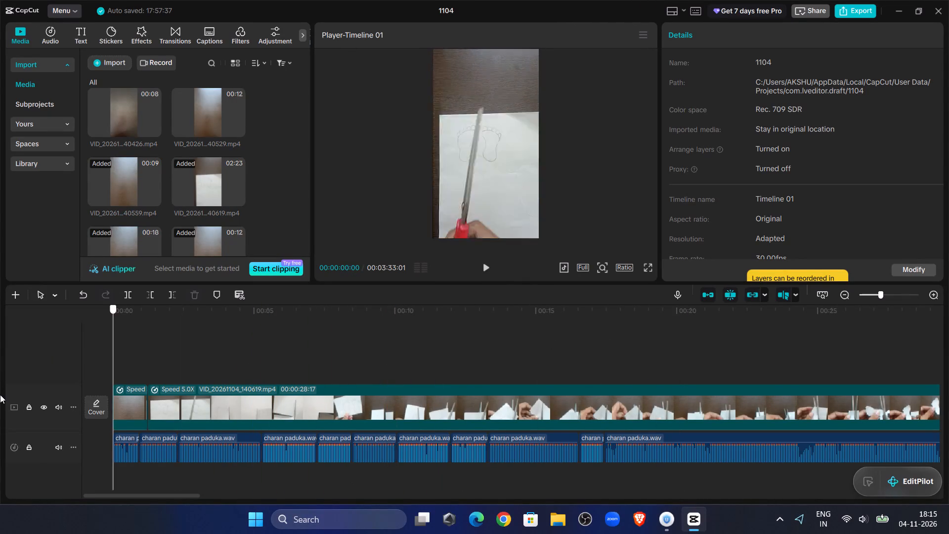
pyautogui.moveTo(0, 395); pyautogui.dragTo(948, 391)
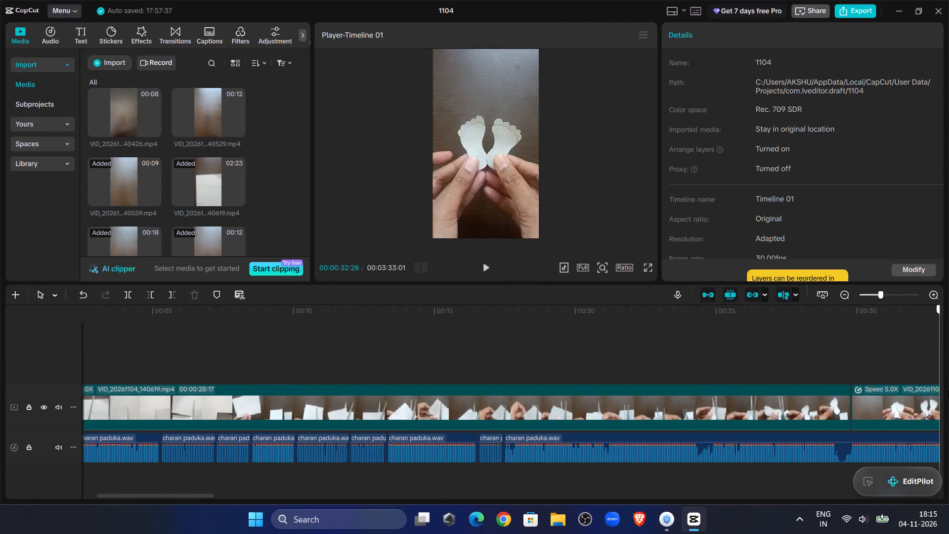
pyautogui.moveTo(948, 391); pyautogui.dragTo(0, 385)
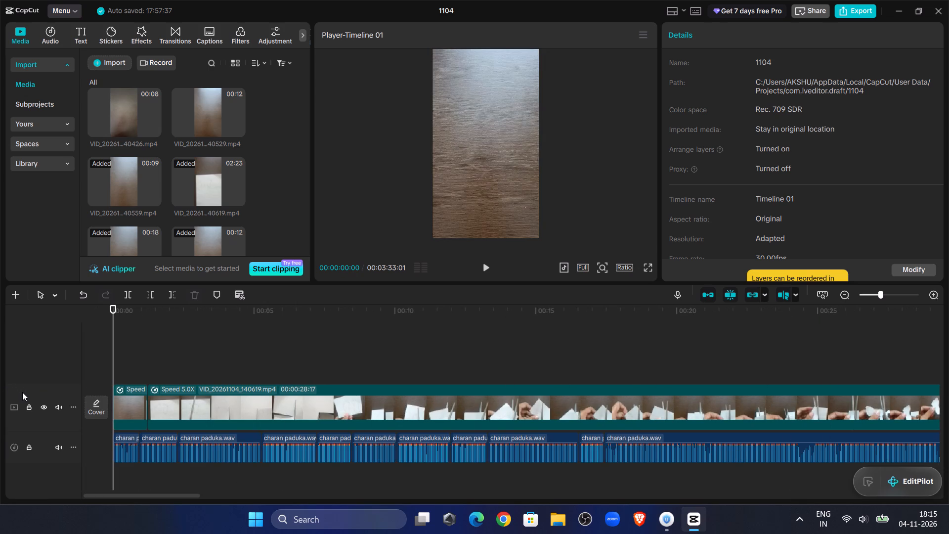
pyautogui.click(311, 333)
pyautogui.moveTo(311, 333); pyautogui.dragTo(0, 420)
pyautogui.moveTo(0, 420); pyautogui.dragTo(948, 437)
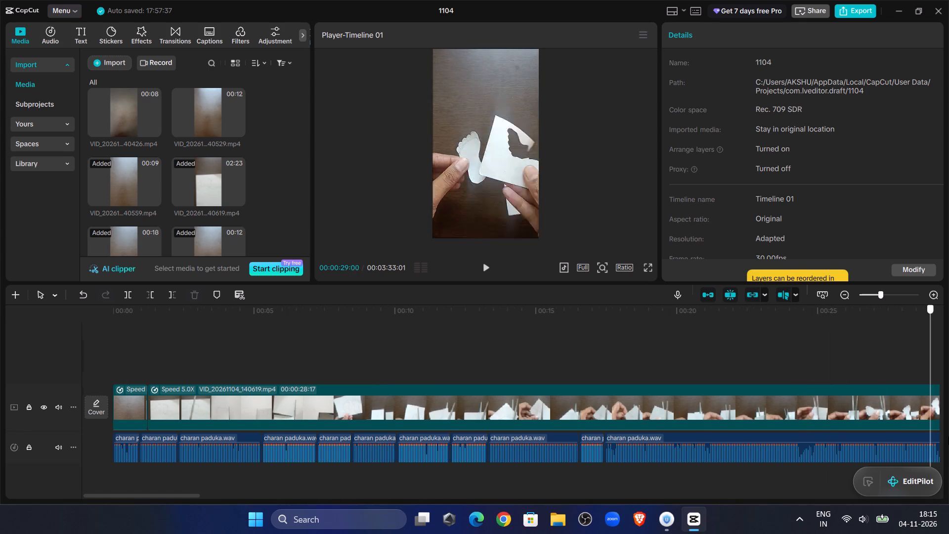
pyautogui.moveTo(948, 437); pyautogui.dragTo(948, 440)
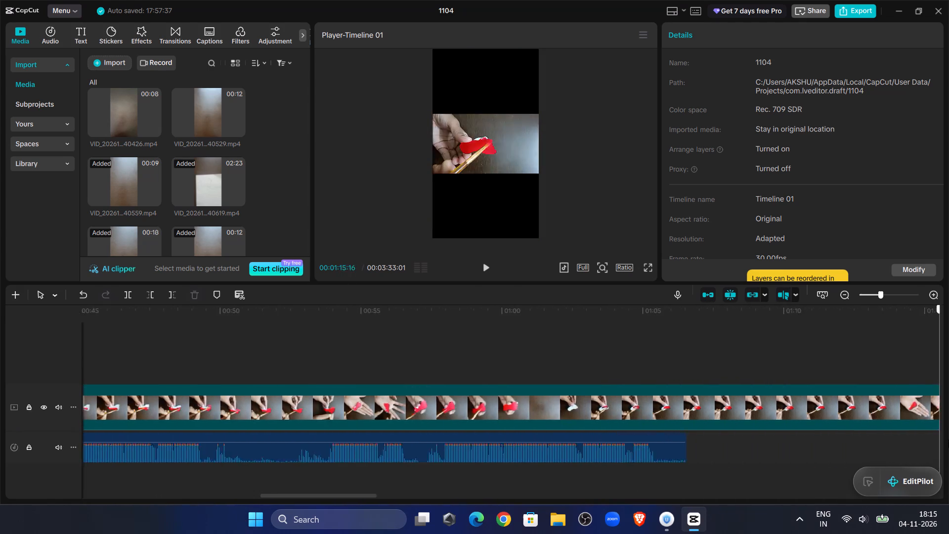
pyautogui.moveTo(948, 440); pyautogui.dragTo(0, 490)
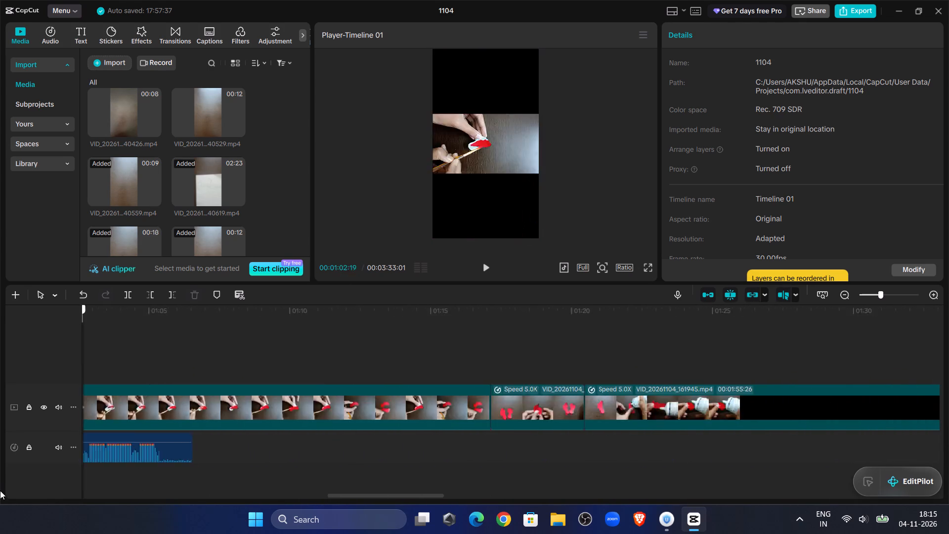
pyautogui.moveTo(0, 490); pyautogui.dragTo(0, 505)
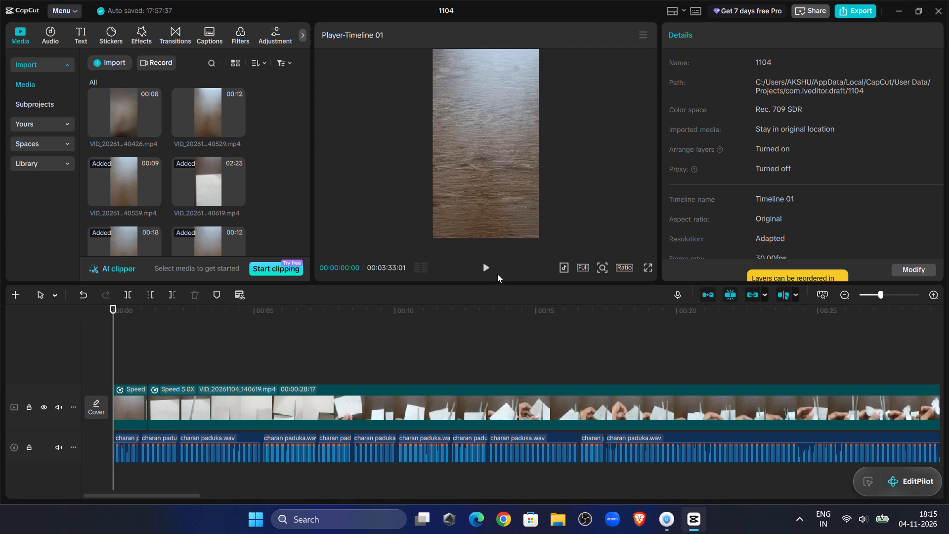
# Play the video from the beginning and listen to how the charan paduka.wav narration segments fit the cutting footage.
pyautogui.click(490, 270)
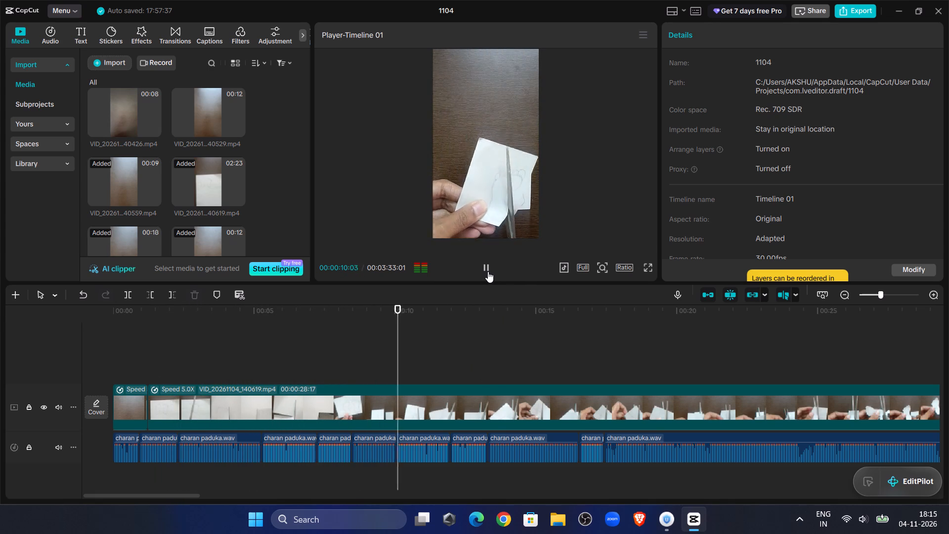
pyautogui.moveTo(177, 497); pyautogui.dragTo(187, 496)
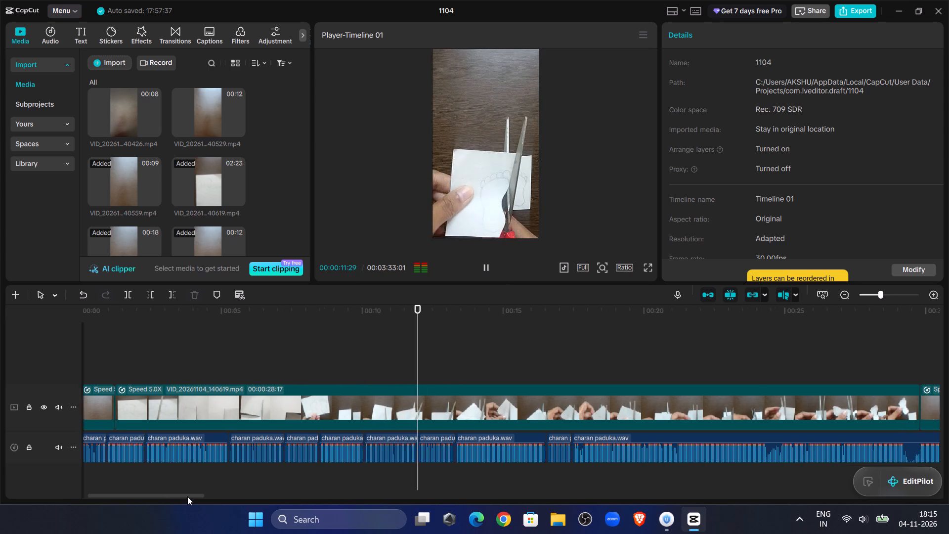
pyautogui.moveTo(187, 496); pyautogui.dragTo(211, 500)
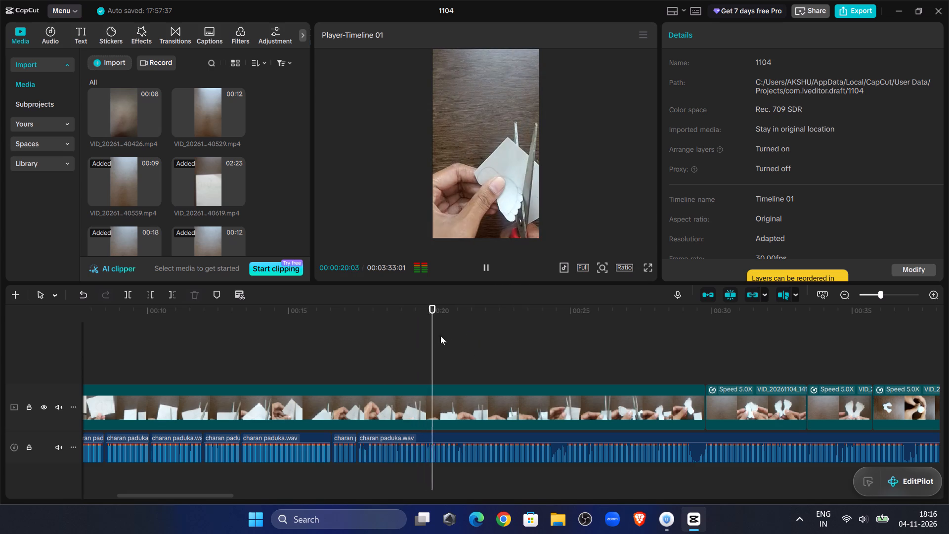
pyautogui.click(154, 344)
pyautogui.click(480, 272)
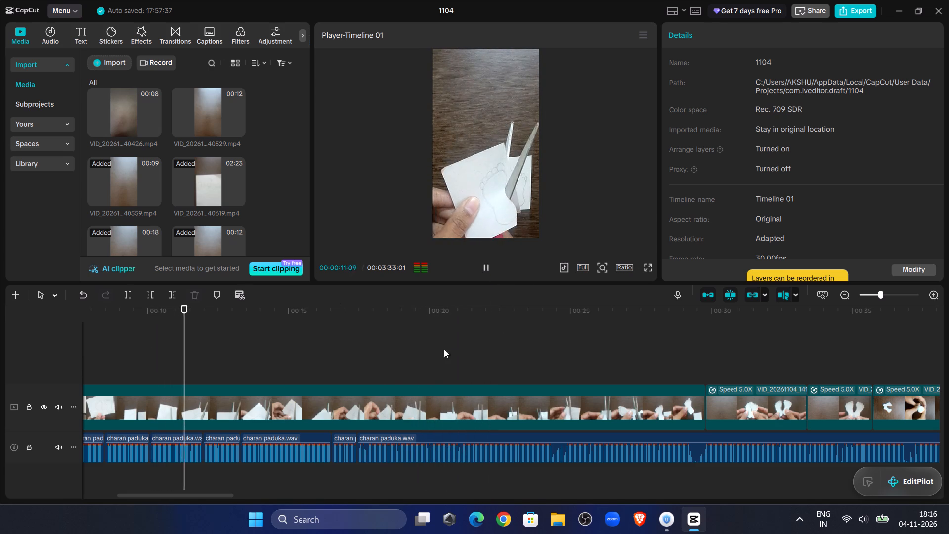
pyautogui.click(473, 343)
pyautogui.click(489, 269)
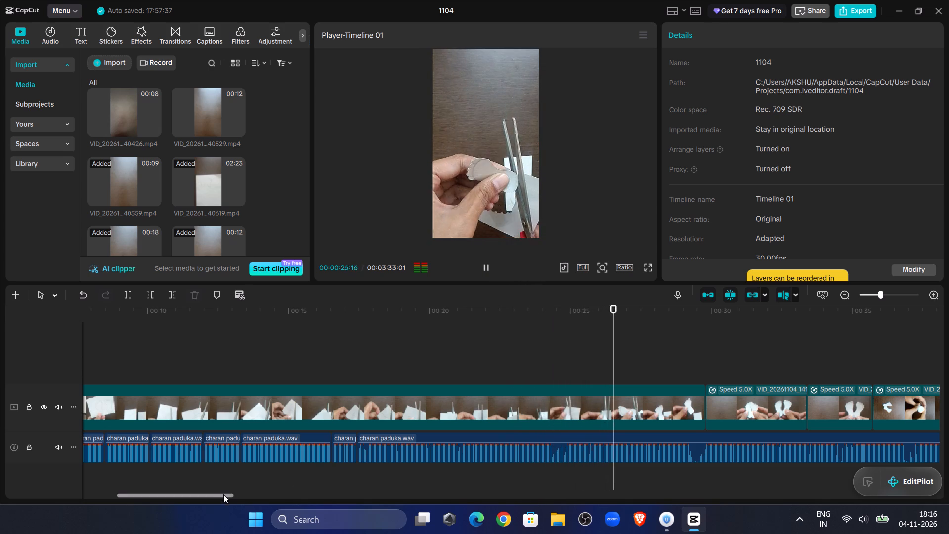
pyautogui.moveTo(223, 494); pyautogui.dragTo(245, 496)
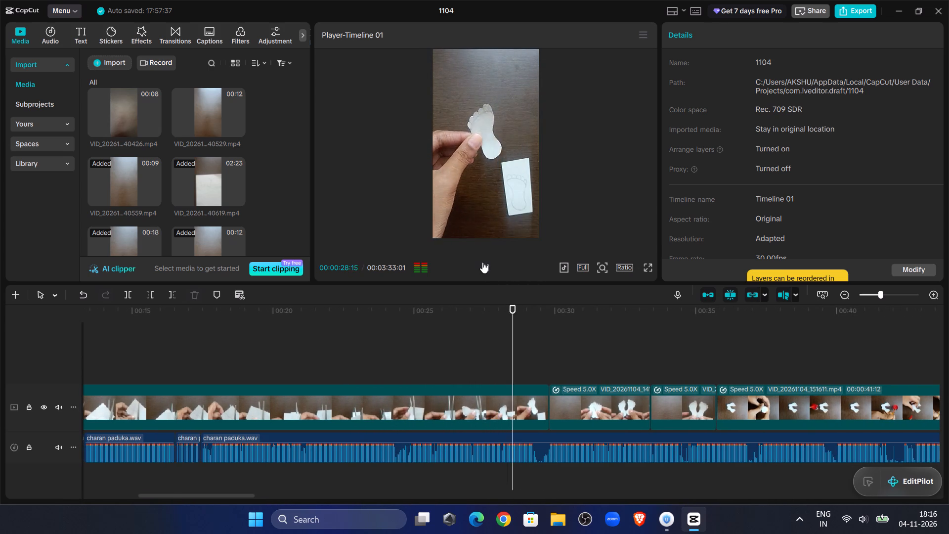
# Trim away the last charan paduka.wav clip's audio before 00:00:29:17 and move the rest back against the preceding audio clip.
pyautogui.click(528, 349)
pyautogui.moveTo(528, 349); pyautogui.dragTo(543, 369)
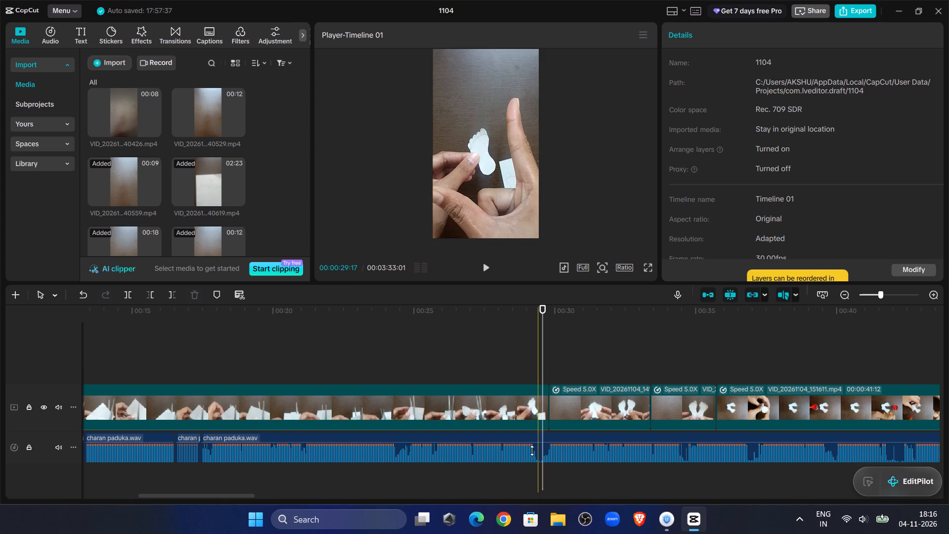
pyautogui.click(513, 458)
pyautogui.click(150, 295)
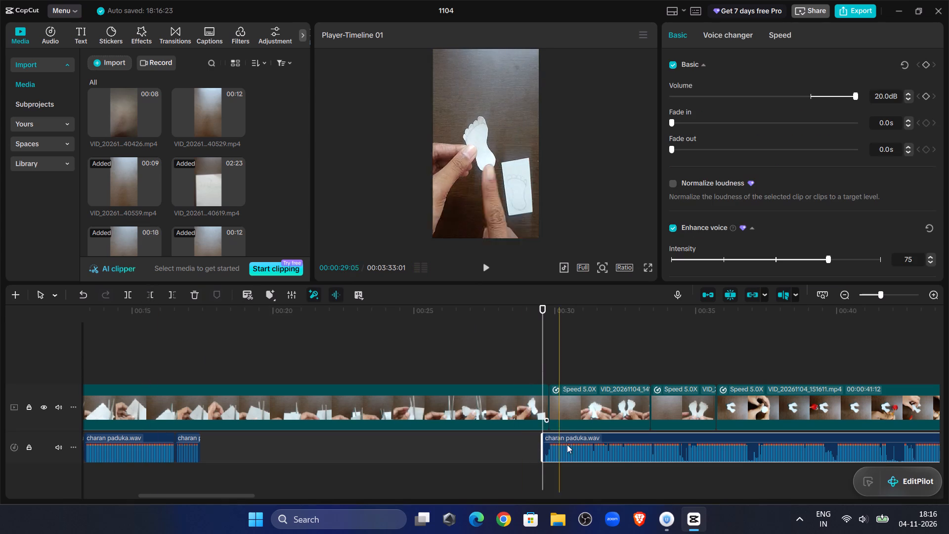
pyautogui.moveTo(572, 438); pyautogui.dragTo(230, 449)
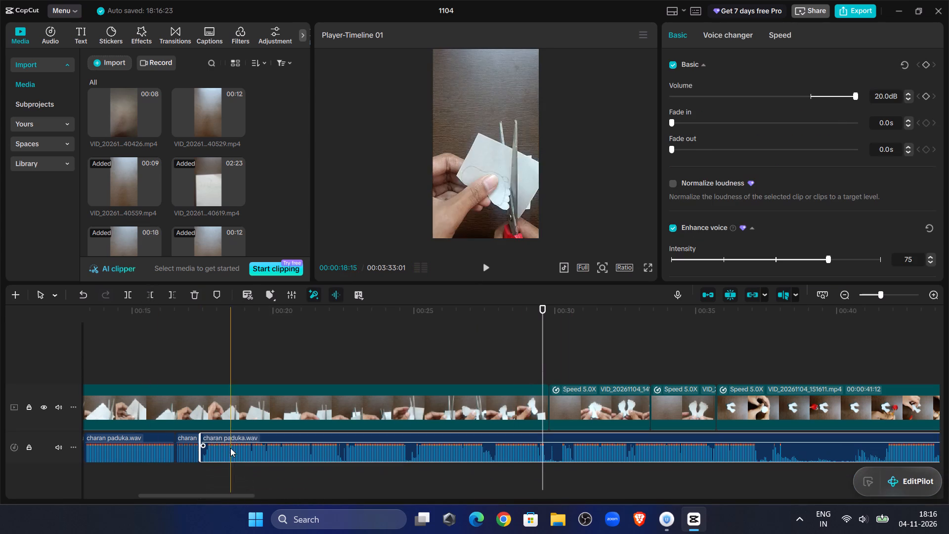
# Check the new audio join, then trim the last charan paduka.wav clip's start to 00:00:17:20 and close the gap.
pyautogui.click(196, 332)
pyautogui.moveTo(196, 332); pyautogui.dragTo(518, 309)
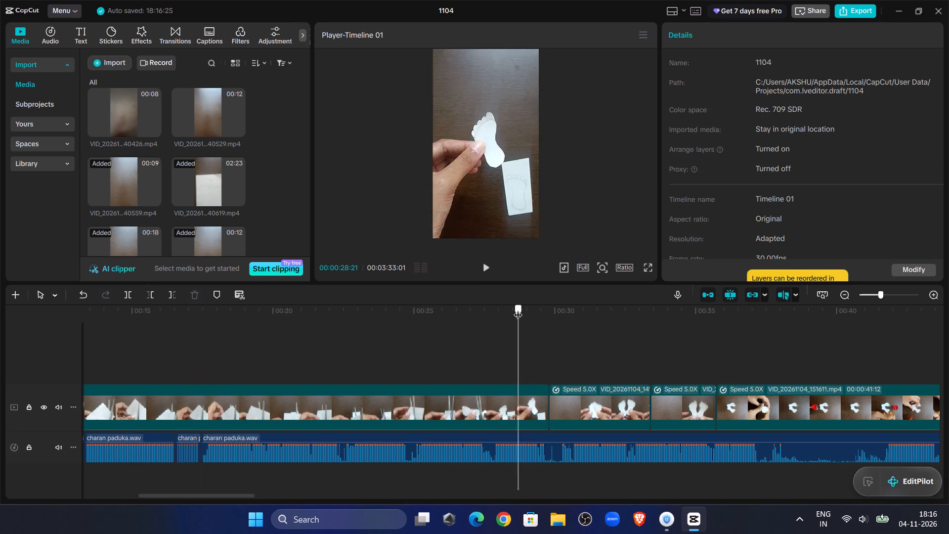
pyautogui.moveTo(518, 309); pyautogui.dragTo(217, 362)
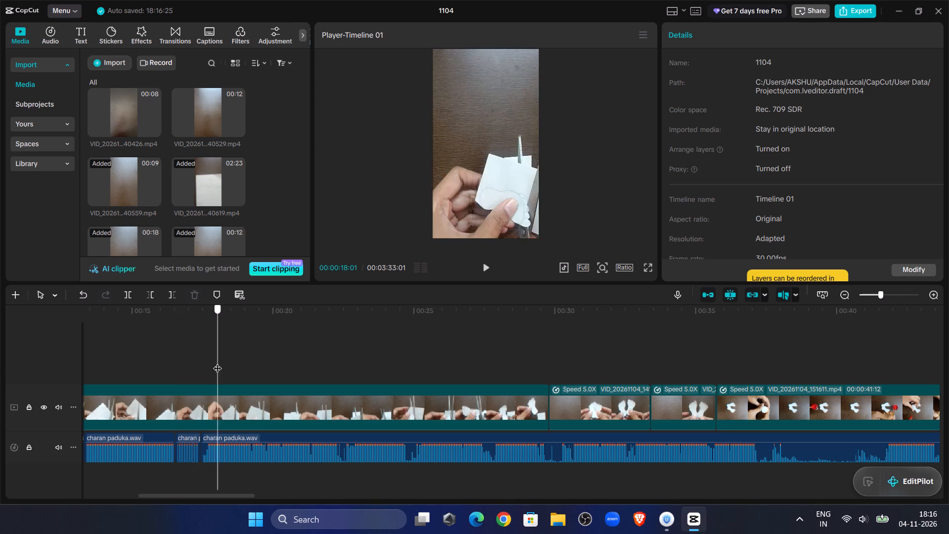
pyautogui.moveTo(217, 362); pyautogui.dragTo(167, 362)
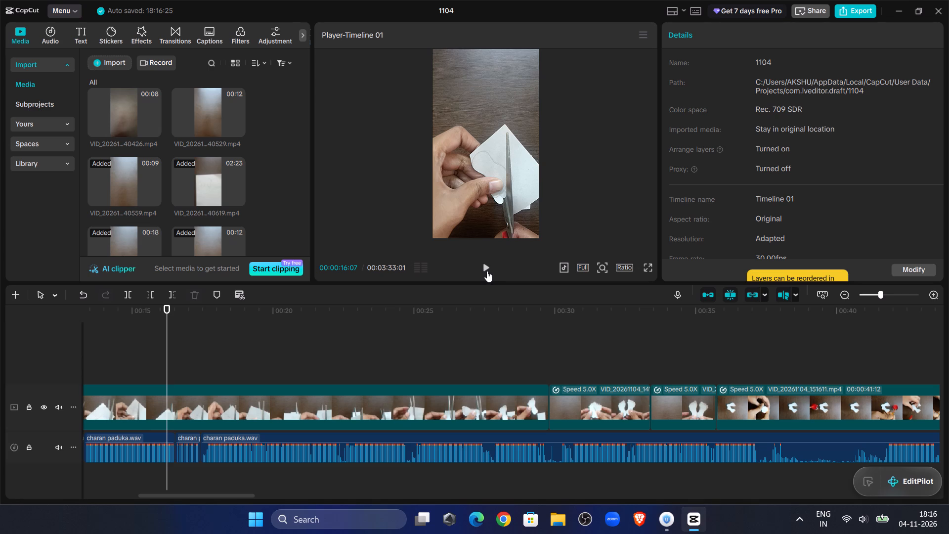
pyautogui.click(487, 271)
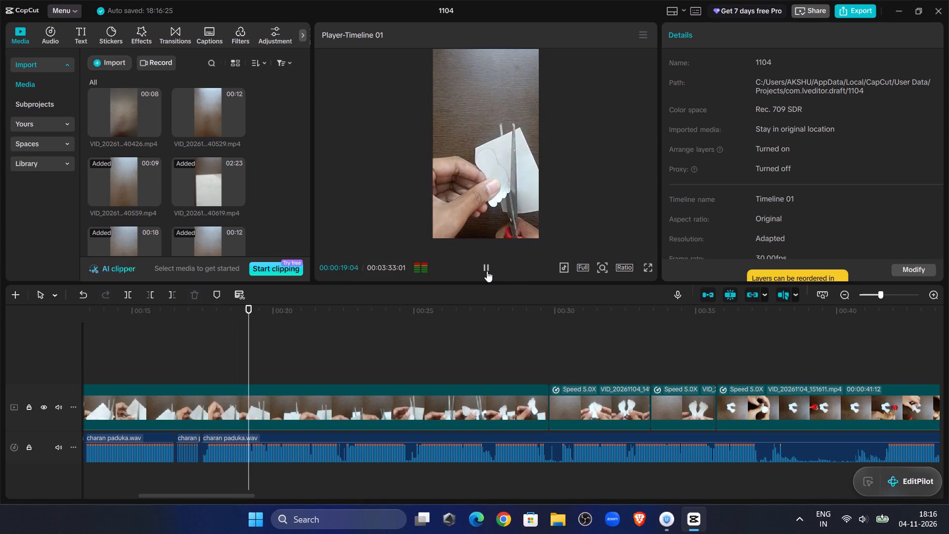
pyautogui.click(207, 358)
pyautogui.click(201, 356)
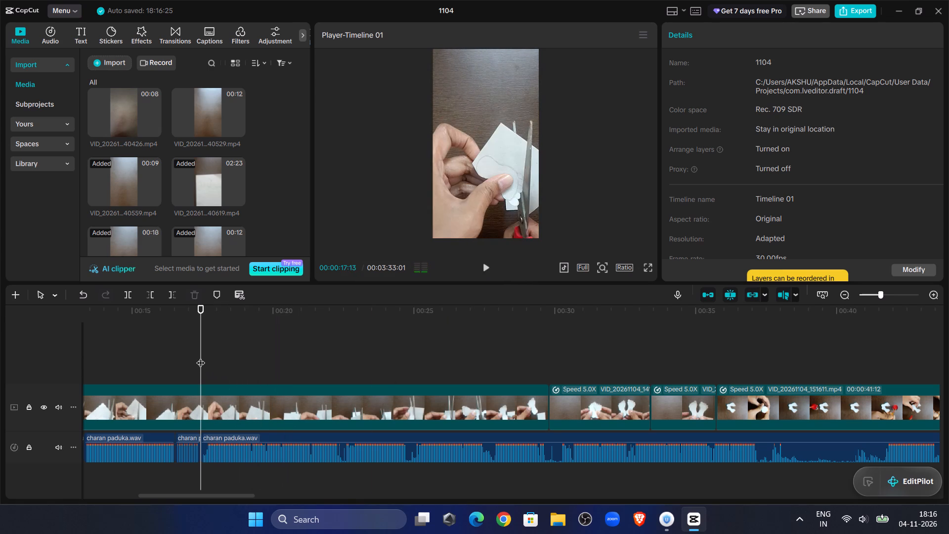
pyautogui.click(896, 294)
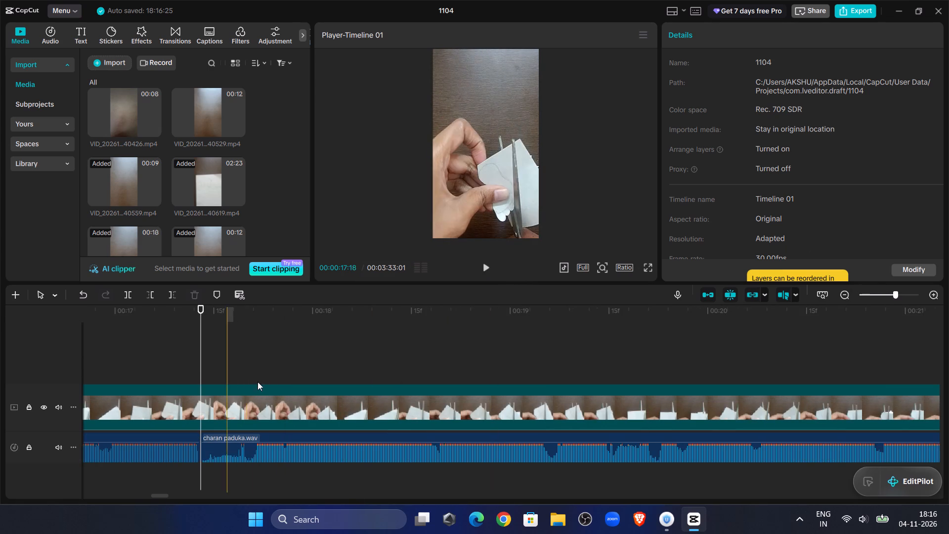
pyautogui.click(247, 360)
pyautogui.click(259, 445)
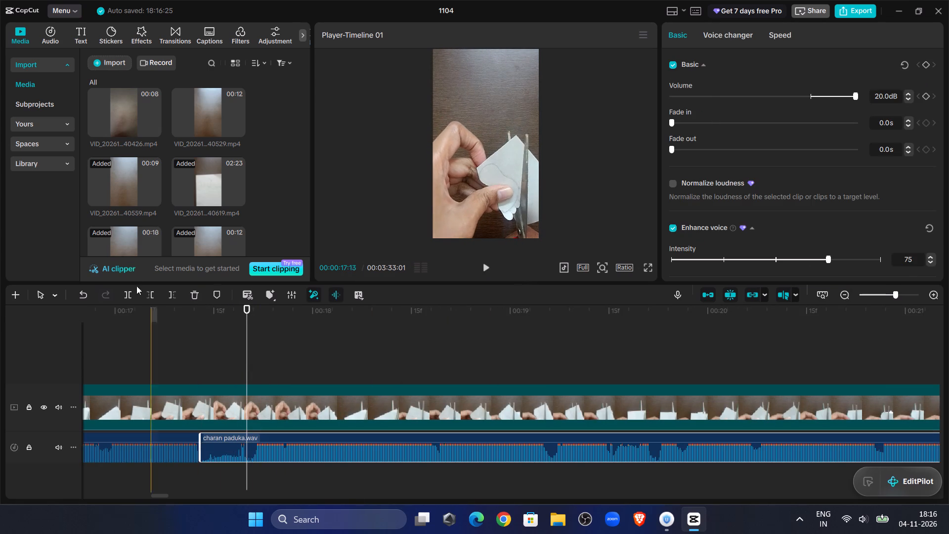
pyautogui.click(149, 292)
pyautogui.moveTo(271, 436); pyautogui.dragTo(224, 439)
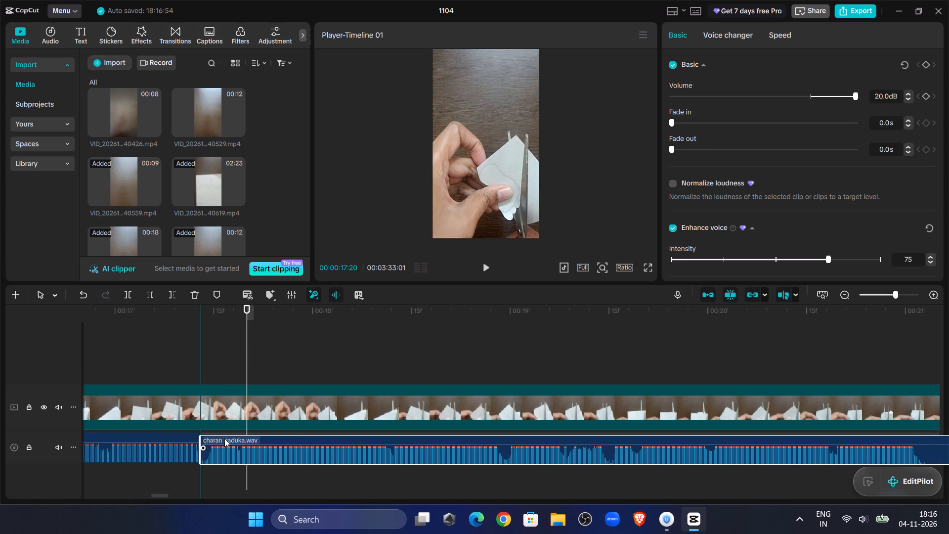
pyautogui.moveTo(224, 439); pyautogui.dragTo(227, 439)
# Play across the join and split the last charan paduka.wav clip at 00:00:19:09.
pyautogui.click(188, 339)
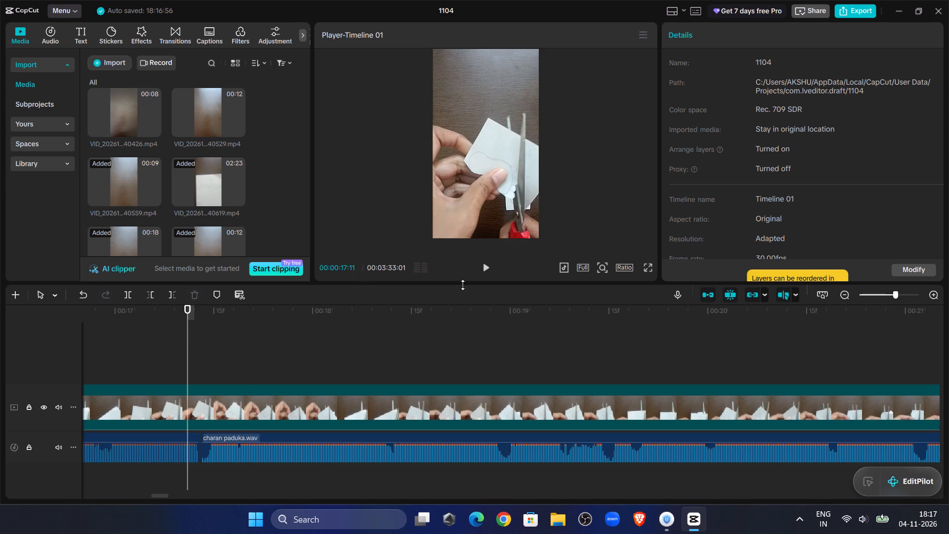
pyautogui.click(496, 269)
pyautogui.click(495, 269)
pyautogui.click(488, 269)
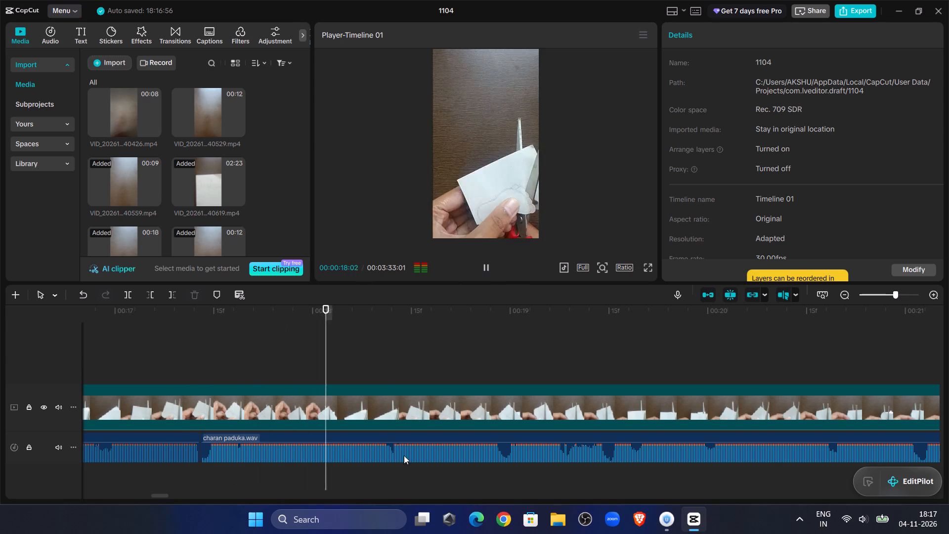
pyautogui.click(538, 331)
pyautogui.moveTo(538, 331); pyautogui.dragTo(539, 332)
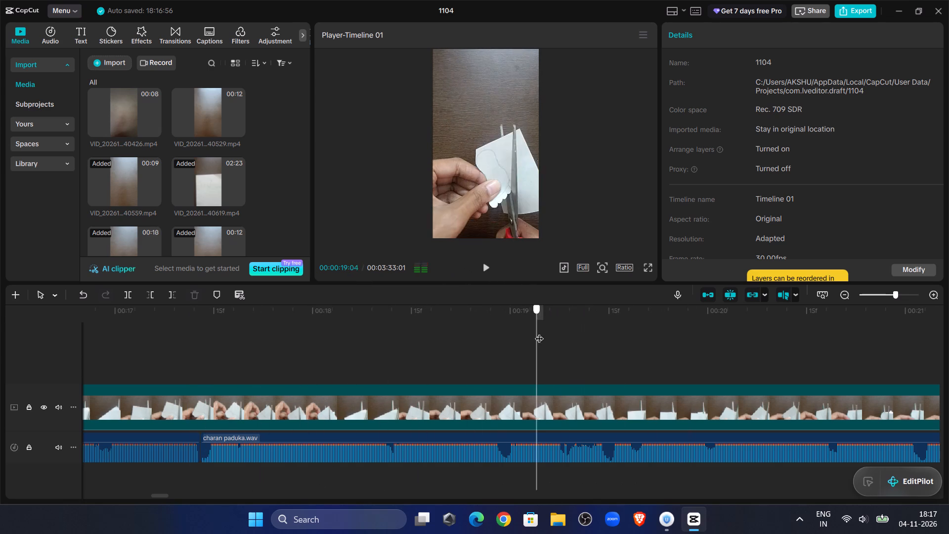
pyautogui.moveTo(539, 332); pyautogui.dragTo(569, 383)
pyautogui.click(555, 443)
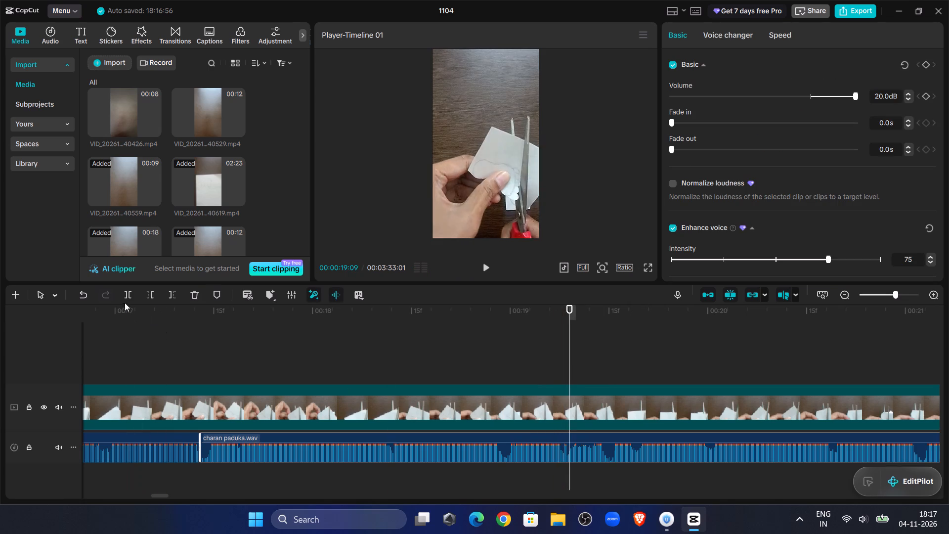
pyautogui.click(124, 298)
# Trim the split-off audio clip's start to about 00:00:19:14 and move it back against the preceding clip.
pyautogui.doubleClick(488, 266)
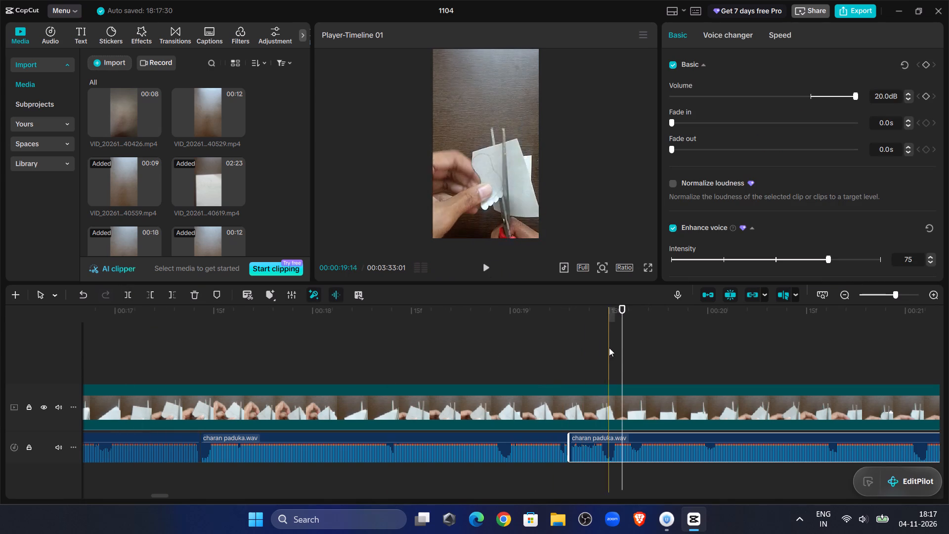
pyautogui.moveTo(625, 363); pyautogui.dragTo(609, 364)
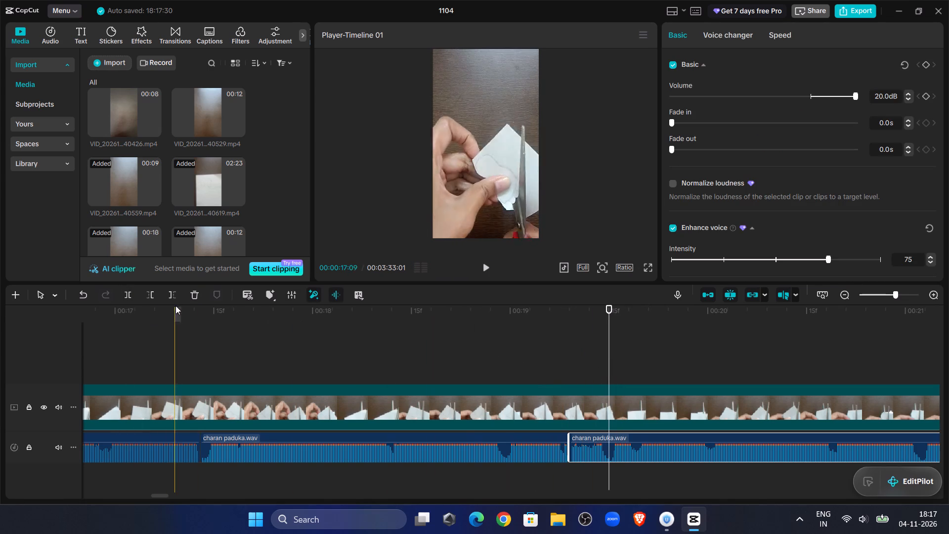
pyautogui.click(154, 296)
pyautogui.moveTo(648, 434); pyautogui.dragTo(612, 438)
# Play the narration onward and split the last charan paduka.wav clip at 00:00:21:27.
pyautogui.click(462, 310)
pyautogui.click(488, 272)
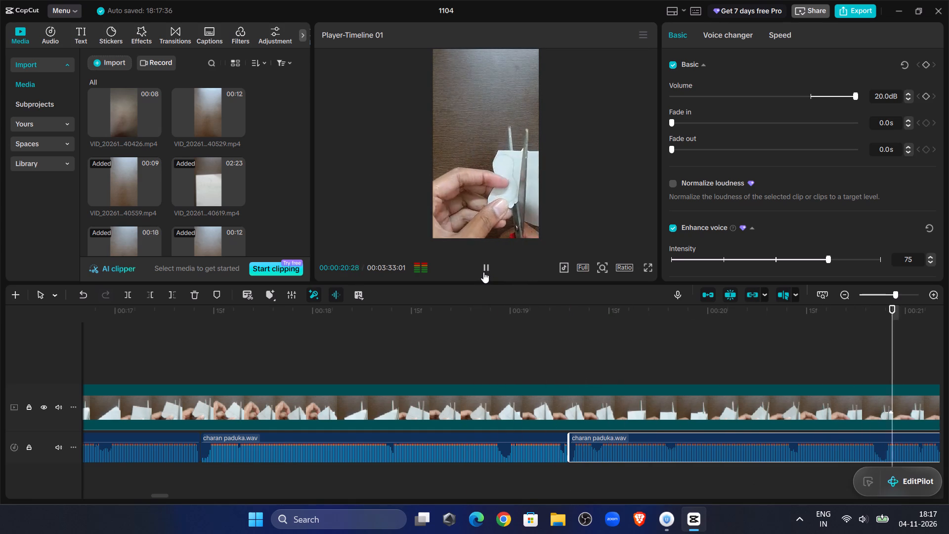
pyautogui.click(483, 272)
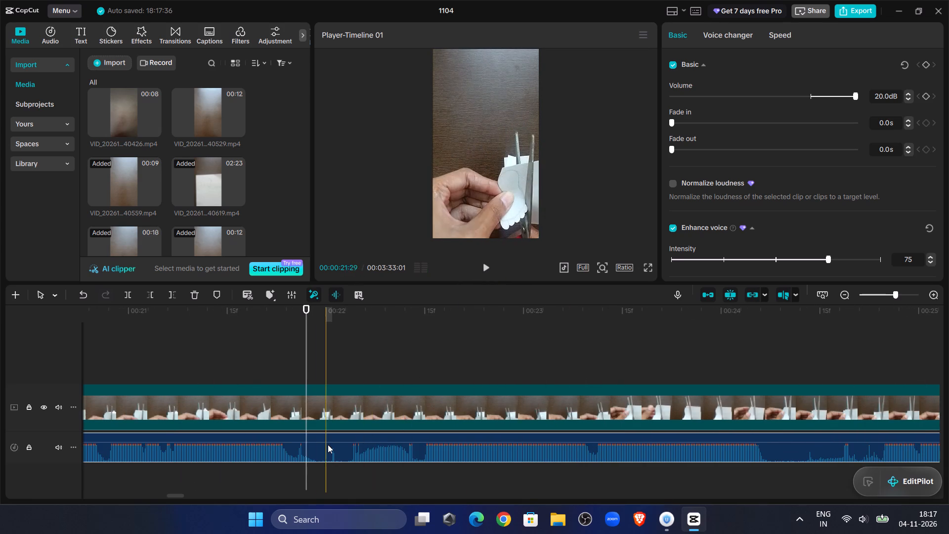
pyautogui.click(327, 446)
pyautogui.click(124, 290)
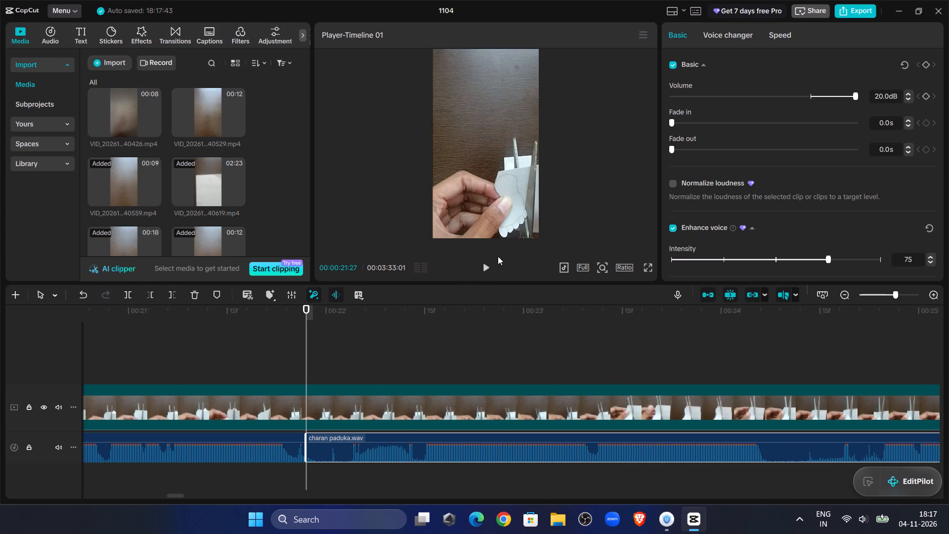
# Play the narration after the 00:00:21:27 split, up to about 00:00:29, to find where the unwanted section ends.
pyautogui.click(493, 267)
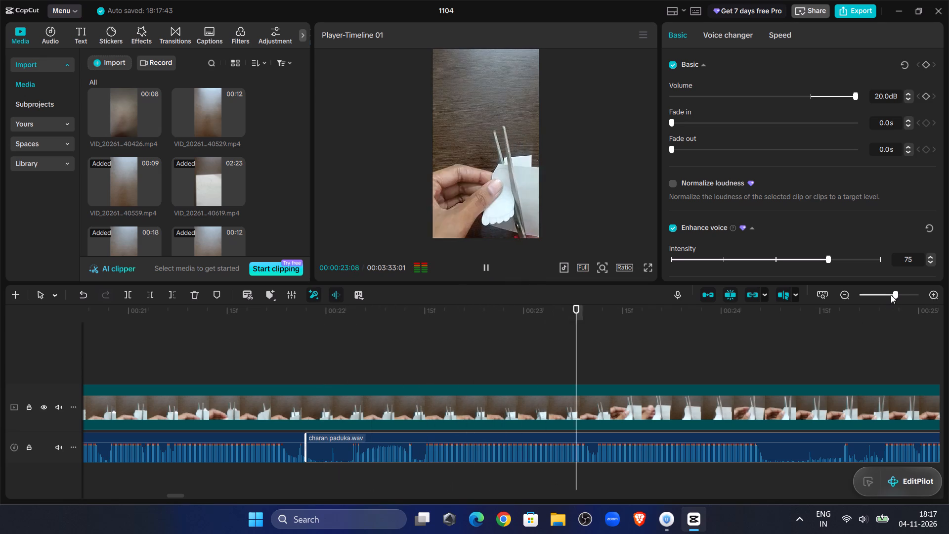
pyautogui.click(886, 295)
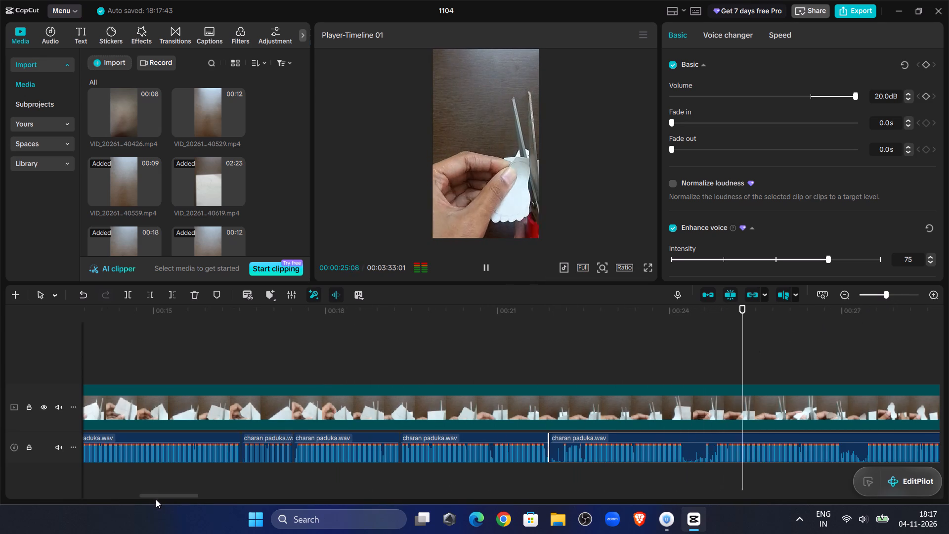
pyautogui.moveTo(155, 495); pyautogui.dragTo(182, 495)
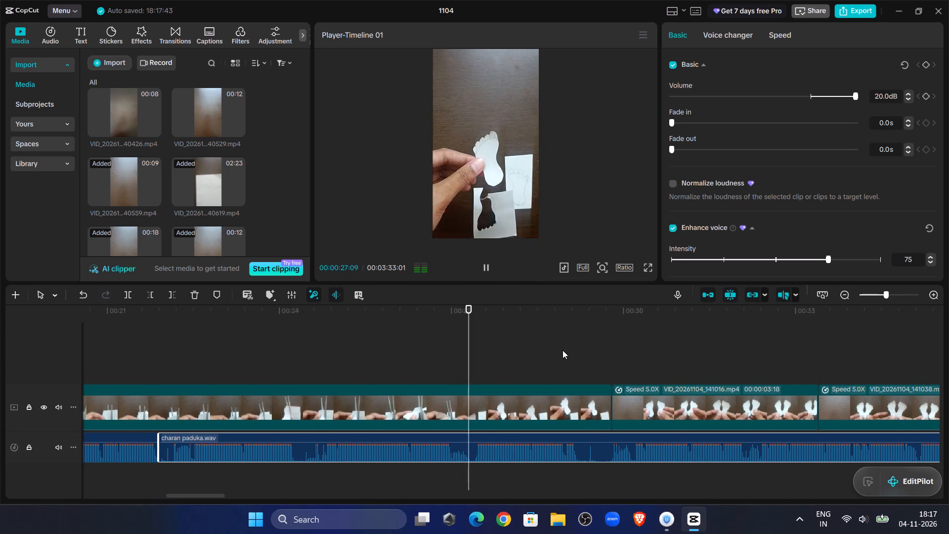
pyautogui.click(619, 342)
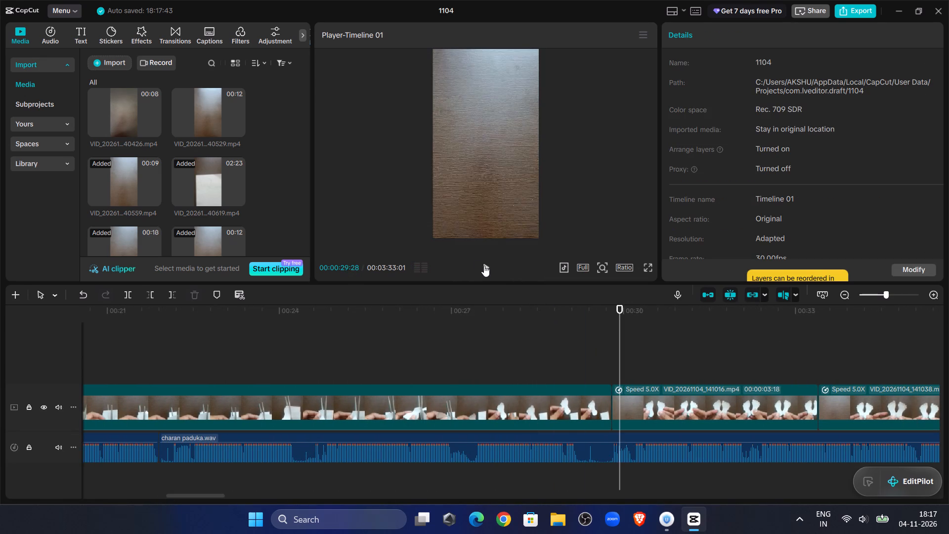
pyautogui.click(478, 264)
pyautogui.click(496, 337)
pyautogui.click(477, 326)
pyautogui.click(477, 260)
pyautogui.click(487, 267)
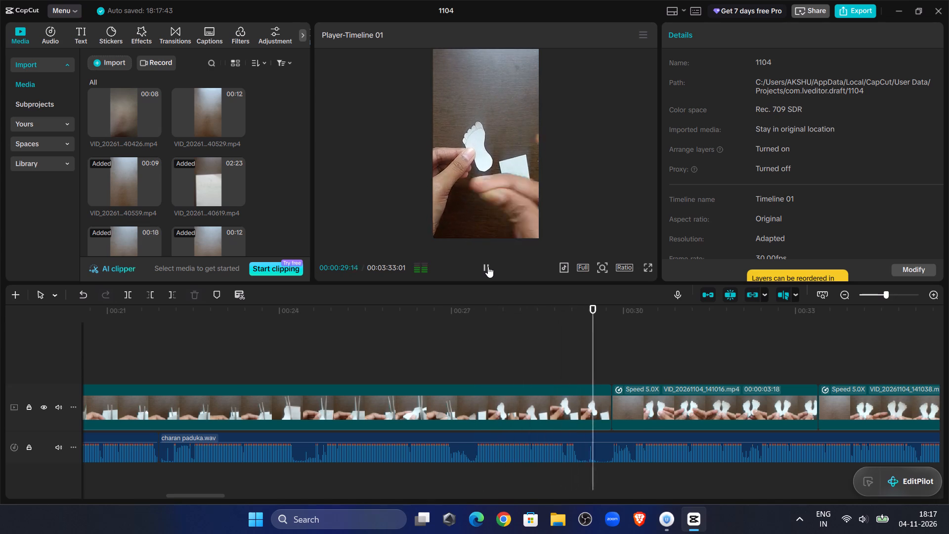
pyautogui.click(370, 345)
pyautogui.click(487, 269)
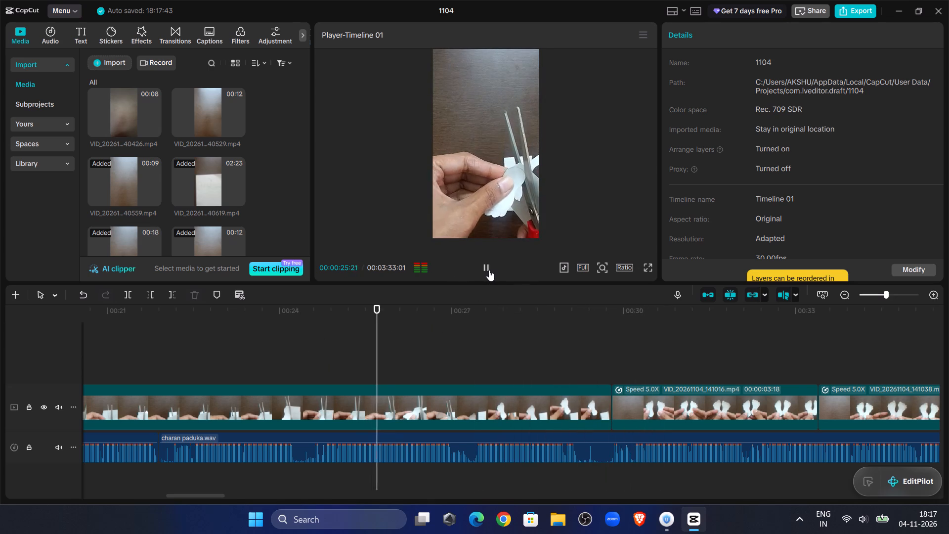
pyautogui.click(489, 270)
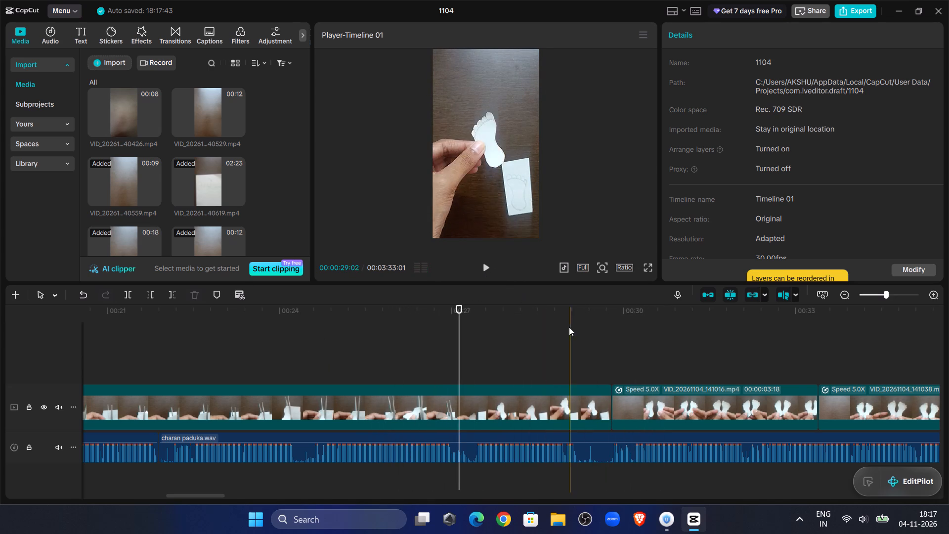
# Trim the last charan paduka.wav clip's start to about 00:00:30:05 and move it back against the preceding clip.
pyautogui.click(633, 357)
pyautogui.click(593, 445)
pyautogui.click(146, 301)
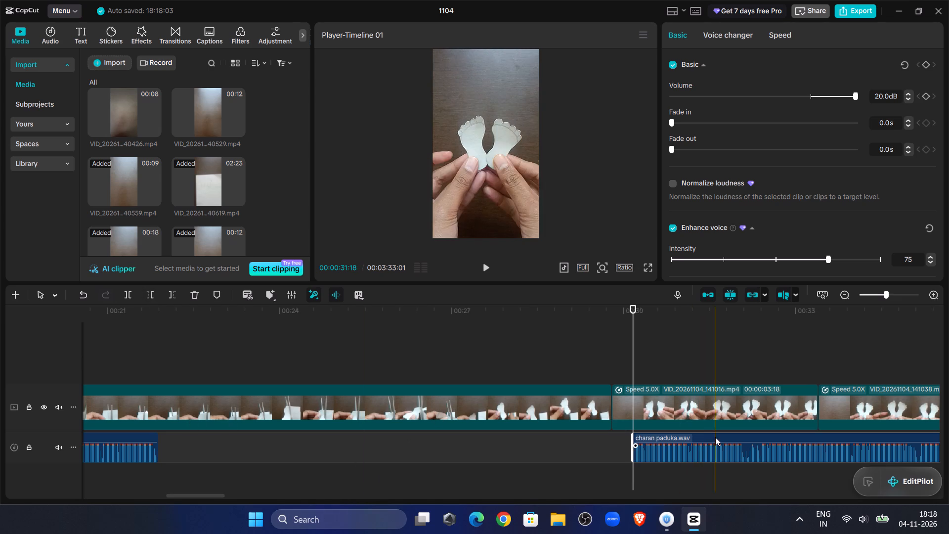
pyautogui.moveTo(715, 437); pyautogui.dragTo(240, 443)
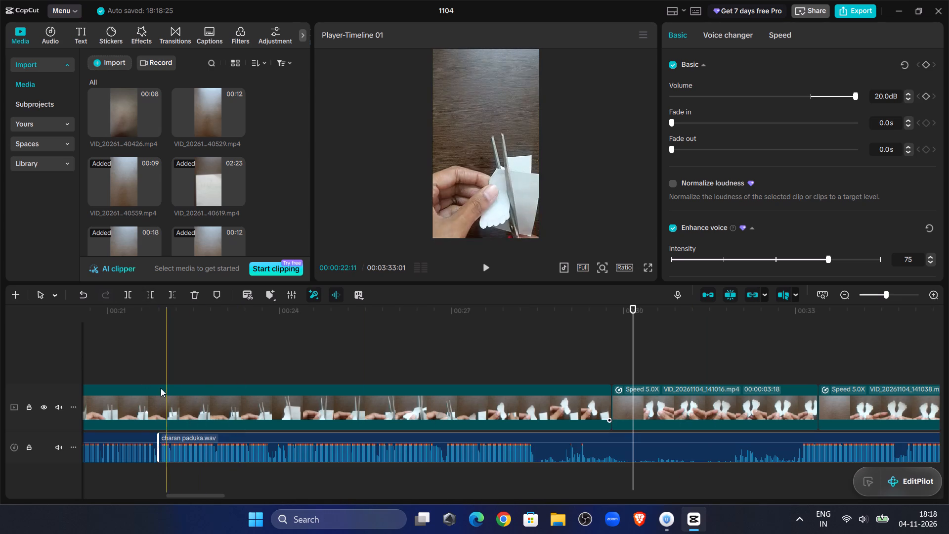
# Play the narration onward, trim the last charan paduka.wav clip's start to 00:00:42:00 and move it back against the preceding clip.
pyautogui.click(115, 351)
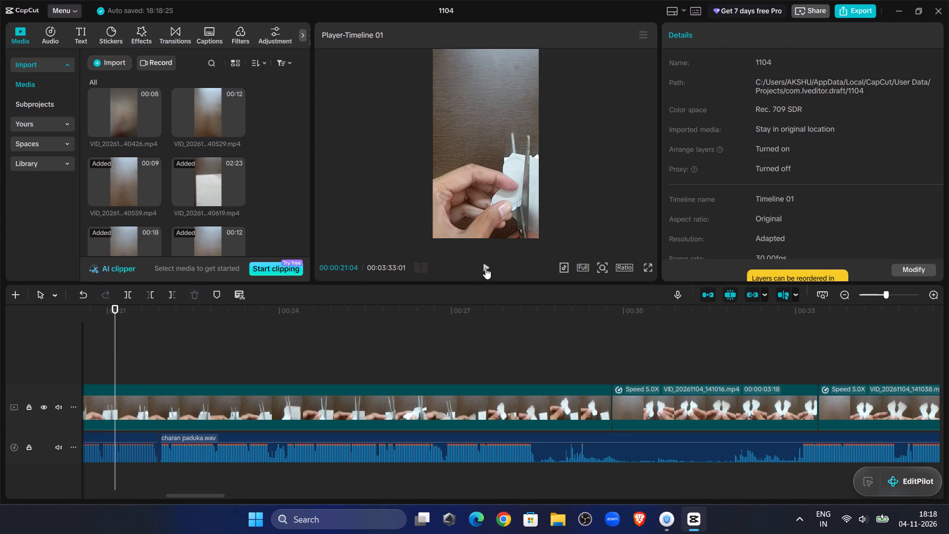
pyautogui.click(486, 267)
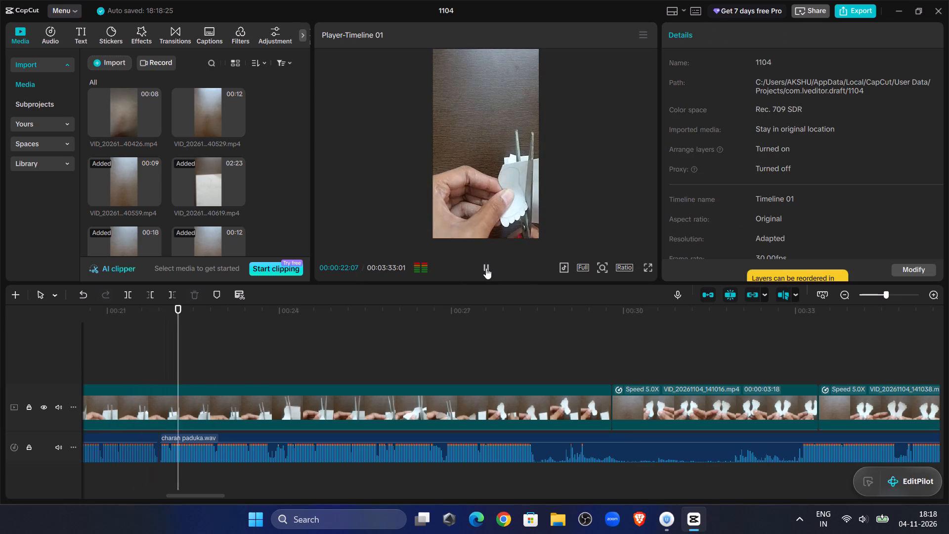
pyautogui.click(628, 352)
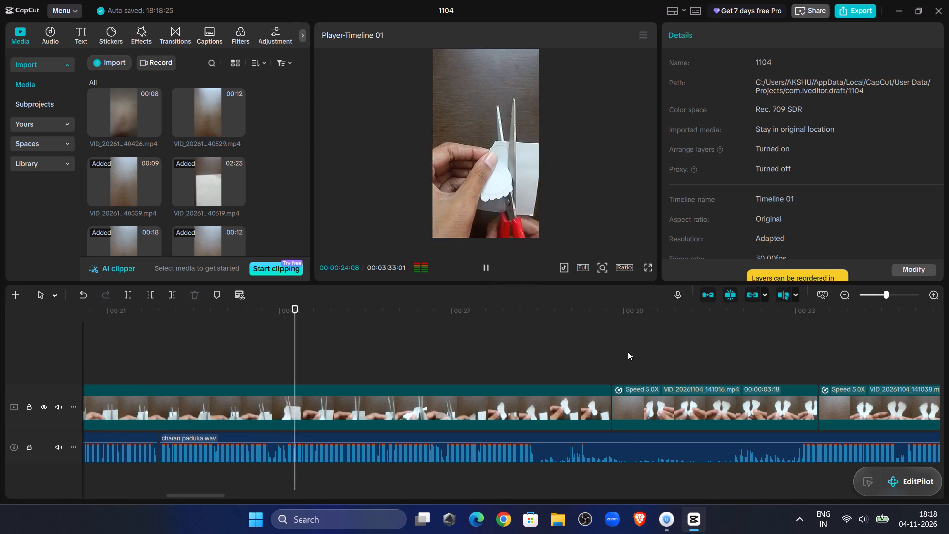
pyautogui.moveTo(628, 352); pyautogui.dragTo(599, 383)
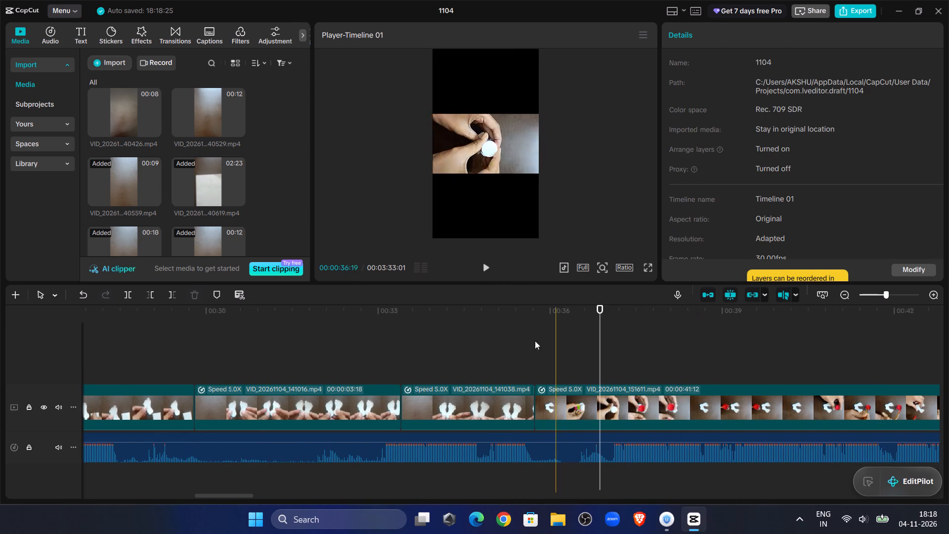
pyautogui.click(497, 270)
pyautogui.click(492, 272)
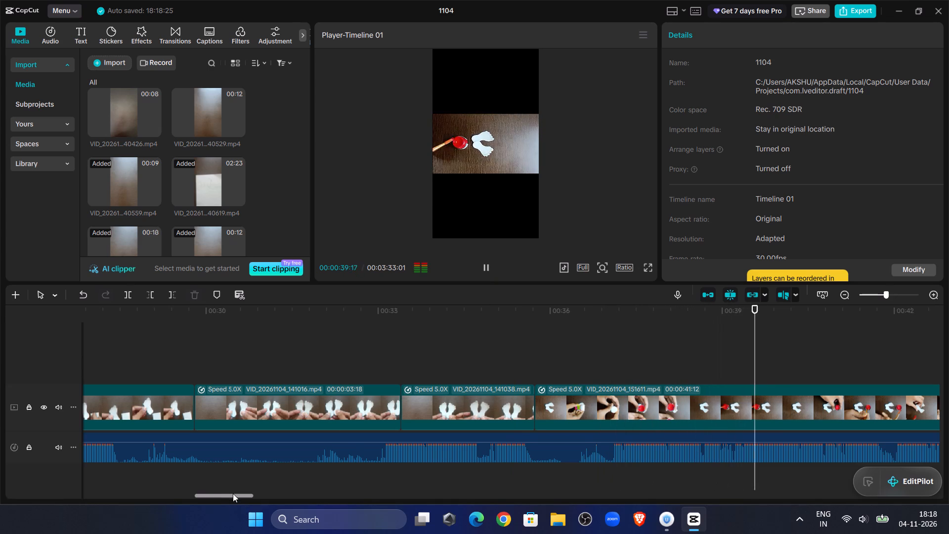
pyautogui.moveTo(235, 494); pyautogui.dragTo(278, 499)
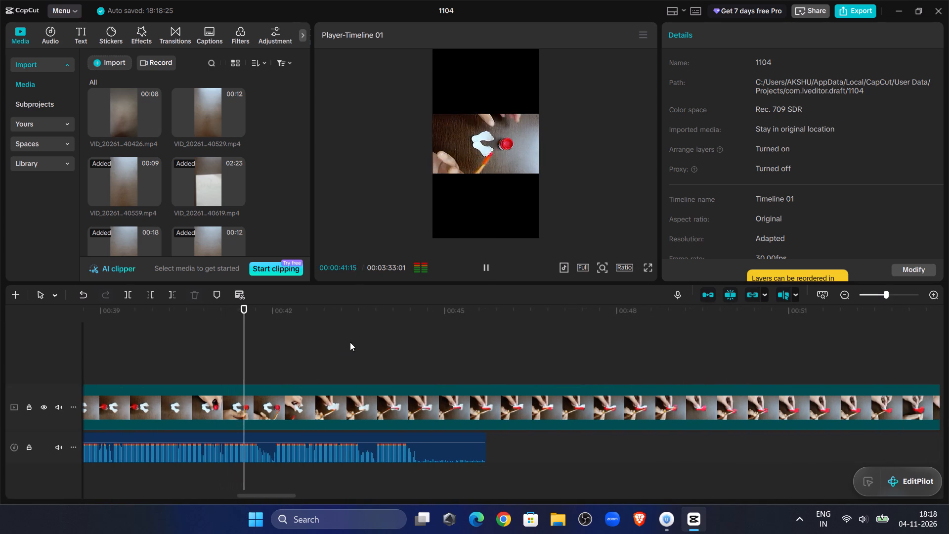
pyautogui.click(487, 271)
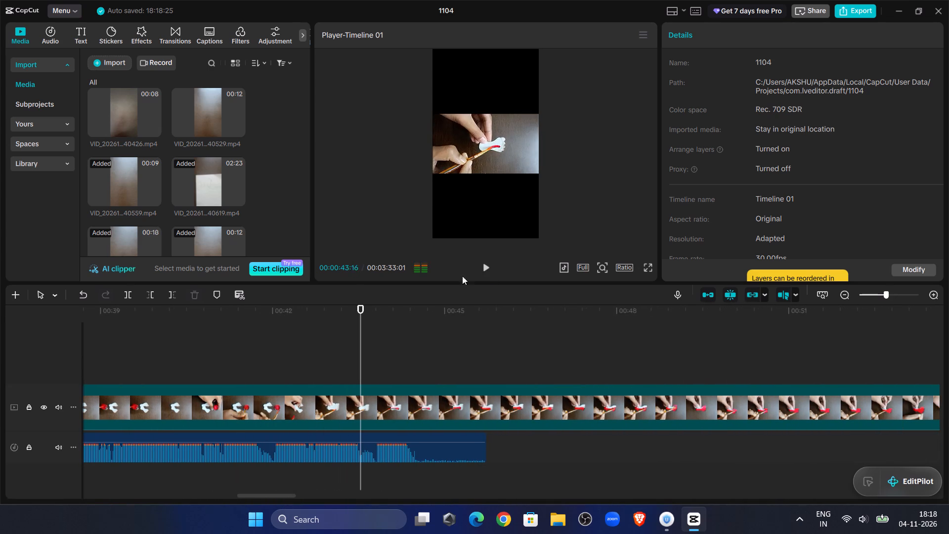
pyautogui.click(273, 350)
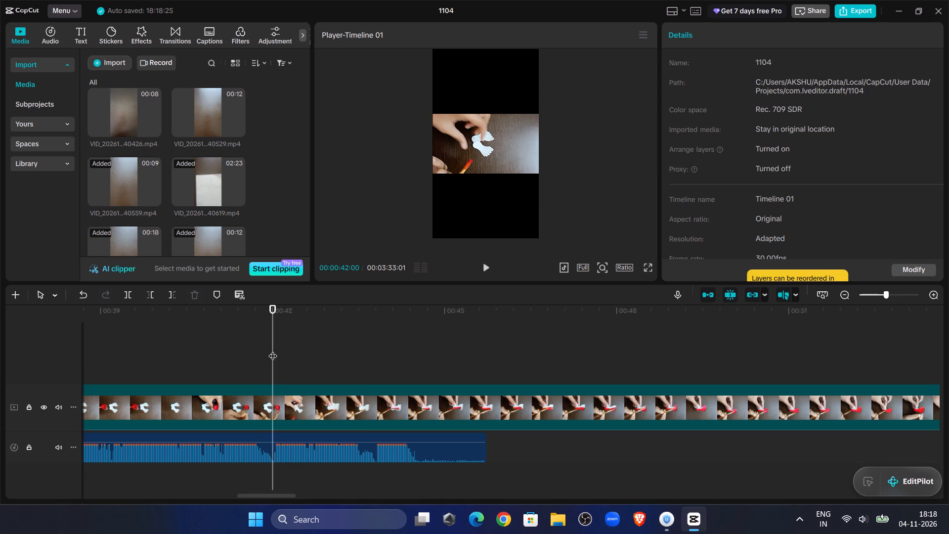
pyautogui.click(260, 449)
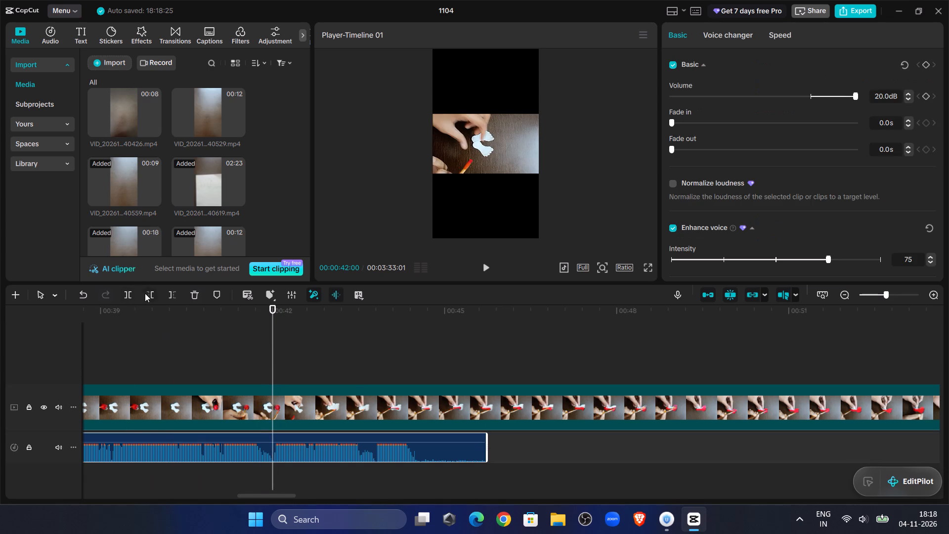
pyautogui.click(145, 293)
pyautogui.moveTo(295, 436); pyautogui.dragTo(0, 488)
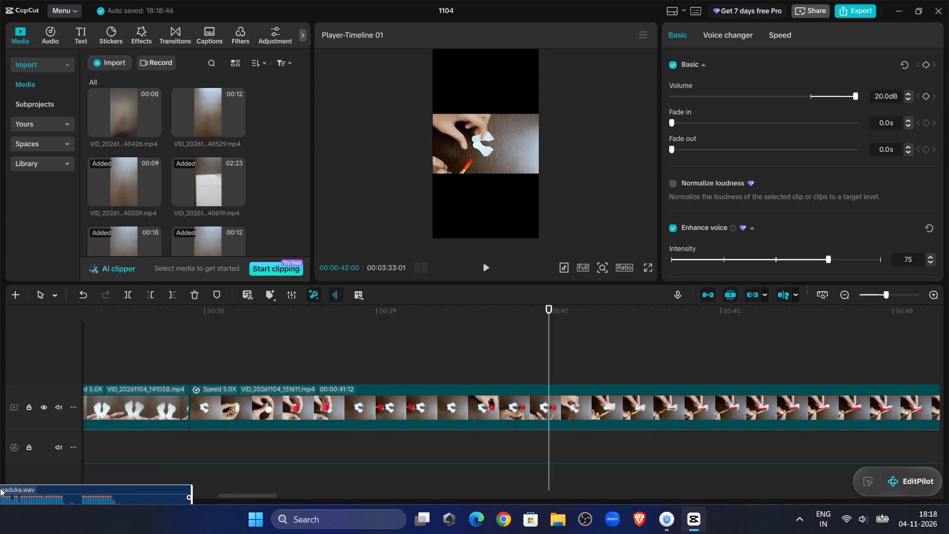
pyautogui.moveTo(0, 488); pyautogui.dragTo(459, 439)
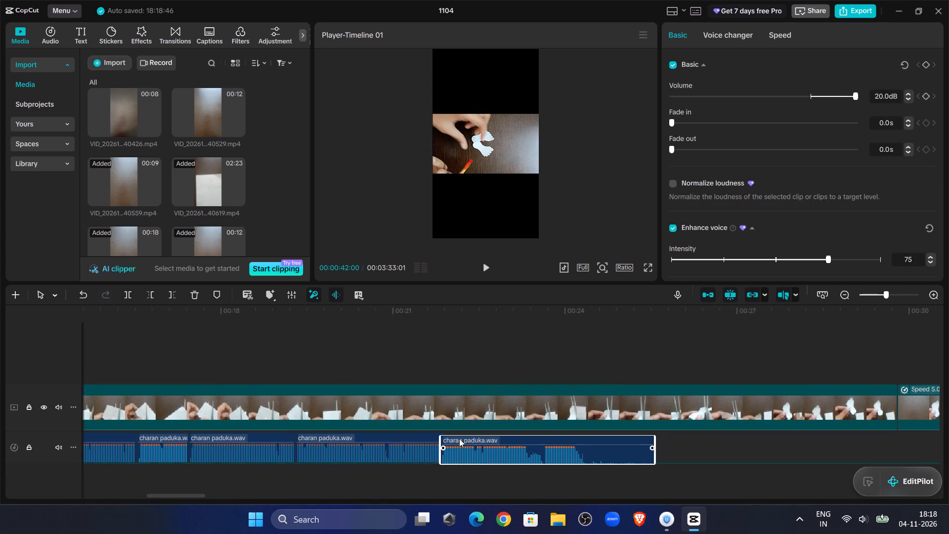
pyautogui.moveTo(459, 439); pyautogui.dragTo(469, 437)
# Play across the new join and split the last charan paduka.wav clip at 00:00:23:14.
pyautogui.click(399, 348)
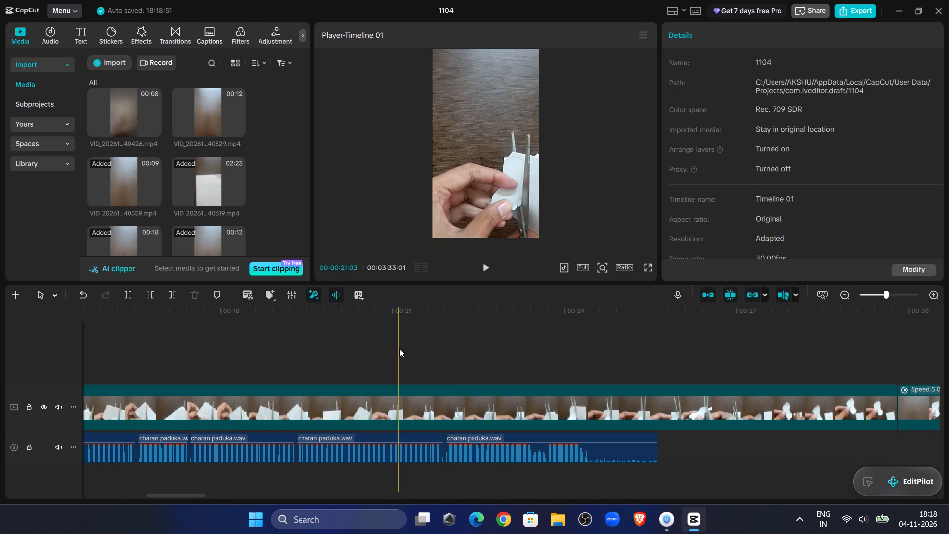
pyautogui.click(478, 265)
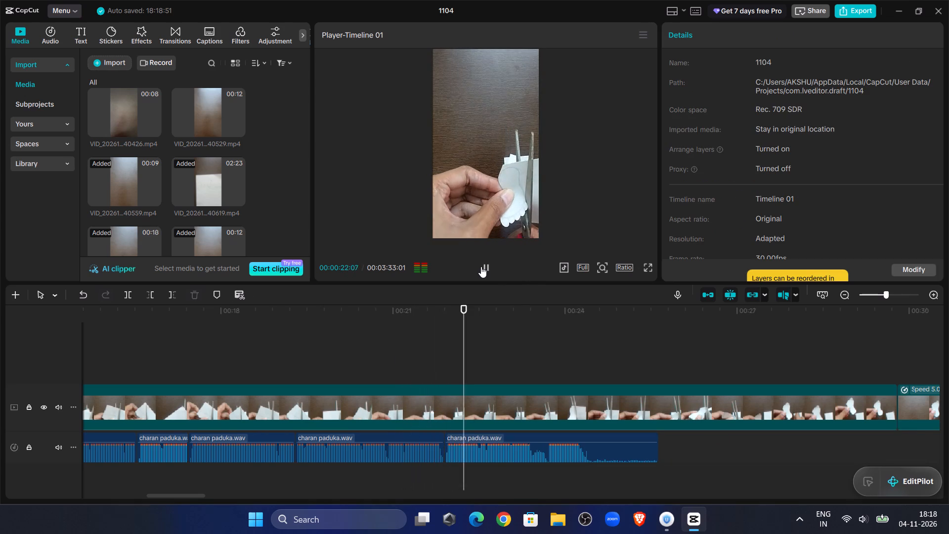
pyautogui.click(483, 267)
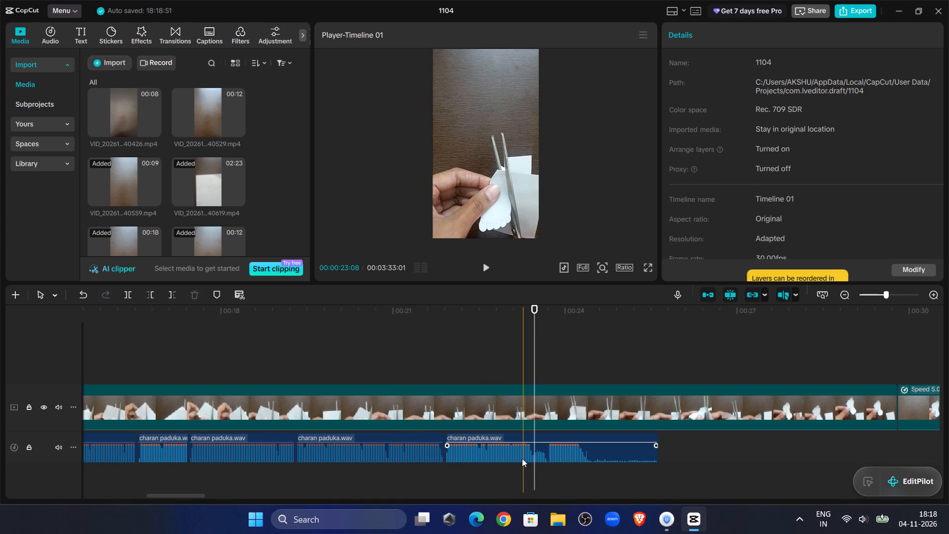
pyautogui.click(520, 459)
pyautogui.click(125, 299)
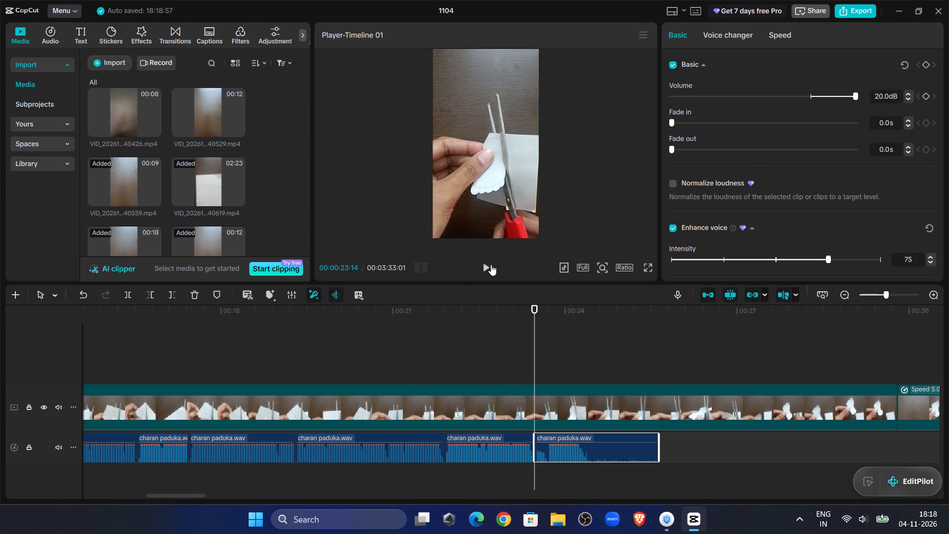
# Trim the split-off audio clip's start to 00:00:23:21 and move it back against the preceding clip.
pyautogui.doubleClick(491, 265)
pyautogui.click(147, 300)
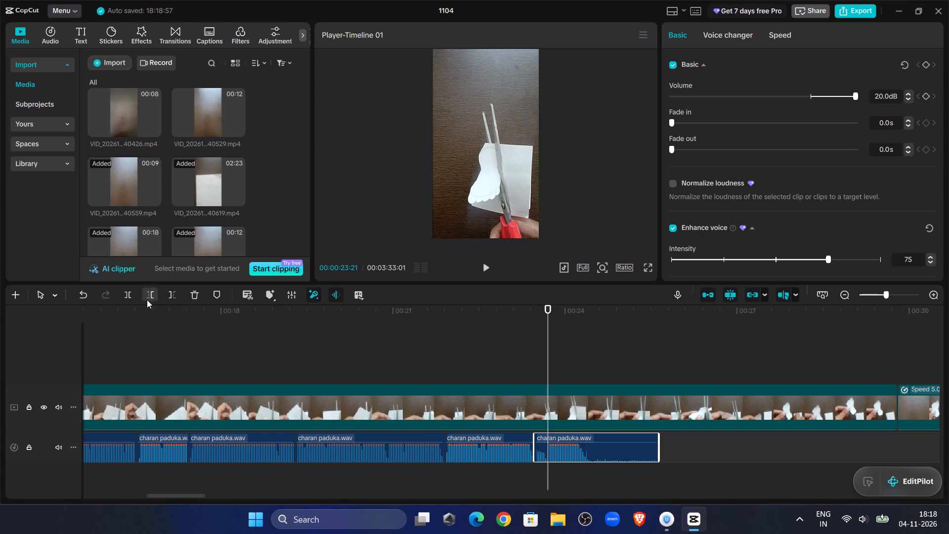
pyautogui.moveTo(579, 437); pyautogui.dragTo(567, 438)
# Play across the join and trim the last charan paduka.wav clip's end to 00:00:24:06.
pyautogui.click(396, 338)
pyautogui.click(483, 267)
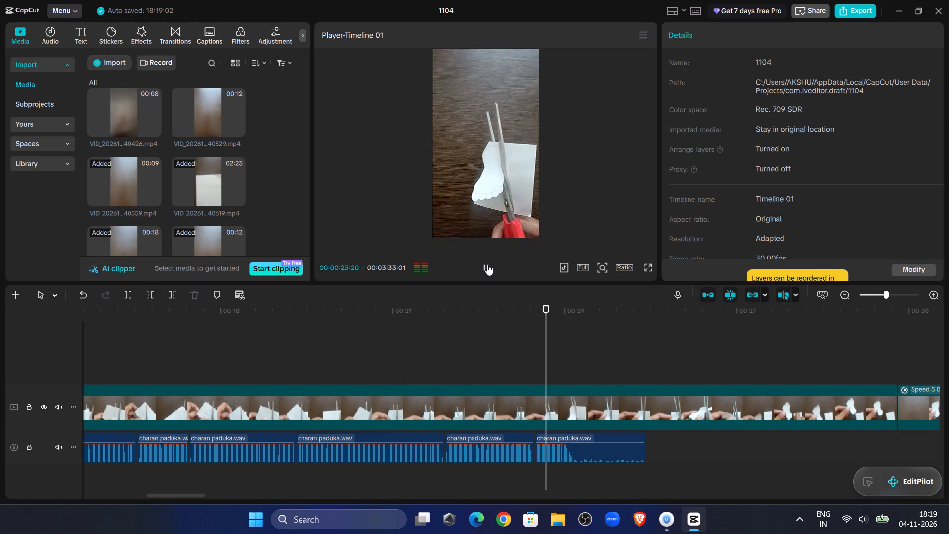
pyautogui.click(487, 265)
pyautogui.click(556, 456)
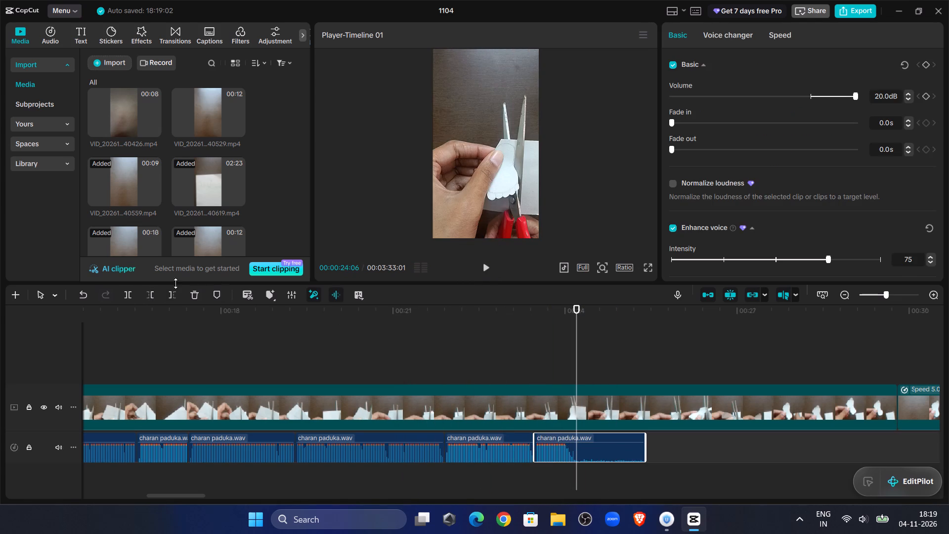
pyautogui.click(173, 293)
# Recheck the last audio joins, trim the second-to-last charan paduka.wav clip's end to about 00:00:23:12 and close the gap.
pyautogui.click(458, 367)
pyautogui.click(484, 273)
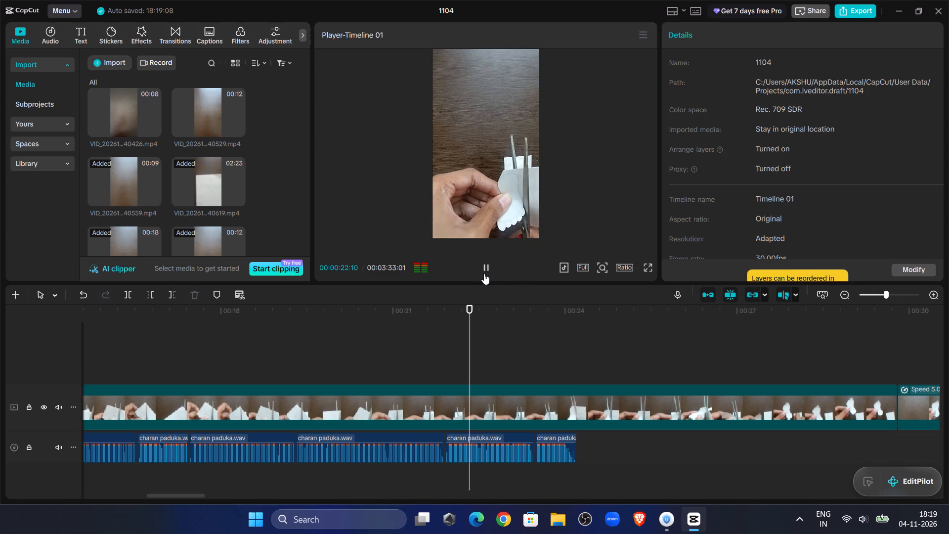
pyautogui.click(484, 269)
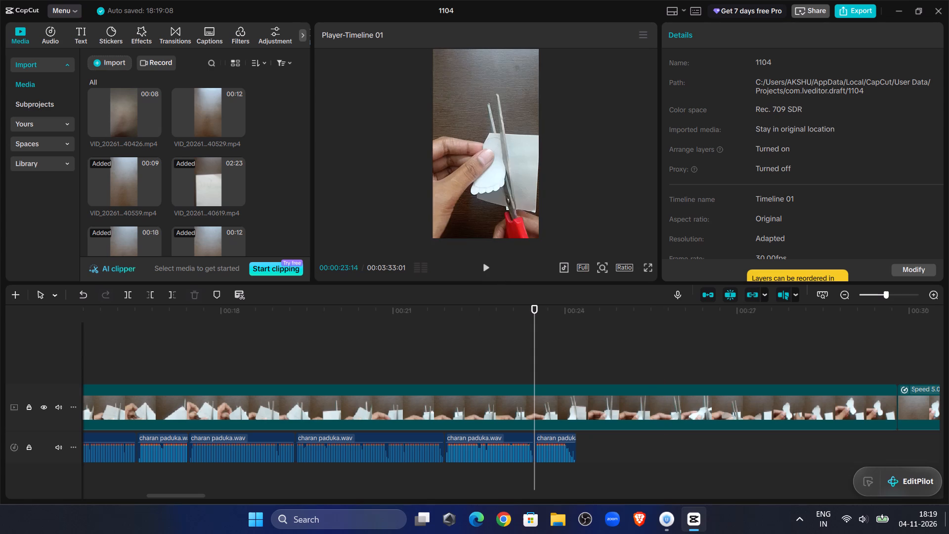
pyautogui.click(396, 334)
pyautogui.click(489, 277)
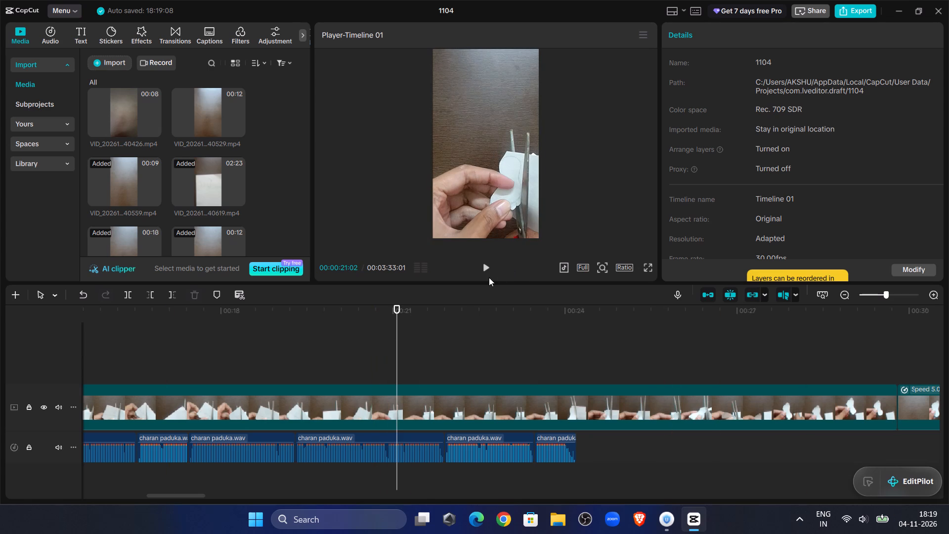
pyautogui.click(482, 265)
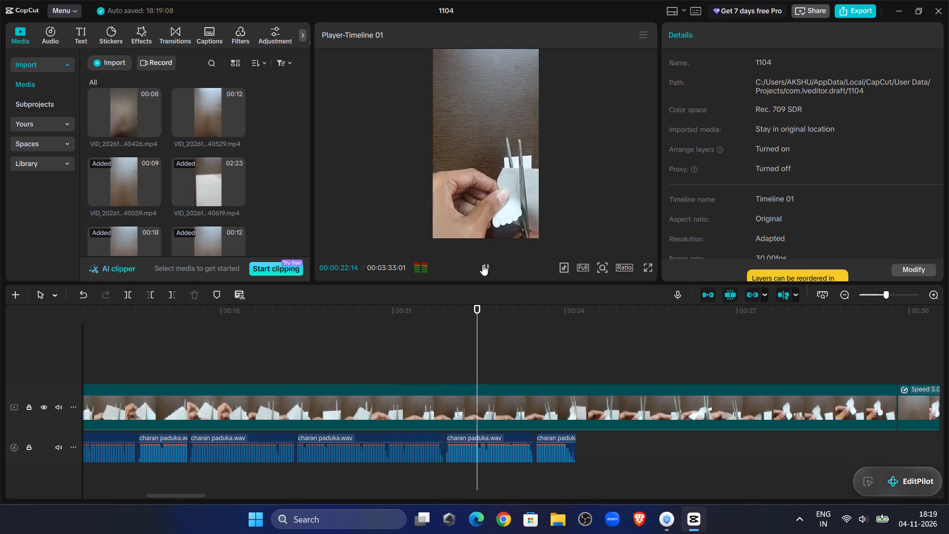
pyautogui.click(482, 265)
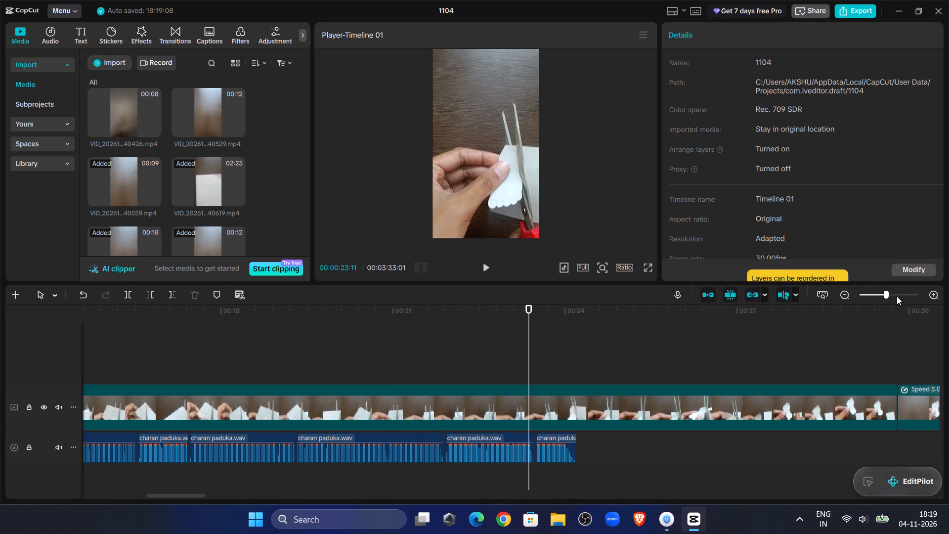
pyautogui.click(897, 296)
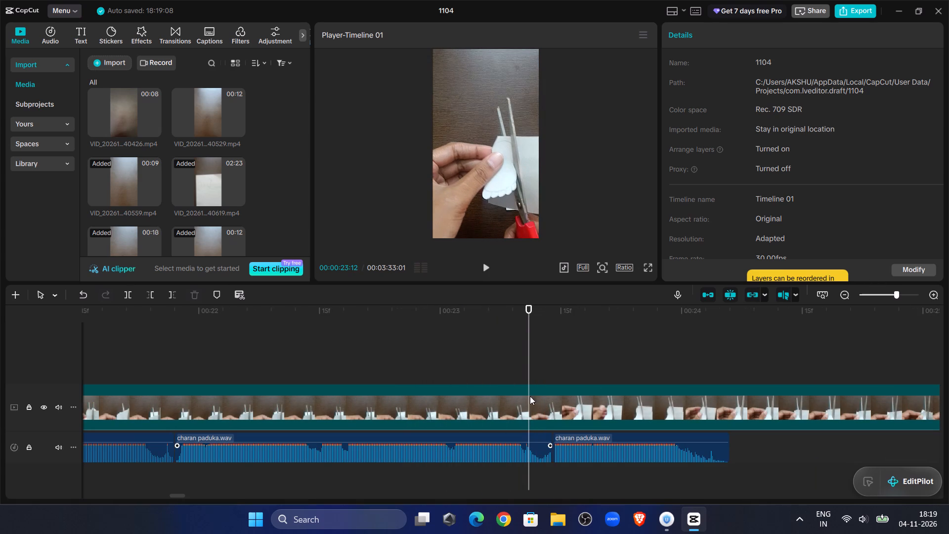
pyautogui.click(532, 363)
pyautogui.click(524, 448)
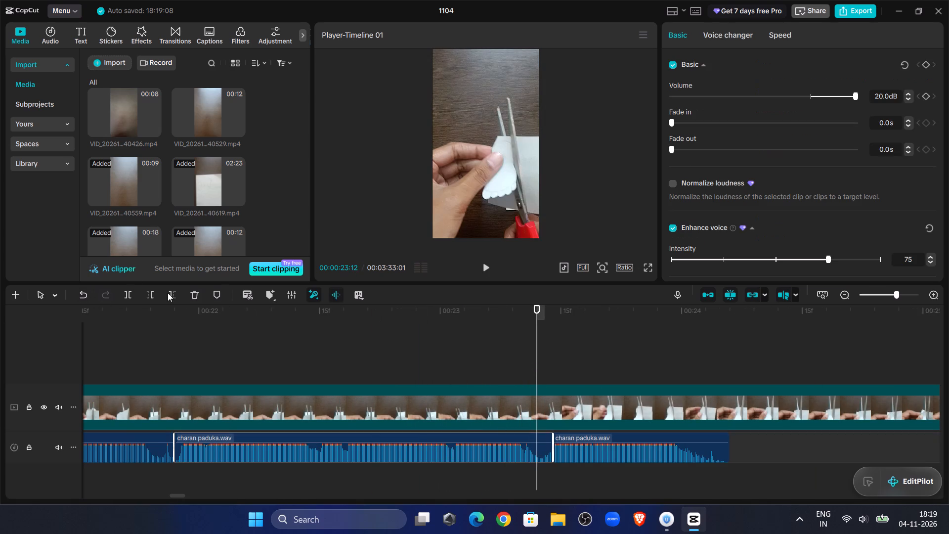
pyautogui.click(171, 296)
pyautogui.click(569, 439)
pyautogui.moveTo(566, 435); pyautogui.dragTo(551, 438)
# Play across the tightened join and trim the last charan paduka.wav clip's end to 00:00:24:00.
pyautogui.click(440, 324)
pyautogui.click(493, 265)
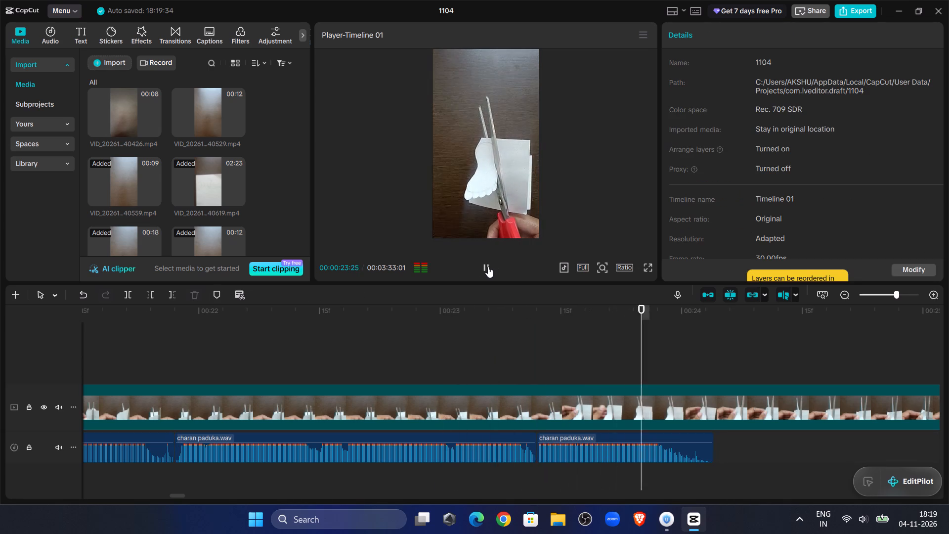
pyautogui.click(488, 267)
pyautogui.click(685, 352)
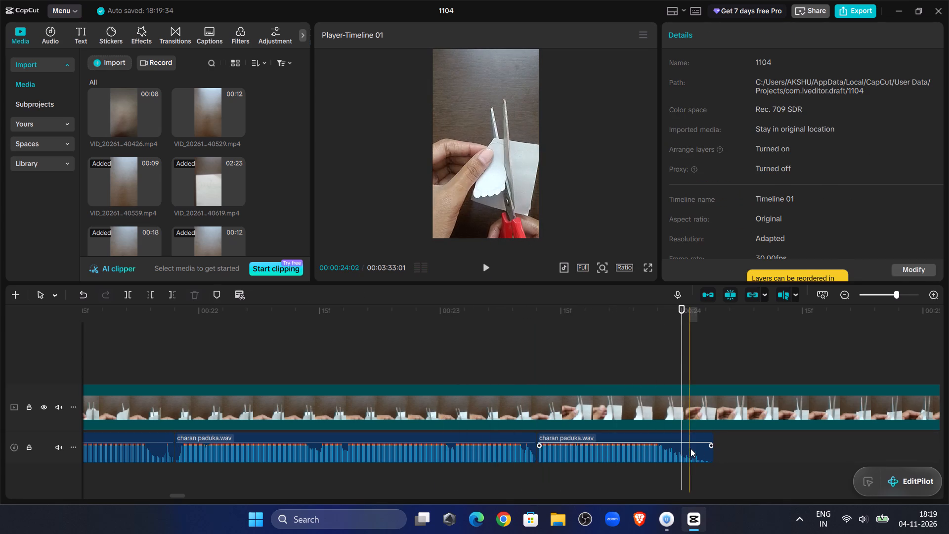
pyautogui.click(690, 448)
pyautogui.click(178, 297)
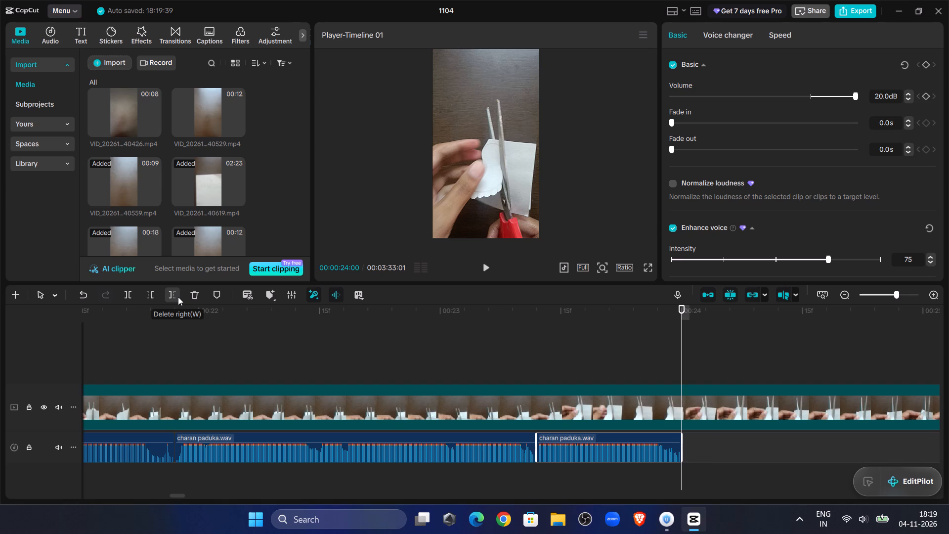
# Return the playhead to the start of the timeline at 00:00:00:00.
pyautogui.click(325, 336)
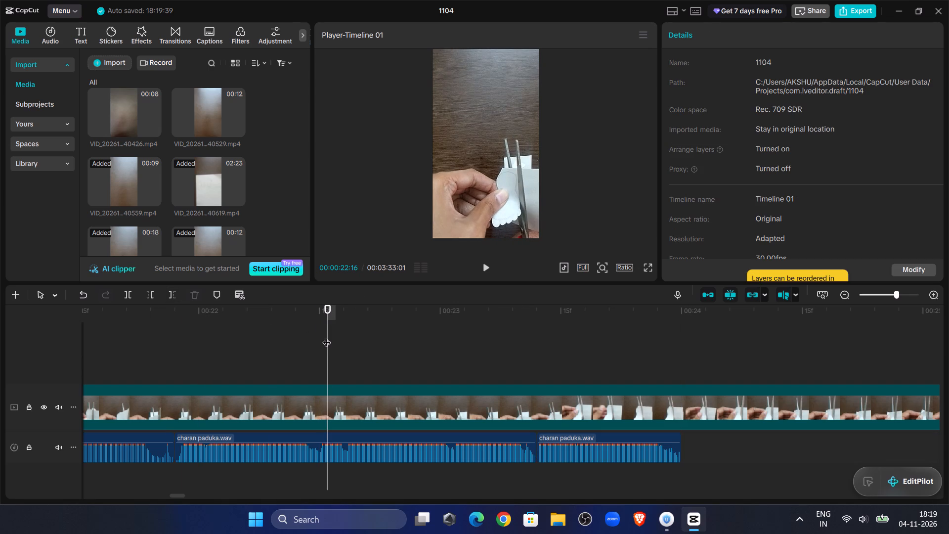
pyautogui.moveTo(327, 336); pyautogui.dragTo(0, 390)
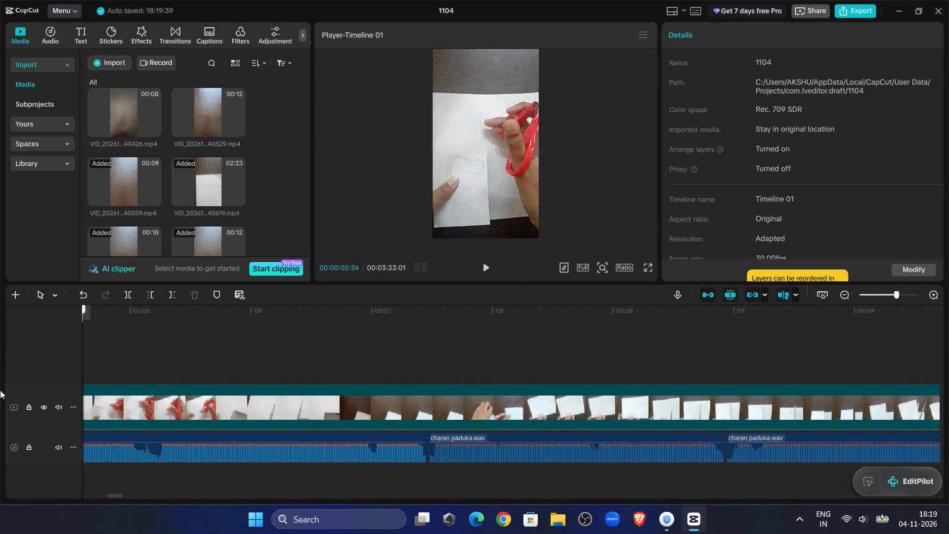
pyautogui.moveTo(0, 390); pyautogui.dragTo(0, 400)
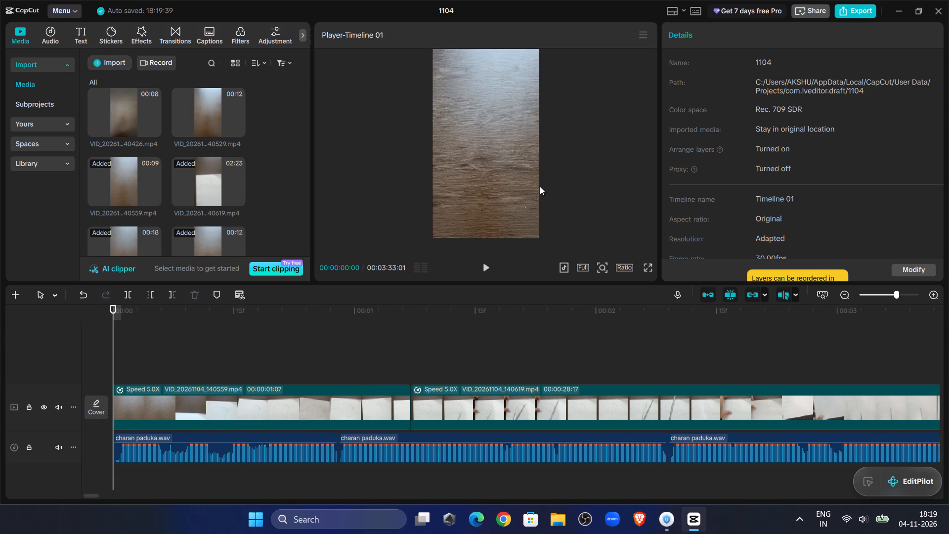
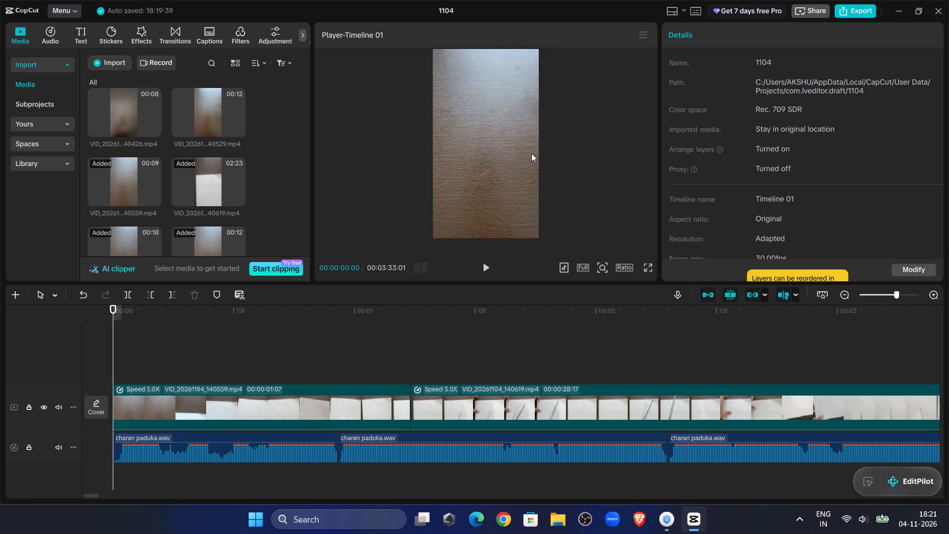
# Play the timeline from 00:00:00:00 through the end of the charan paduka.wav voice-over and return to the start.
pyautogui.click(480, 266)
pyautogui.click(482, 265)
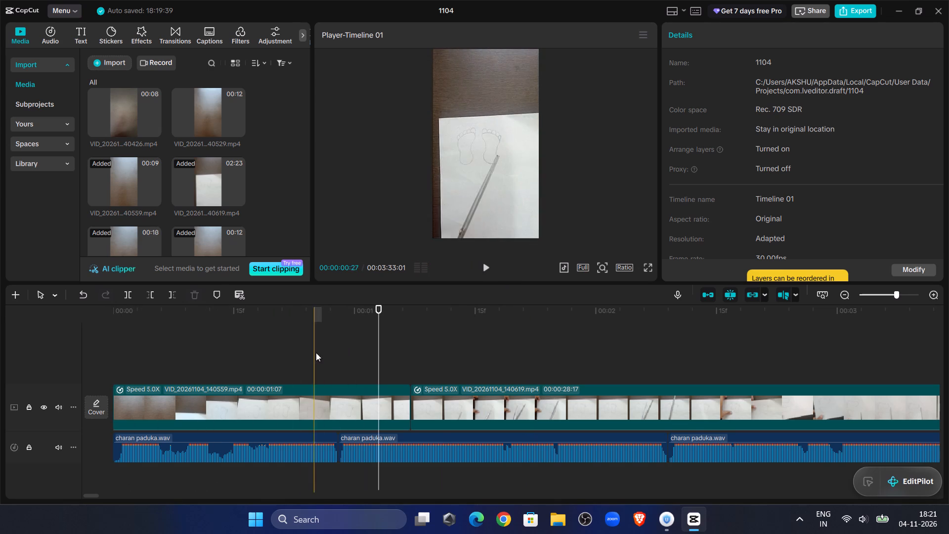
pyautogui.moveTo(276, 342); pyautogui.dragTo(276, 348)
pyautogui.moveTo(276, 348); pyautogui.dragTo(0, 319)
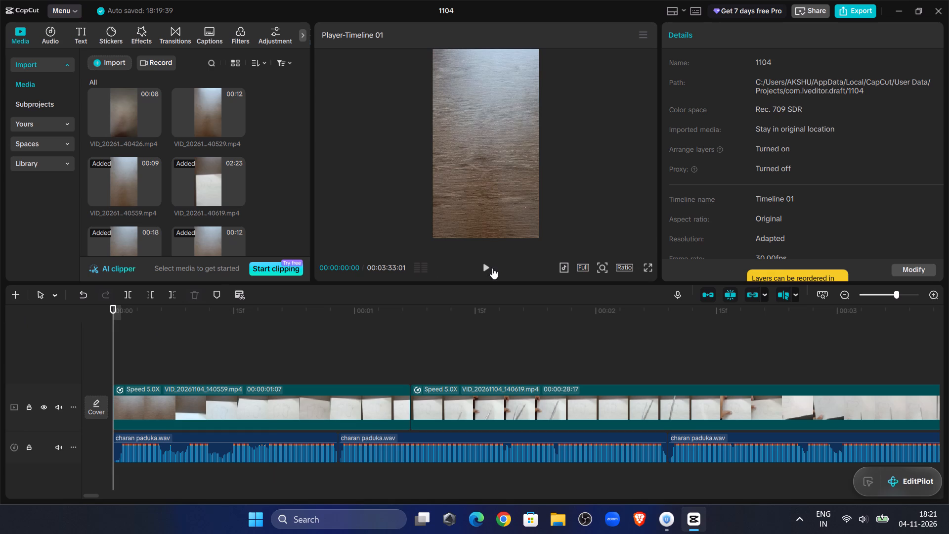
pyautogui.click(486, 265)
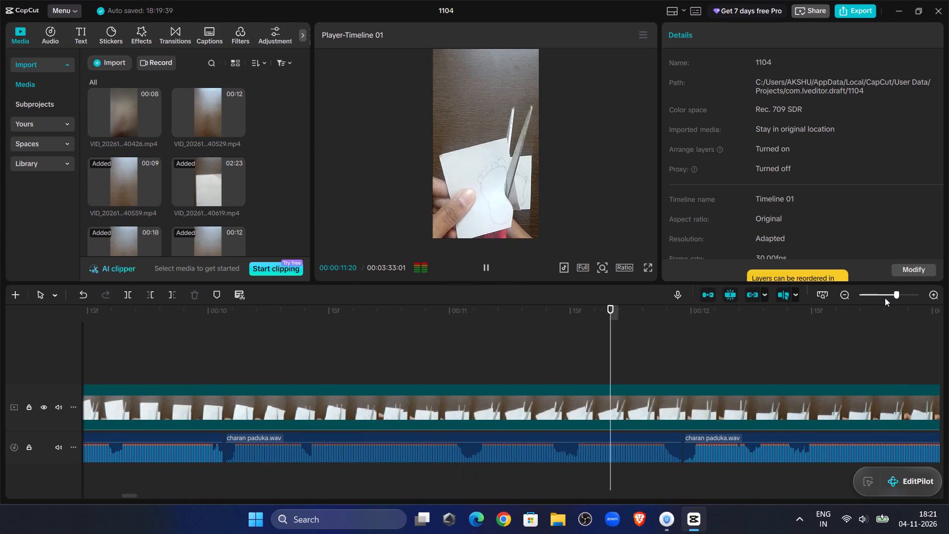
pyautogui.click(884, 297)
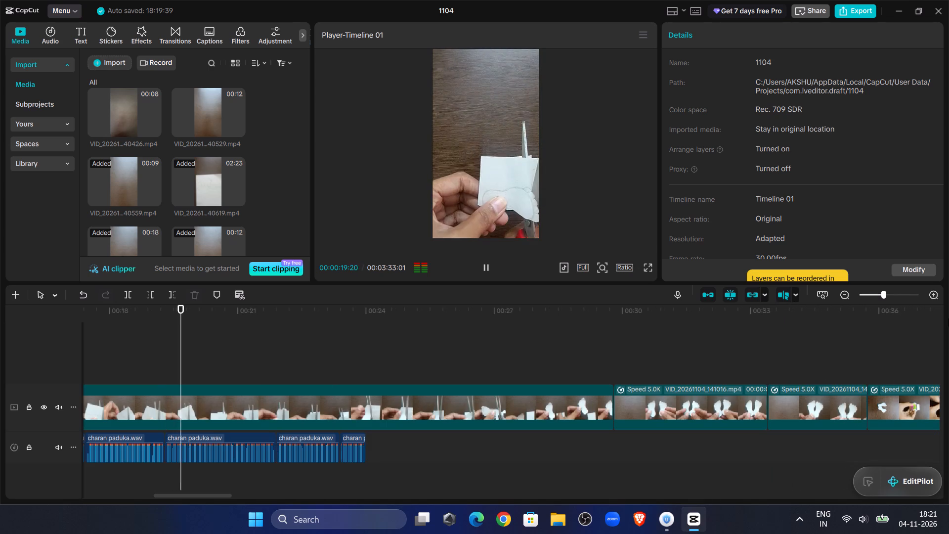
pyautogui.click(340, 344)
pyautogui.moveTo(340, 344); pyautogui.dragTo(0, 361)
# Replay the first second of the timeline several times to check the opening video clip against the first voice-over clip.
pyautogui.click(485, 267)
pyautogui.click(485, 267)
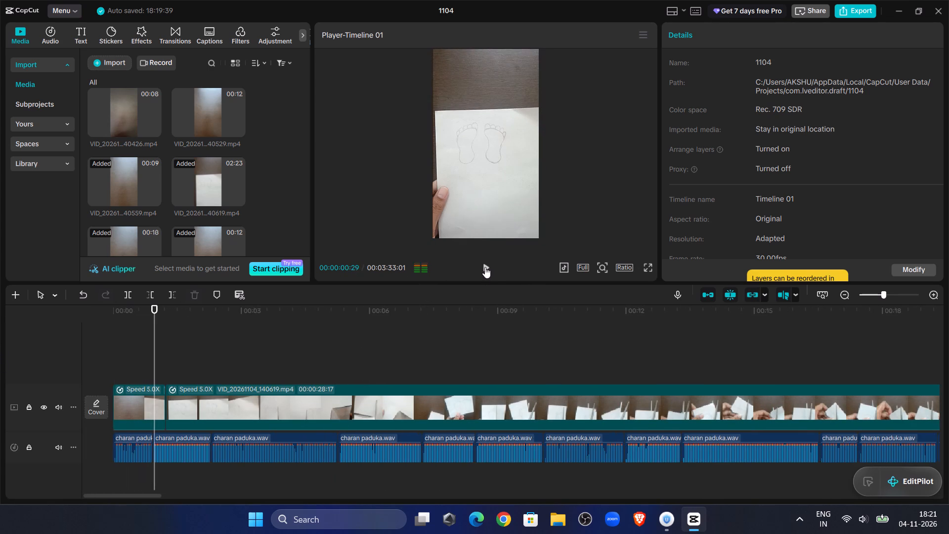
pyautogui.moveTo(151, 334); pyautogui.dragTo(117, 334)
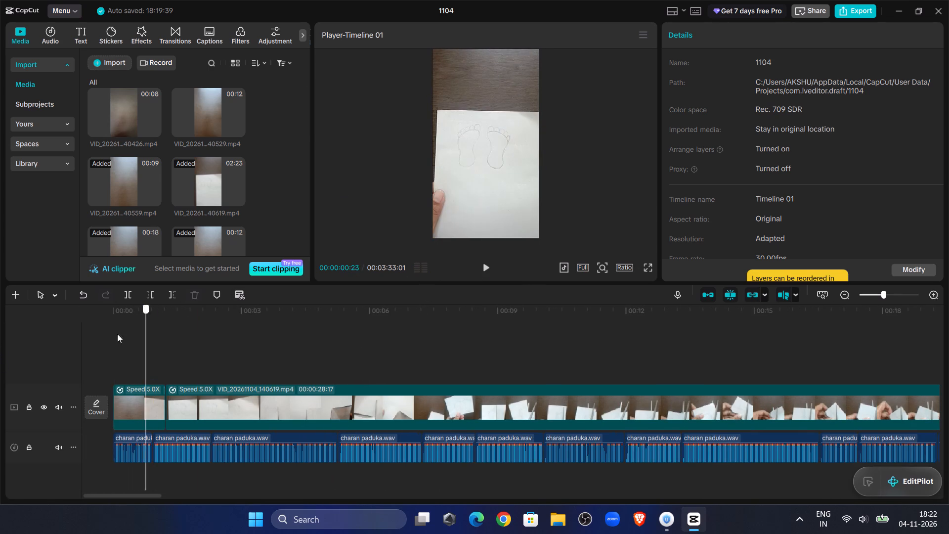
pyautogui.moveTo(117, 334); pyautogui.dragTo(12, 343)
pyautogui.click(482, 266)
pyautogui.click(482, 266)
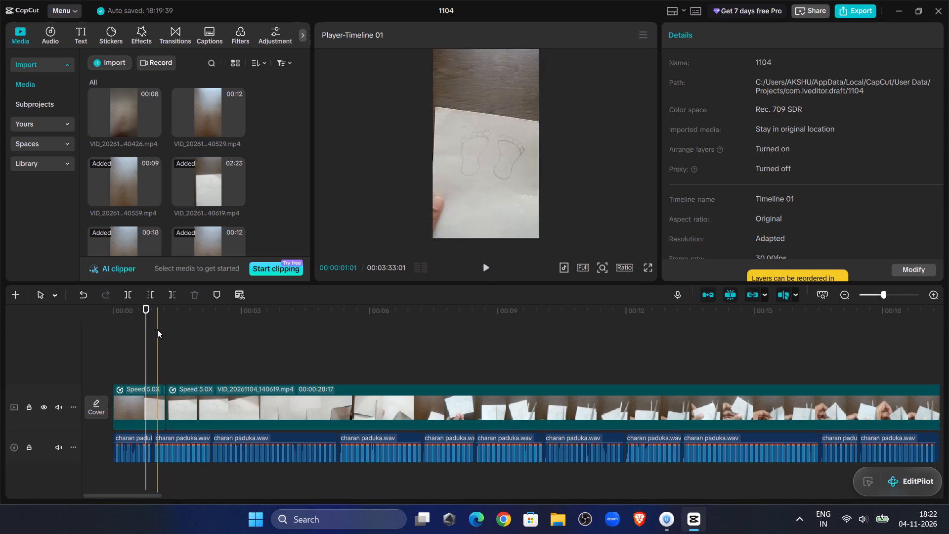
pyautogui.moveTo(144, 323); pyautogui.dragTo(77, 339)
pyautogui.click(486, 264)
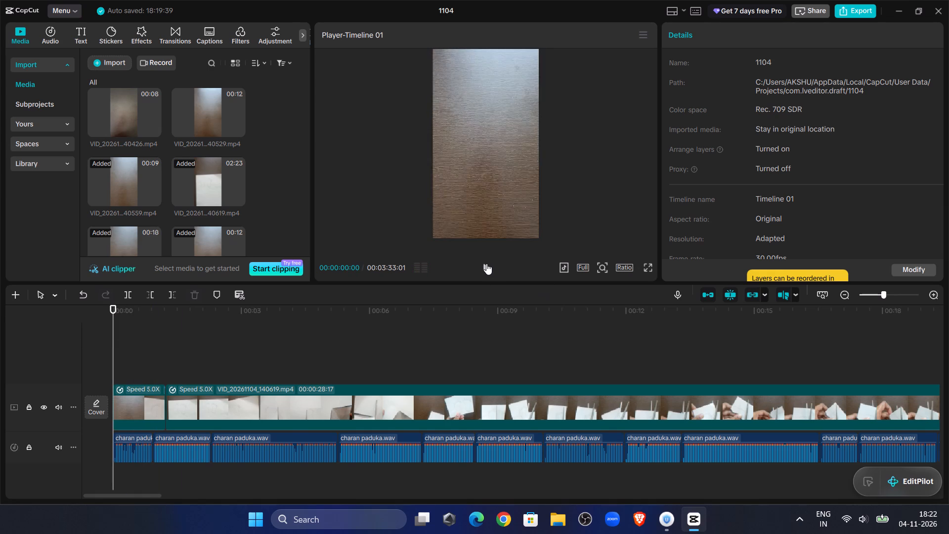
pyautogui.click(486, 264)
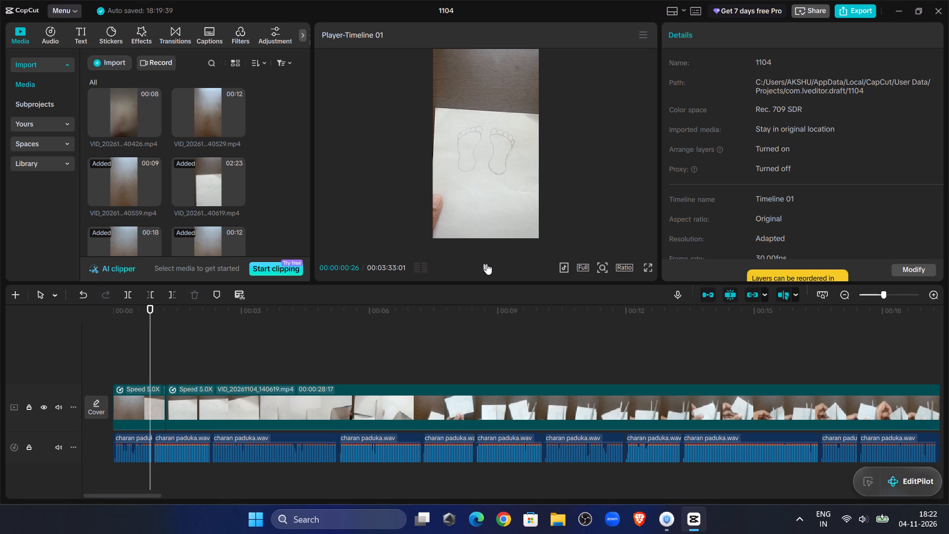
pyautogui.moveTo(151, 339); pyautogui.dragTo(22, 359)
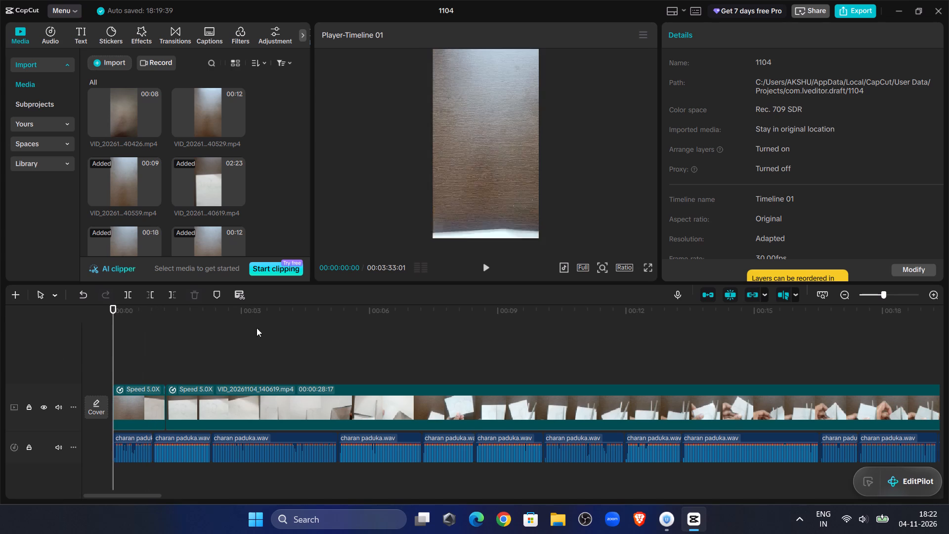
pyautogui.click(478, 268)
pyautogui.click(479, 268)
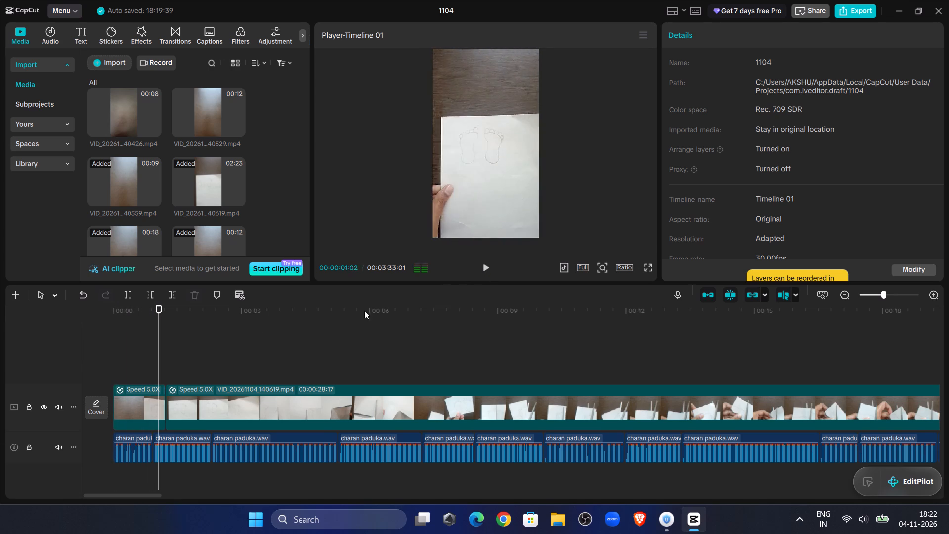
pyautogui.click(119, 360)
pyautogui.moveTo(120, 360); pyautogui.dragTo(62, 364)
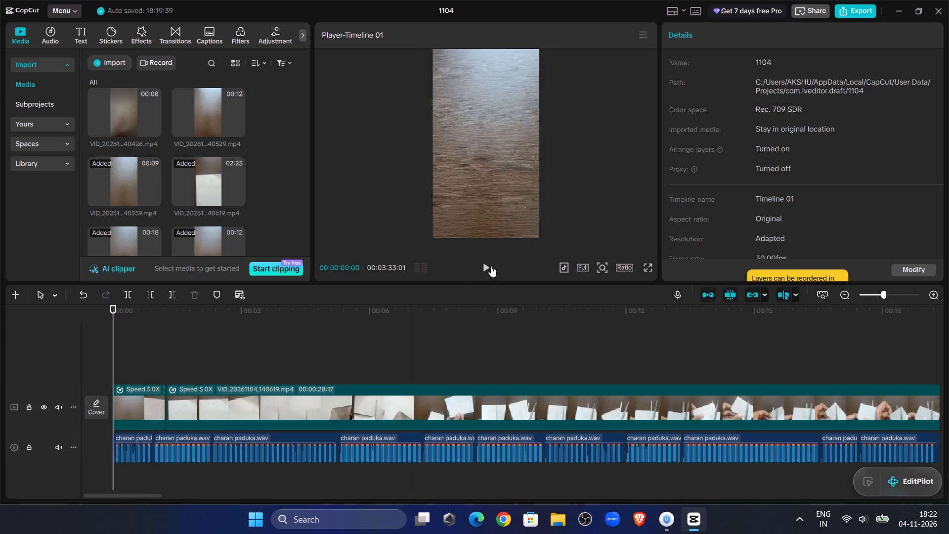
# Trim the end of the opening VID_20261104_140559.mp4 clip to just under one second, near the end of the first voice-over clip.
pyautogui.click(489, 265)
pyautogui.click(488, 264)
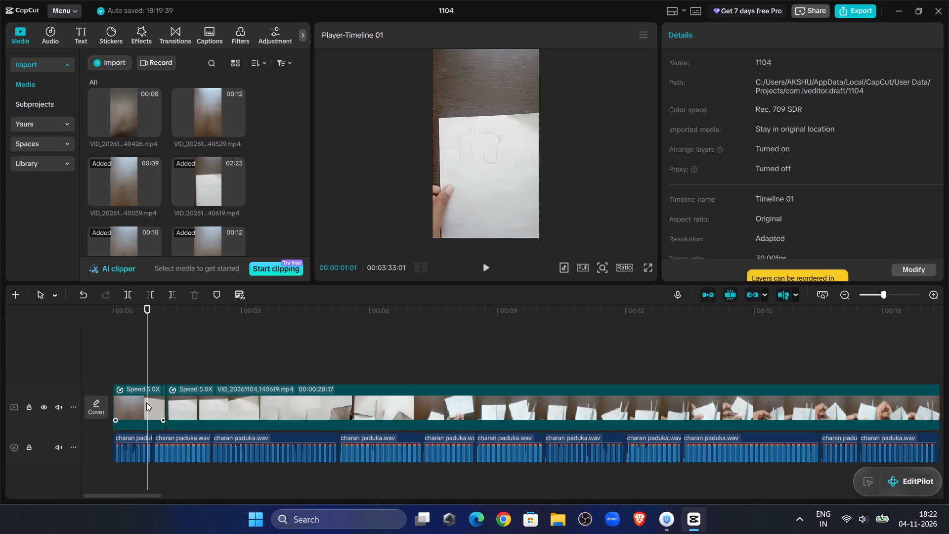
pyautogui.click(145, 402)
pyautogui.click(173, 297)
# Play across the join and trim the start of the VID_20261104_140619.mp4 clip to a duration of 00:00:27:27.
pyautogui.moveTo(150, 345); pyautogui.dragTo(101, 350)
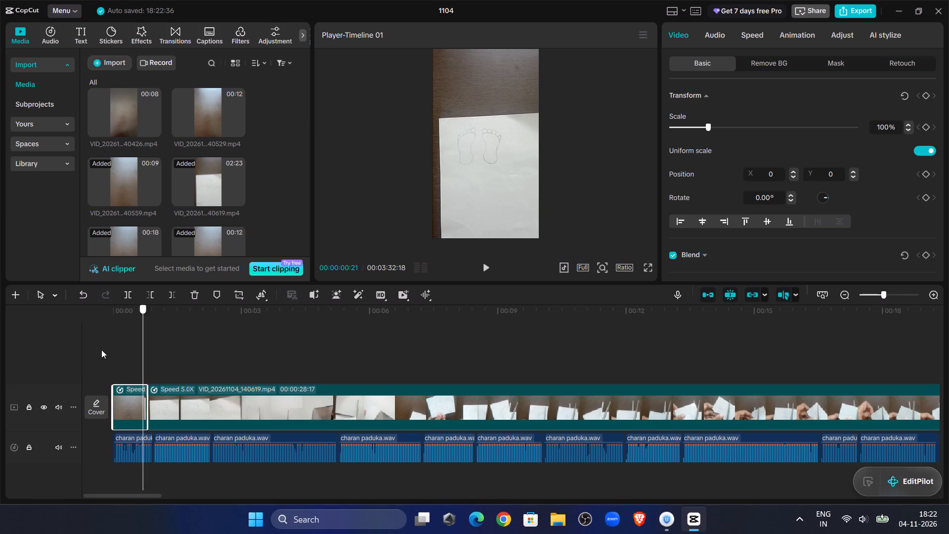
pyautogui.moveTo(101, 350); pyautogui.dragTo(45, 357)
pyautogui.click(482, 269)
pyautogui.click(482, 269)
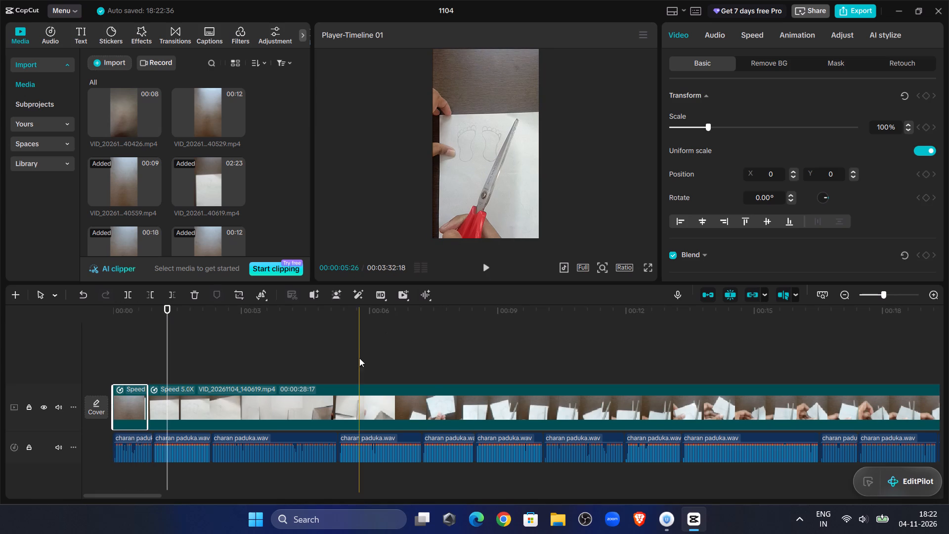
pyautogui.click(483, 268)
pyautogui.click(483, 268)
pyautogui.doubleClick(483, 268)
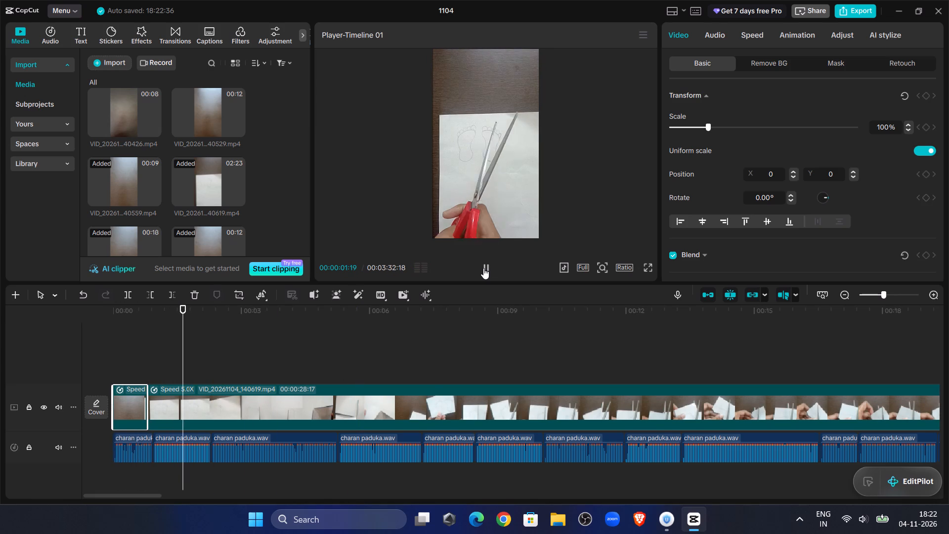
pyautogui.moveTo(199, 350); pyautogui.dragTo(185, 348)
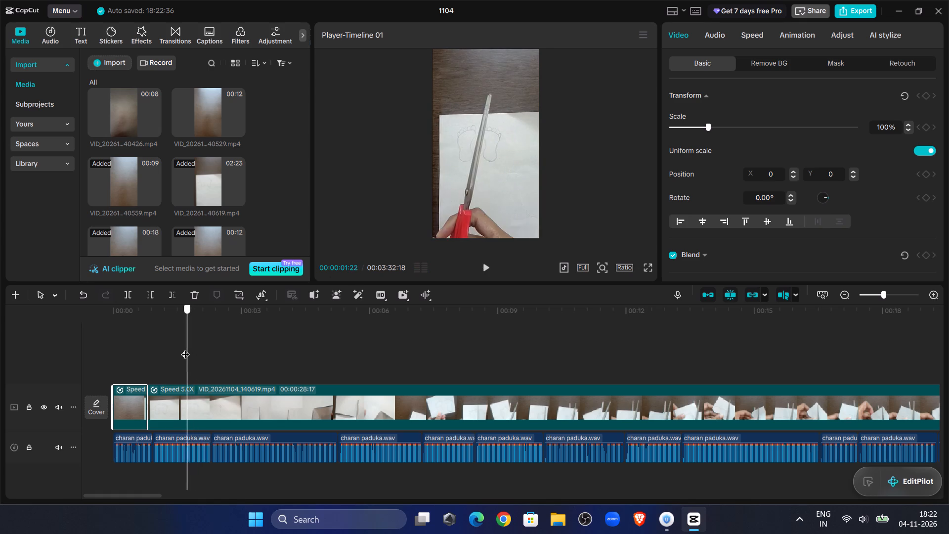
pyautogui.moveTo(185, 348); pyautogui.dragTo(176, 345)
pyautogui.click(185, 396)
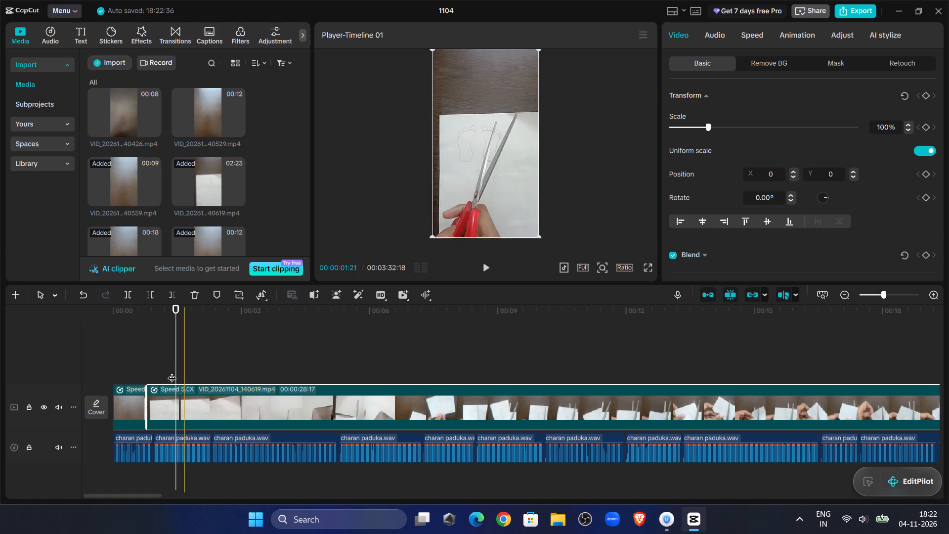
pyautogui.click(148, 292)
# Replay the opening and the first seconds of VID_20261104_140619.mp4 to check the tightened join against the voice-over.
pyautogui.click(146, 328)
pyautogui.moveTo(146, 328); pyautogui.dragTo(45, 328)
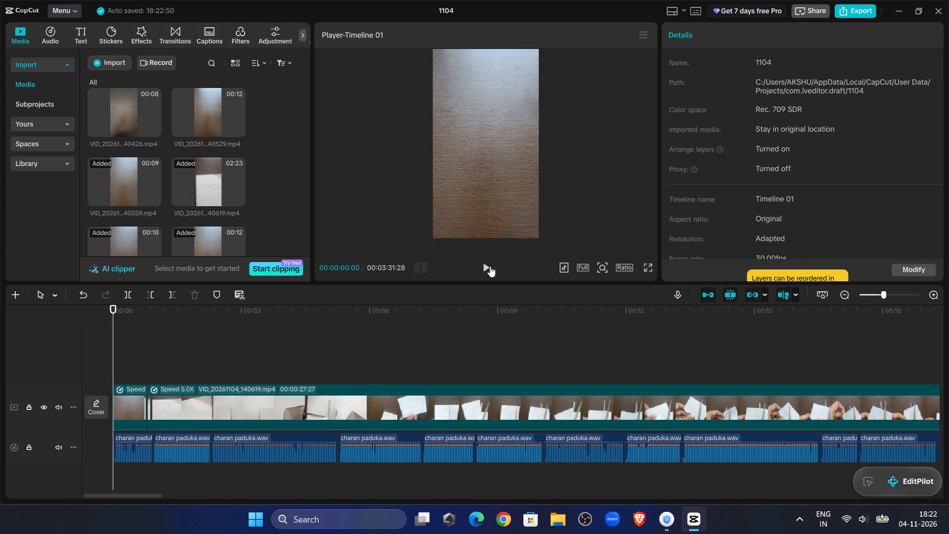
pyautogui.click(489, 266)
pyautogui.click(489, 266)
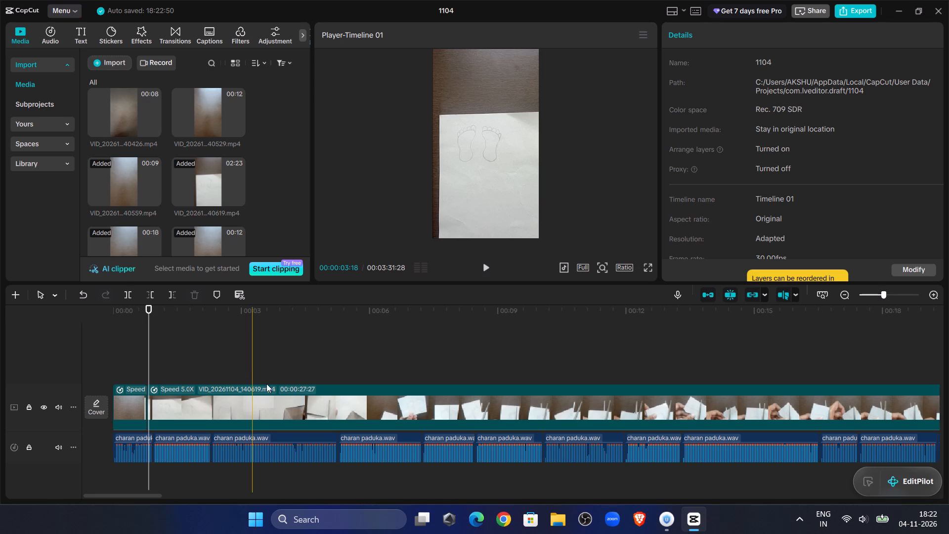
pyautogui.moveTo(151, 337); pyautogui.dragTo(70, 328)
pyautogui.click(485, 270)
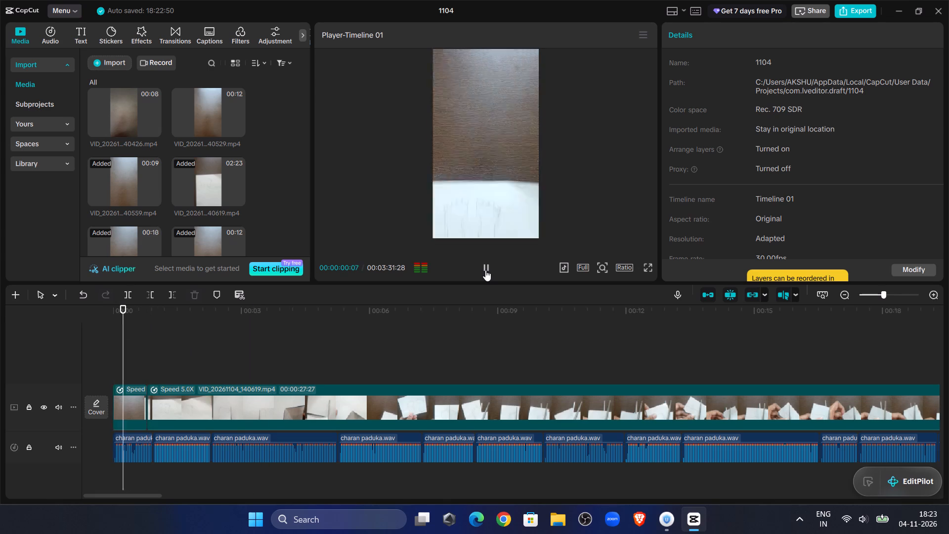
pyautogui.click(485, 270)
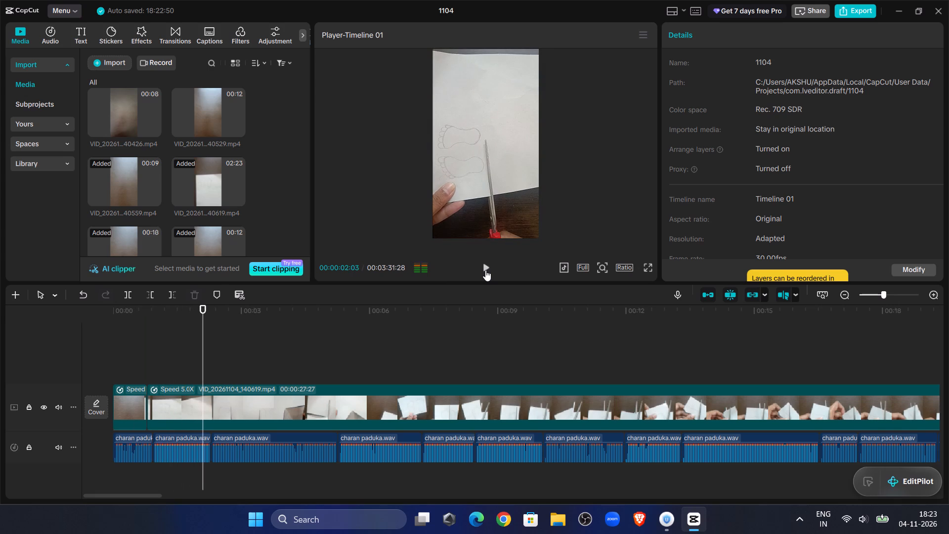
pyautogui.doubleClick(485, 270)
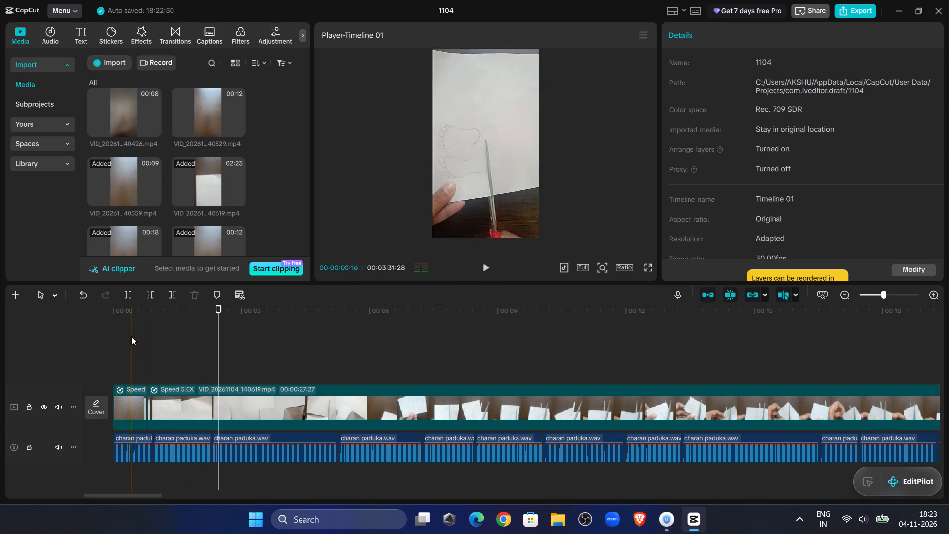
pyautogui.click(145, 334)
pyautogui.click(482, 267)
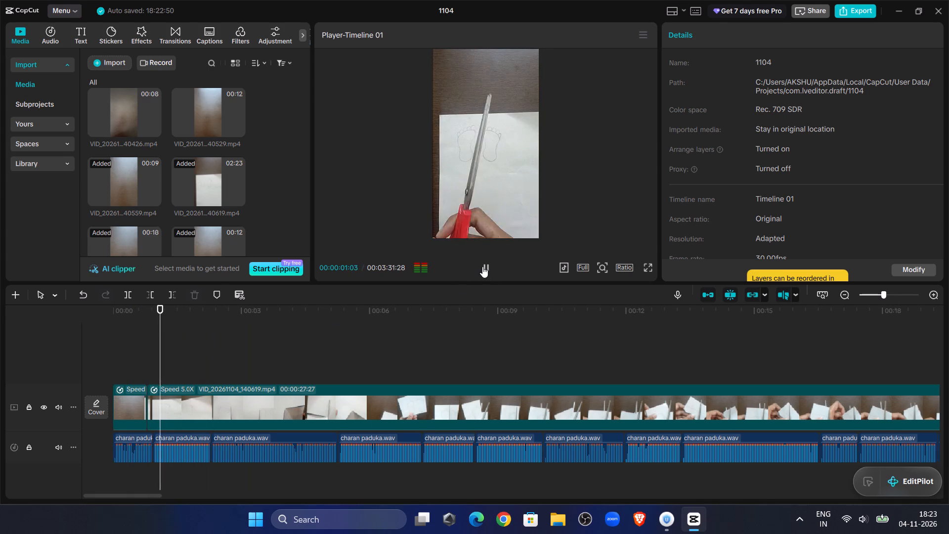
pyautogui.click(482, 267)
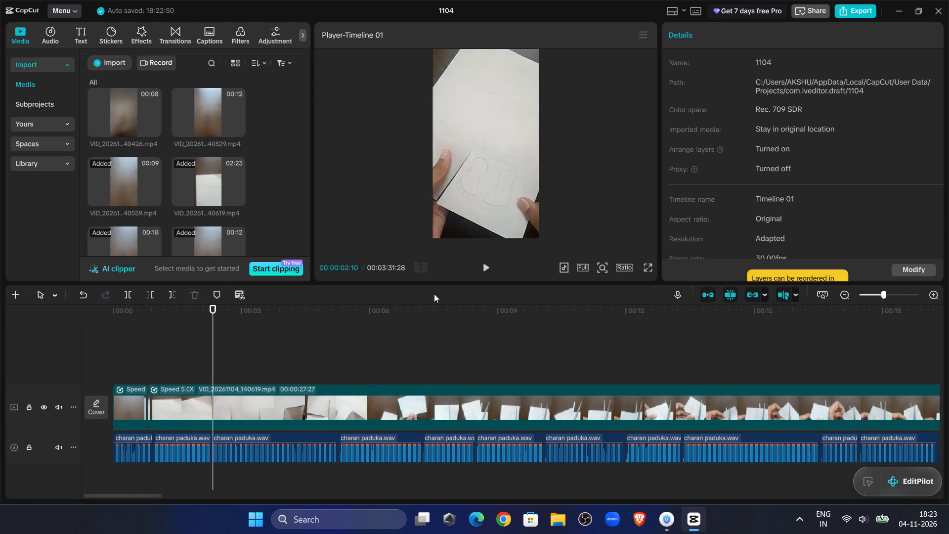
# Split VID_20261104_140619.mp4 at 00:00:03:19 and cut out its footage from there to 00:00:05:15.
pyautogui.click(485, 268)
pyautogui.click(485, 267)
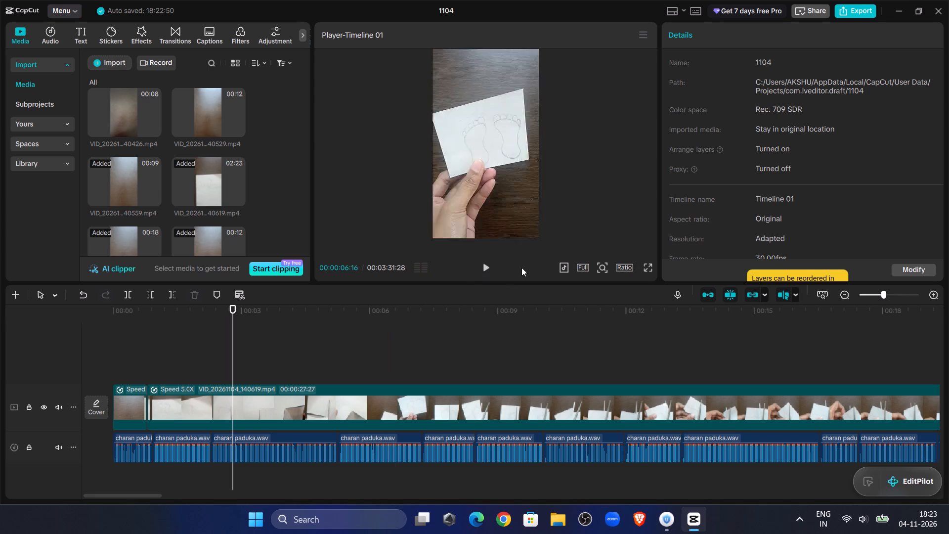
pyautogui.click(487, 267)
pyautogui.click(487, 267)
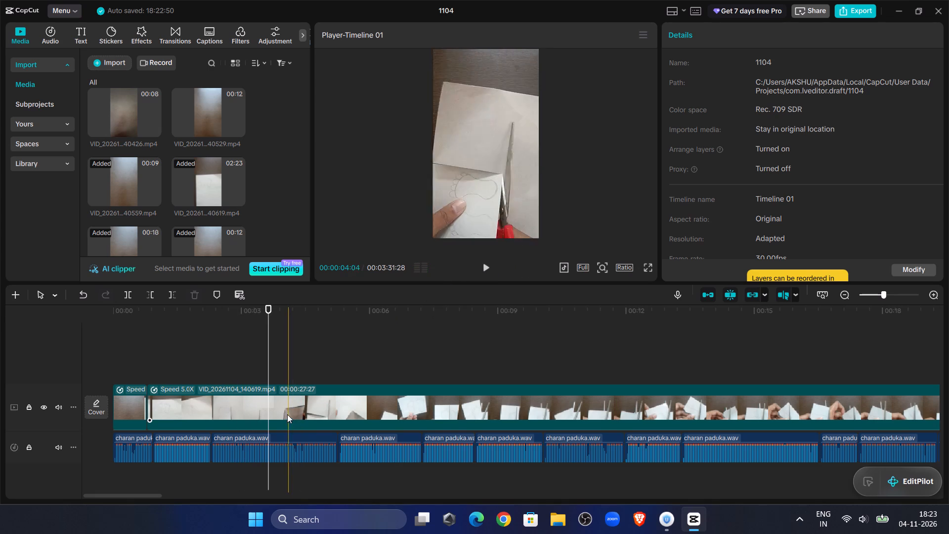
pyautogui.click(286, 414)
pyautogui.click(127, 293)
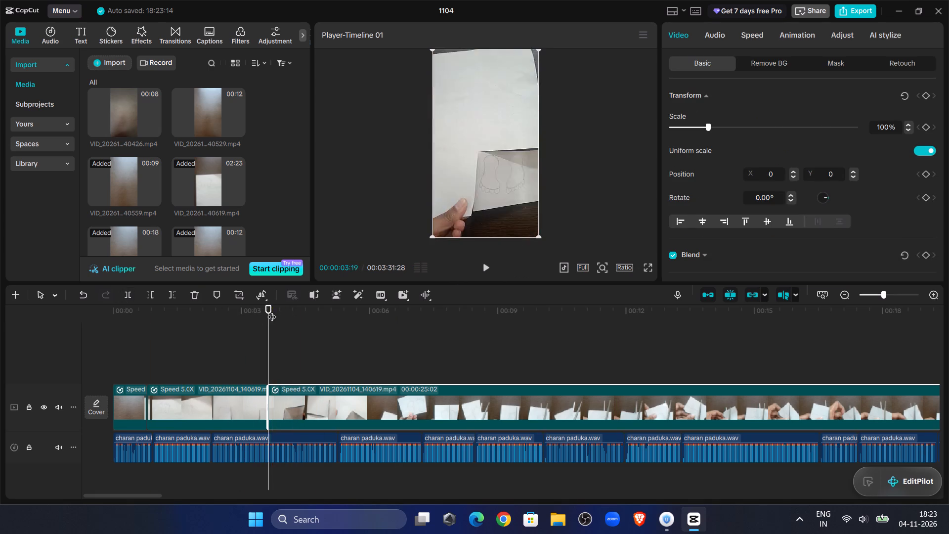
pyautogui.moveTo(272, 311); pyautogui.dragTo(352, 318)
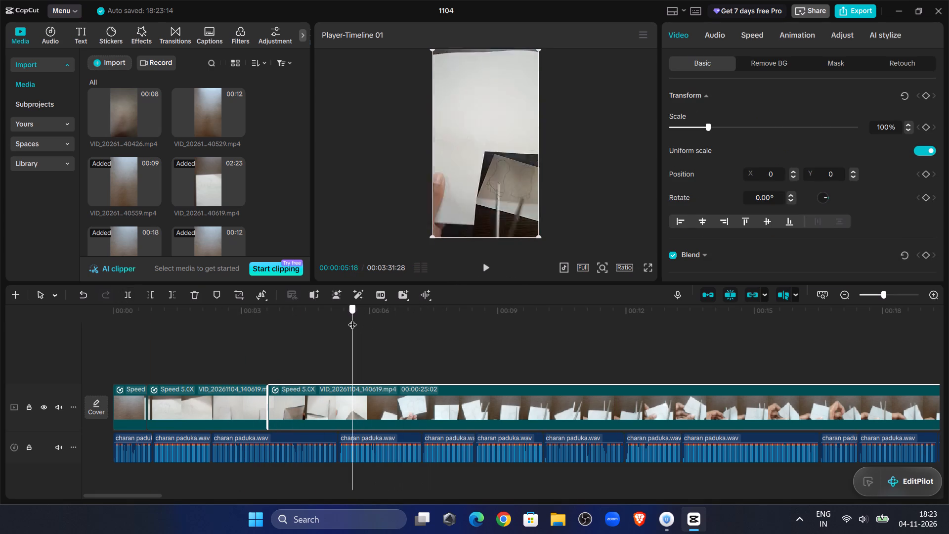
pyautogui.moveTo(352, 318); pyautogui.dragTo(355, 322)
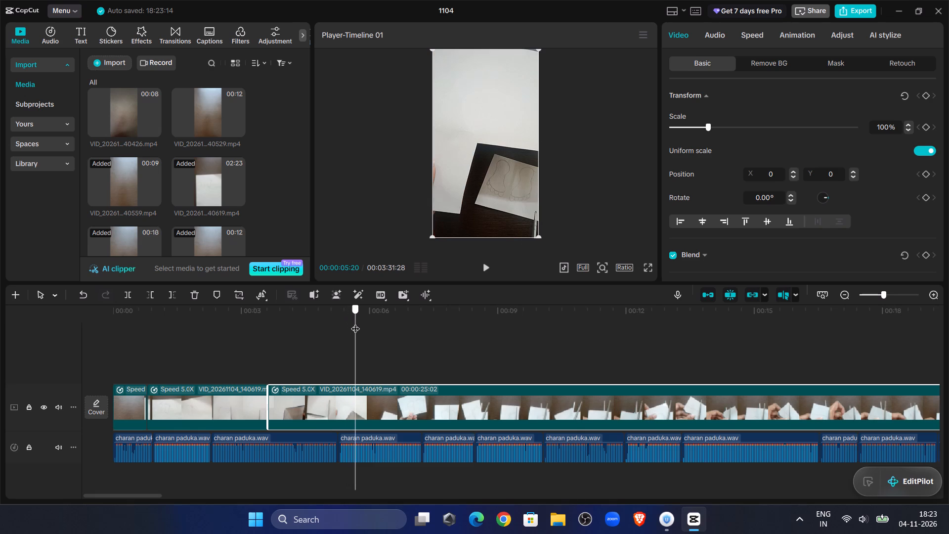
pyautogui.moveTo(355, 322); pyautogui.dragTo(348, 320)
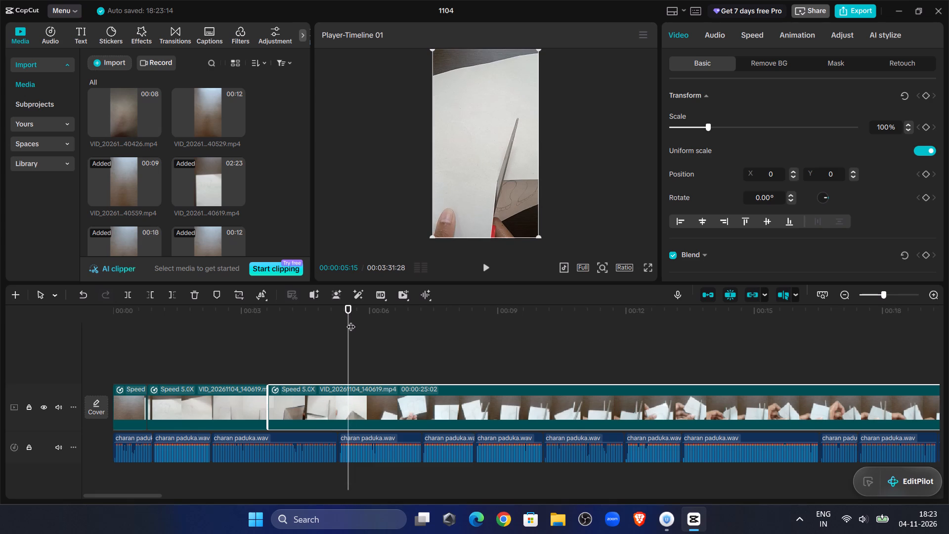
pyautogui.click(153, 295)
# Play across the new cut and split the following VID_20261104_140619.mp4 clip at 00:00:04:28, where the hand holds up the cut paper.
pyautogui.click(251, 337)
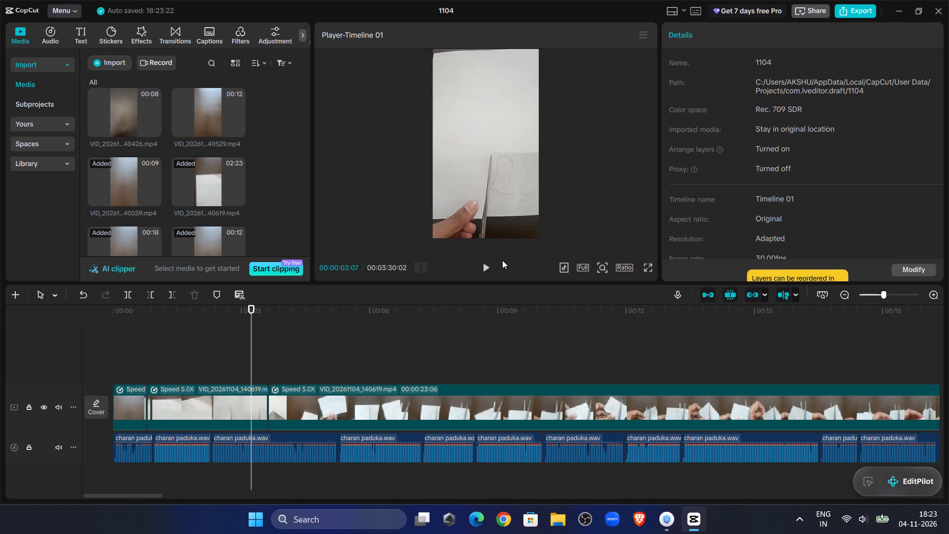
pyautogui.click(488, 266)
pyautogui.click(488, 266)
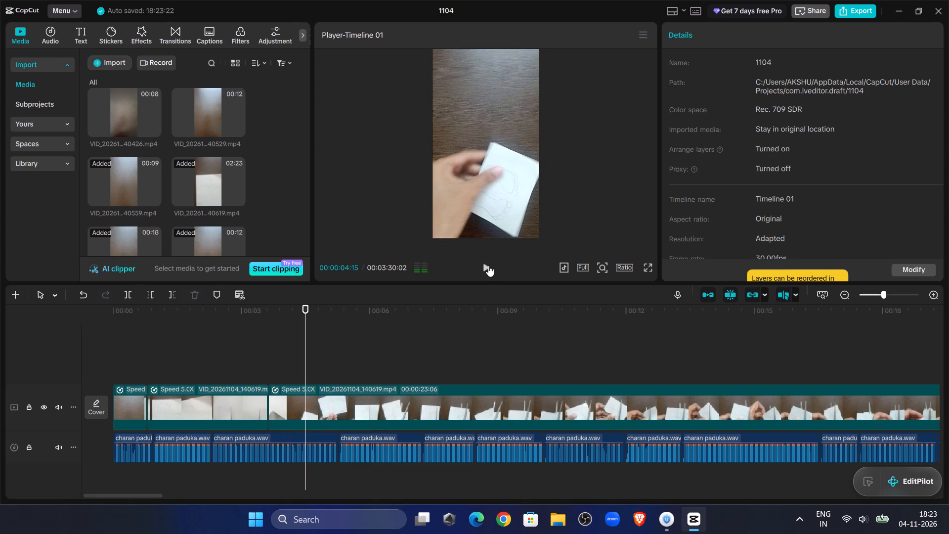
pyautogui.doubleClick(488, 266)
pyautogui.click(314, 401)
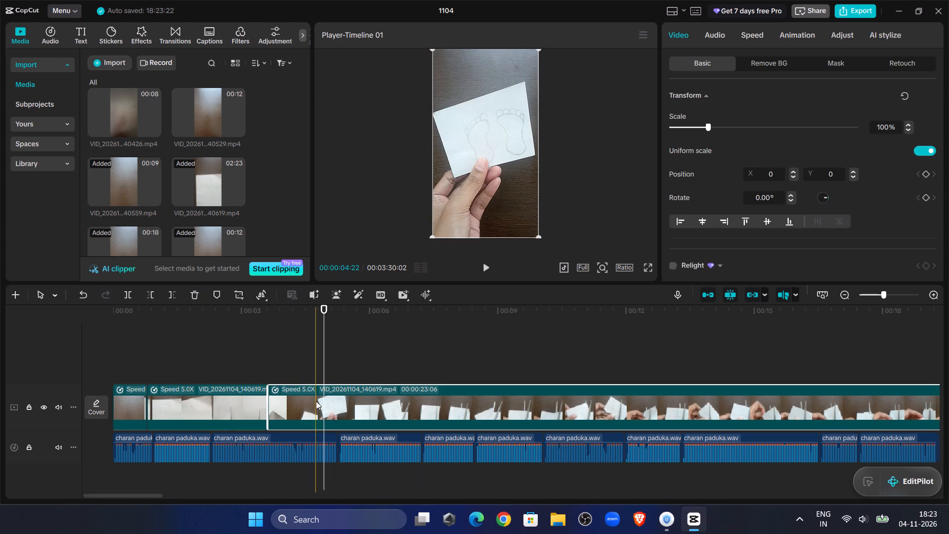
pyautogui.click(124, 298)
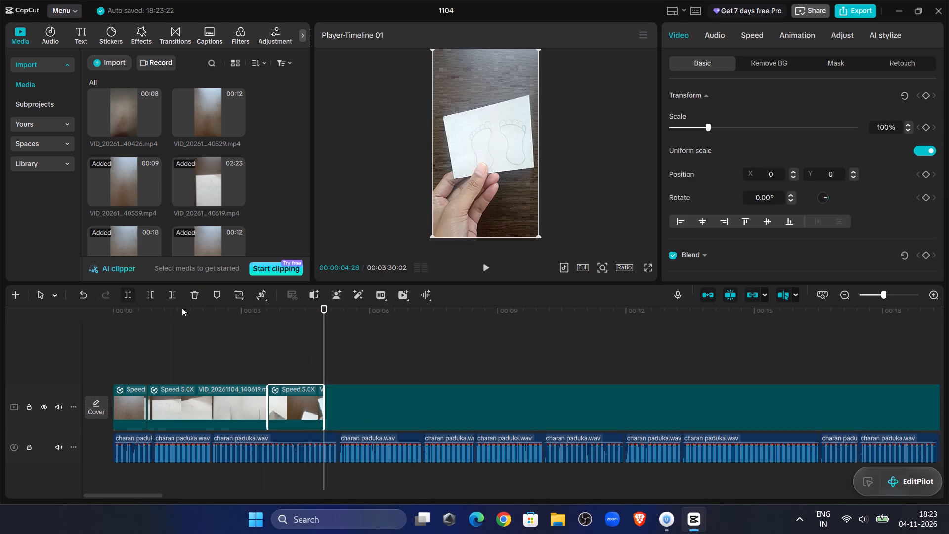
# Skim the long paper-cutting clip VID_20261104_140619.mp4 after 00:00:04:28 and set its speed to 51.3x.
pyautogui.click(800, 356)
pyautogui.moveTo(800, 356); pyautogui.dragTo(871, 355)
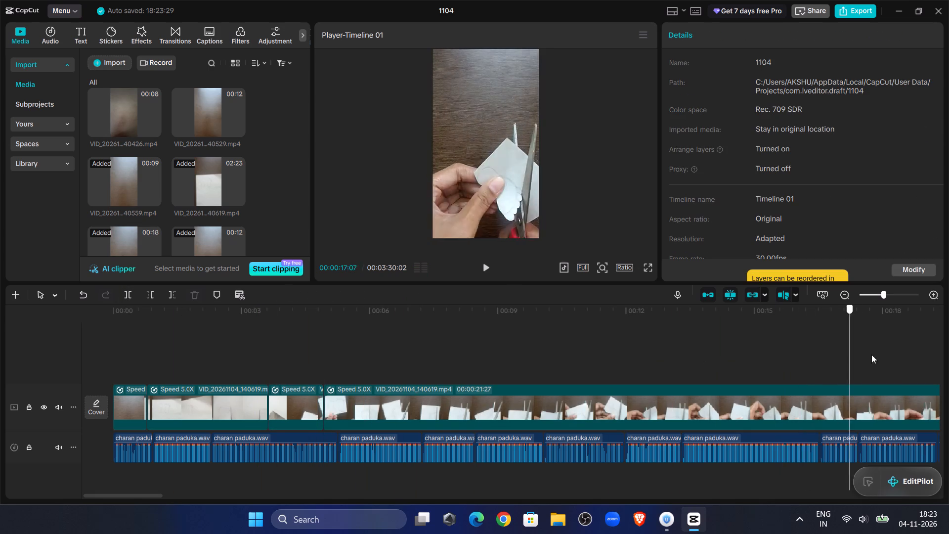
pyautogui.moveTo(871, 355); pyautogui.dragTo(919, 358)
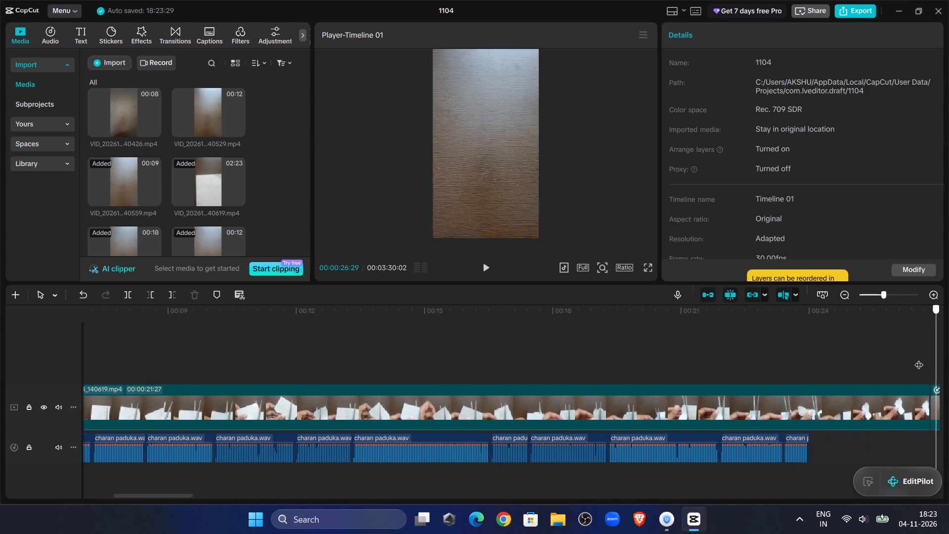
pyautogui.moveTo(919, 358); pyautogui.dragTo(920, 372)
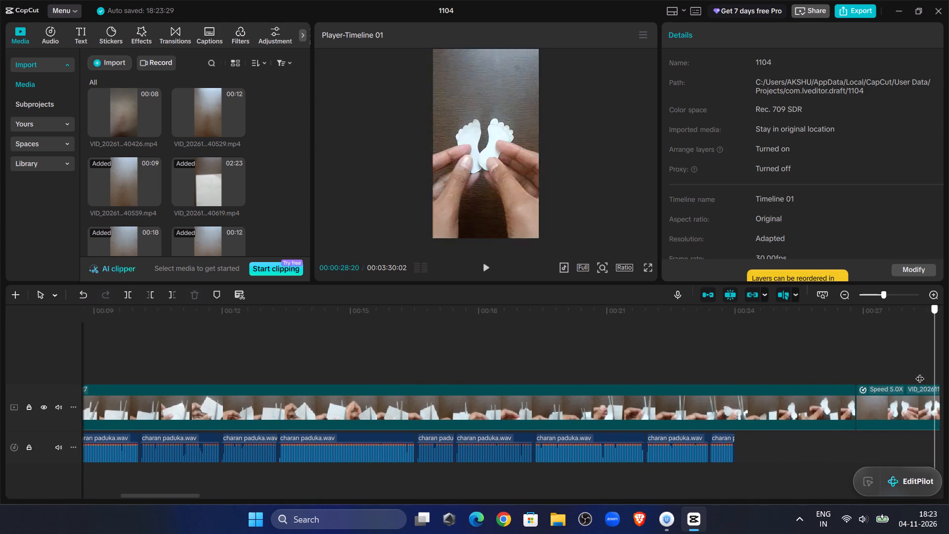
pyautogui.moveTo(920, 372); pyautogui.dragTo(747, 347)
pyautogui.click(741, 399)
pyautogui.click(756, 35)
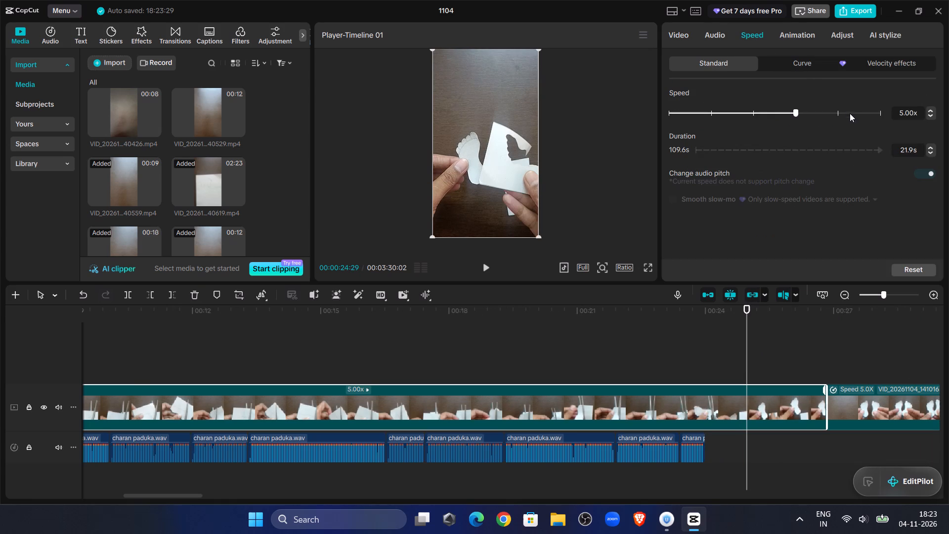
pyautogui.click(837, 113)
pyautogui.click(858, 114)
# Play the opening against the voice-over and set the second clip, the first VID_20261104_140619.mp4 section, to 7.09x speed.
pyautogui.click(179, 340)
pyautogui.moveTo(179, 340); pyautogui.dragTo(0, 330)
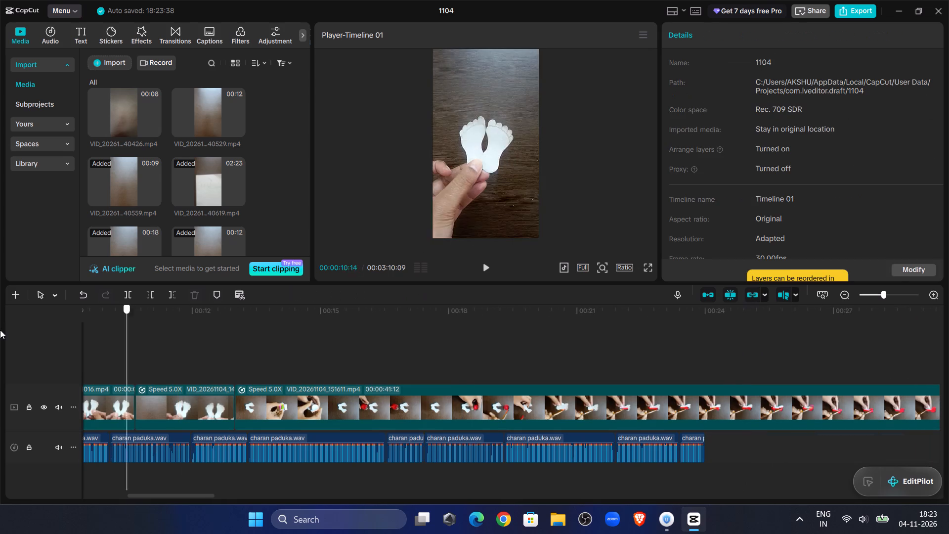
pyautogui.moveTo(0, 330); pyautogui.dragTo(0, 344)
pyautogui.click(488, 267)
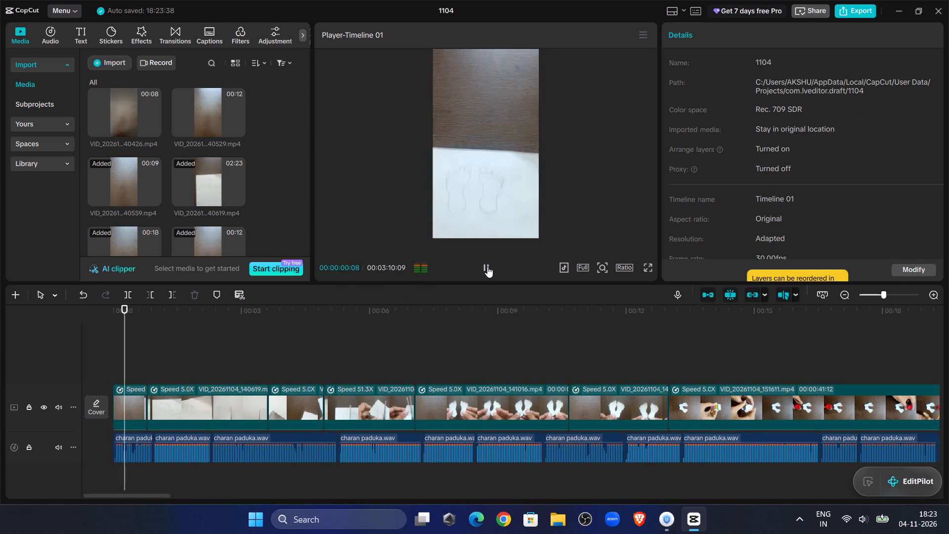
pyautogui.click(487, 267)
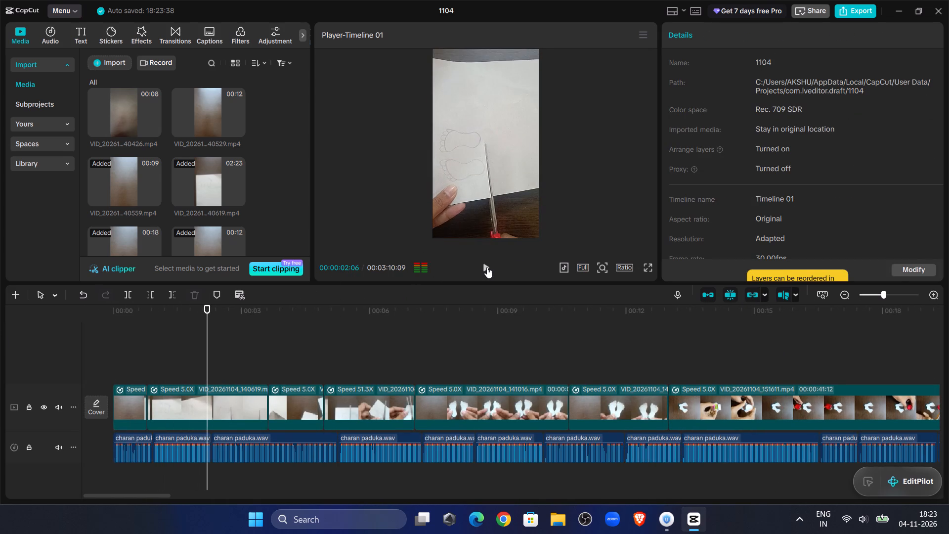
pyautogui.click(487, 267)
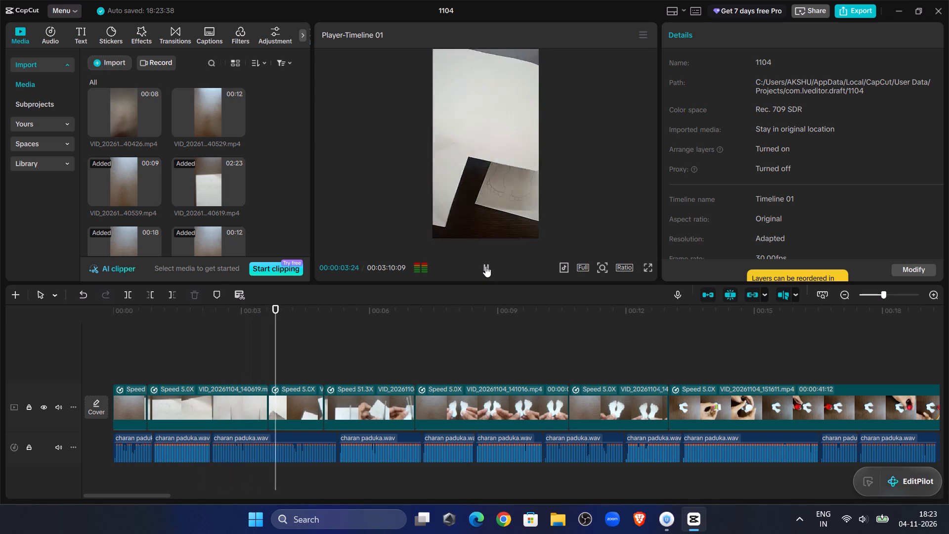
pyautogui.click(485, 266)
pyautogui.click(226, 394)
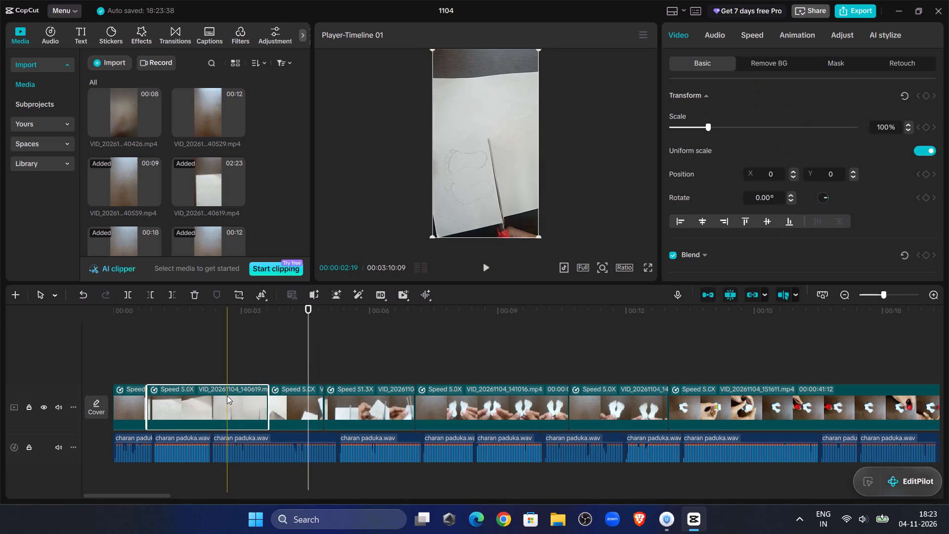
pyautogui.click(268, 348)
pyautogui.moveTo(268, 348); pyautogui.dragTo(309, 348)
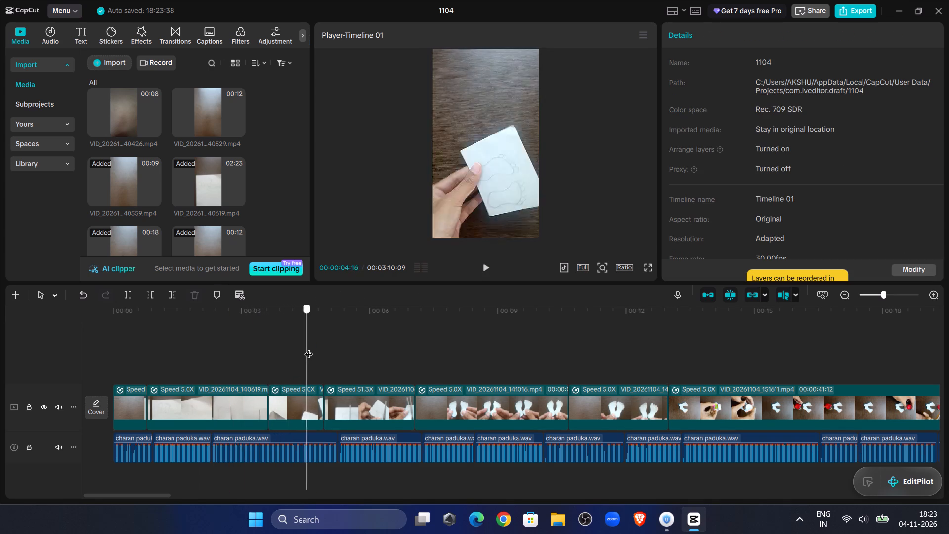
pyautogui.moveTo(309, 348); pyautogui.dragTo(290, 354)
pyautogui.click(237, 393)
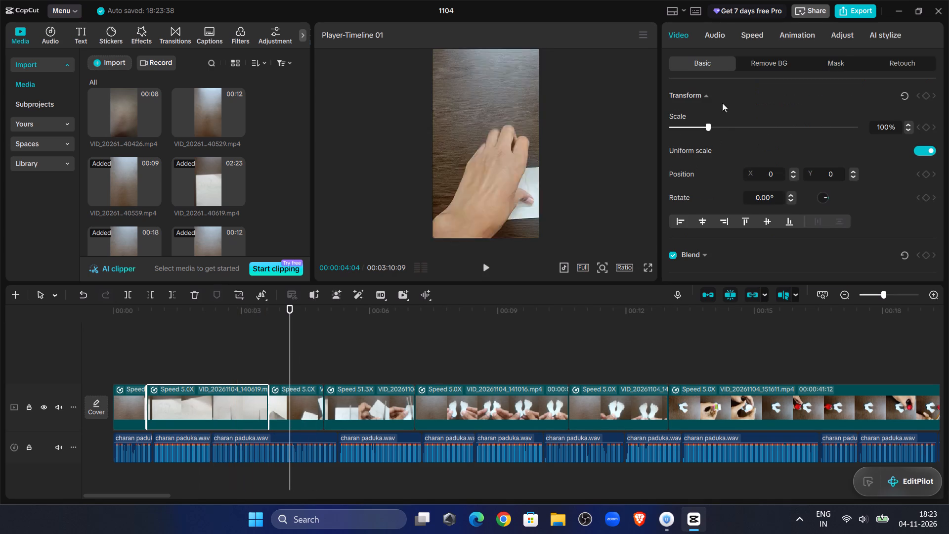
pyautogui.click(750, 44)
pyautogui.click(811, 116)
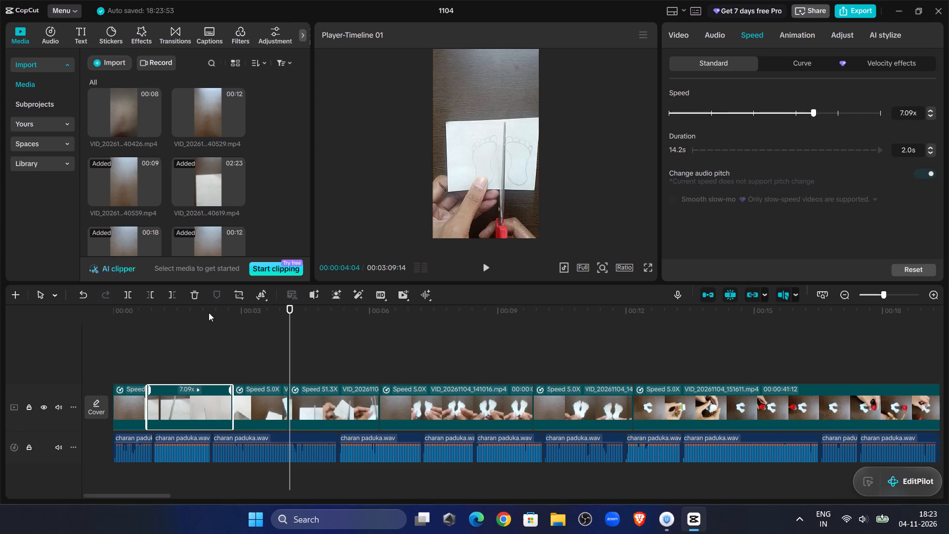
# Replay the opening, split the 5x clip after the 7.09x one at 00:00:03:03, and trim 14 frames off the second part's start.
pyautogui.click(206, 330)
pyautogui.moveTo(206, 330); pyautogui.dragTo(0, 339)
pyautogui.click(491, 270)
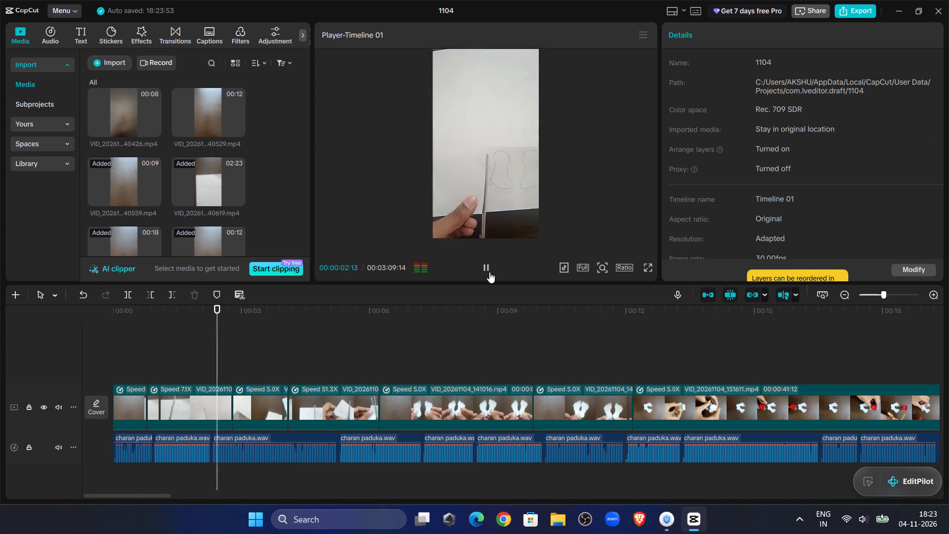
pyautogui.click(489, 271)
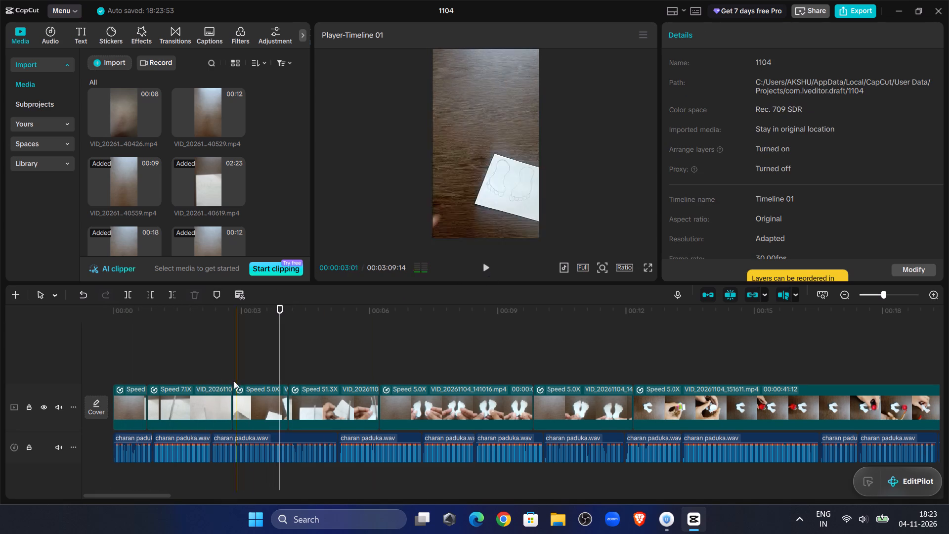
pyautogui.click(226, 364)
pyautogui.click(491, 261)
pyautogui.click(490, 263)
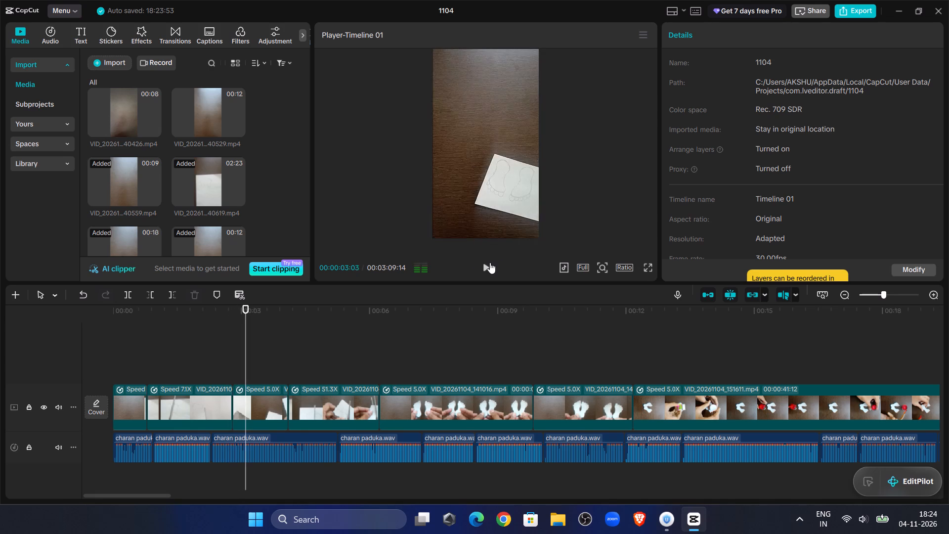
pyautogui.click(251, 406)
pyautogui.click(128, 297)
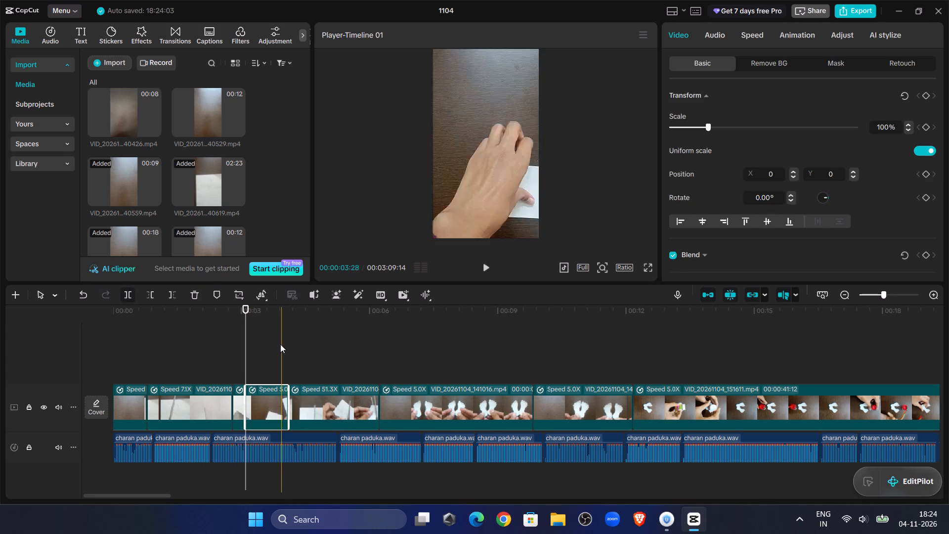
pyautogui.moveTo(246, 335); pyautogui.dragTo(265, 341)
pyautogui.click(149, 297)
# Play from 00:00:02:06 to the paper-feet footage and skim the clips after it to compare them with the voice-over.
pyautogui.click(208, 329)
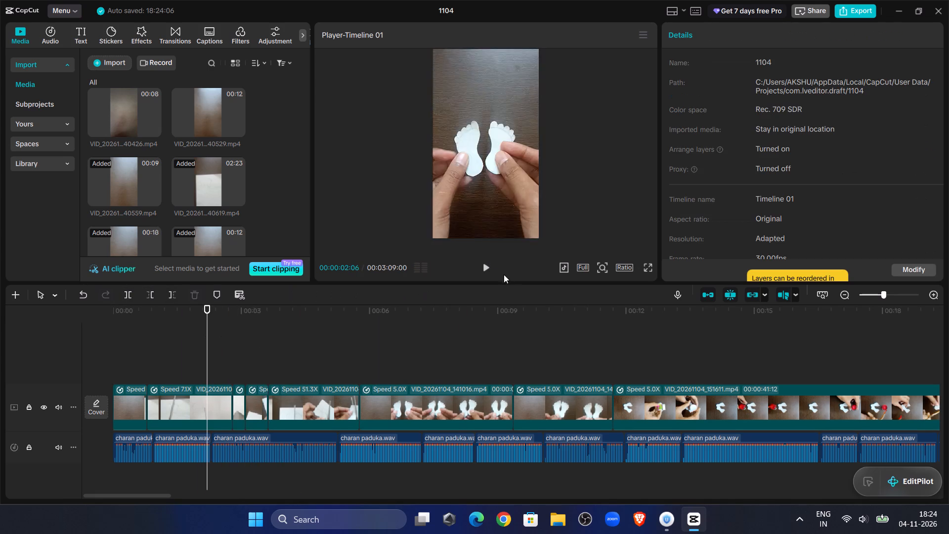
pyautogui.click(489, 267)
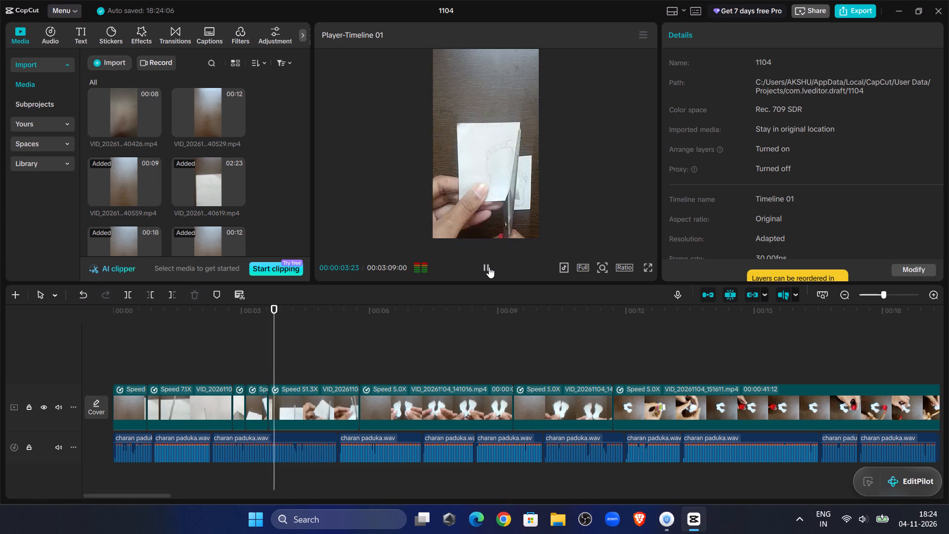
pyautogui.click(489, 267)
pyautogui.click(489, 267)
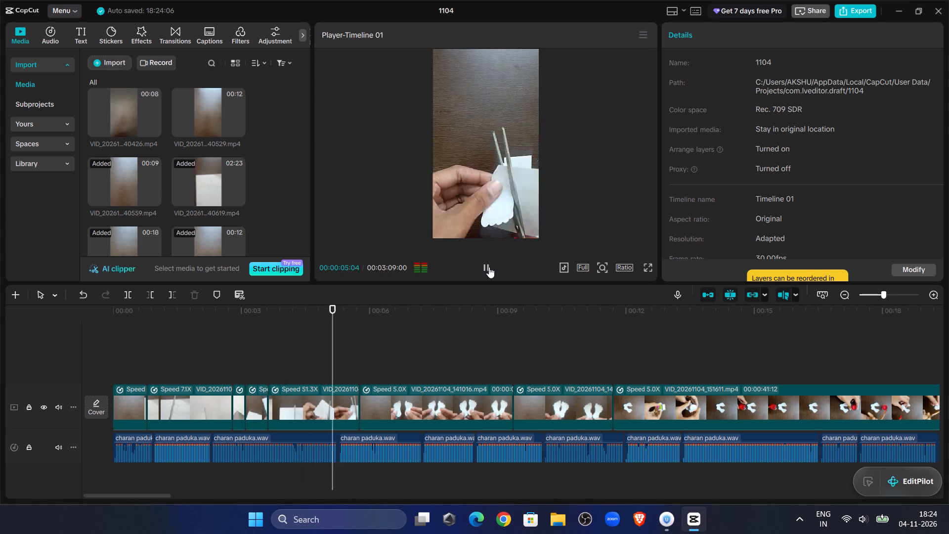
pyautogui.click(489, 267)
pyautogui.doubleClick(489, 267)
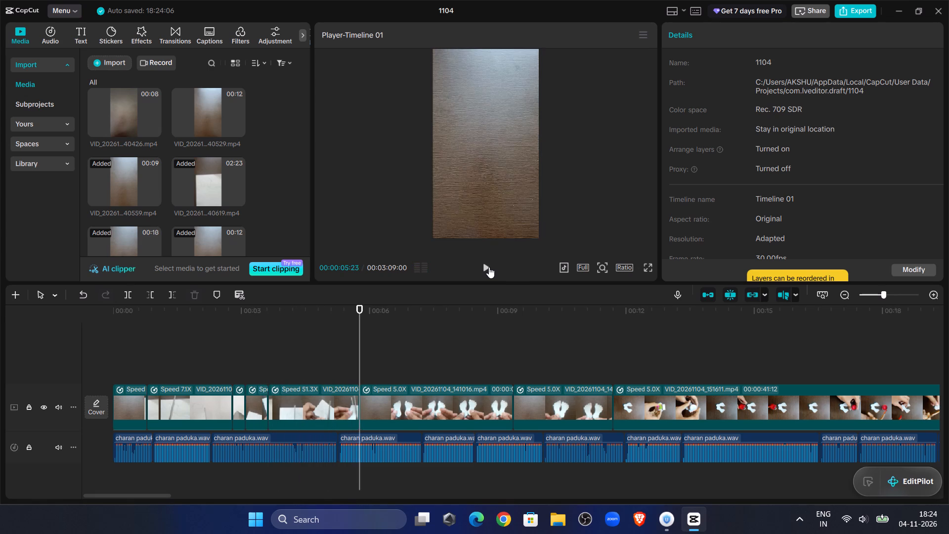
pyautogui.click(489, 267)
pyautogui.click(489, 267)
pyautogui.click(489, 267)
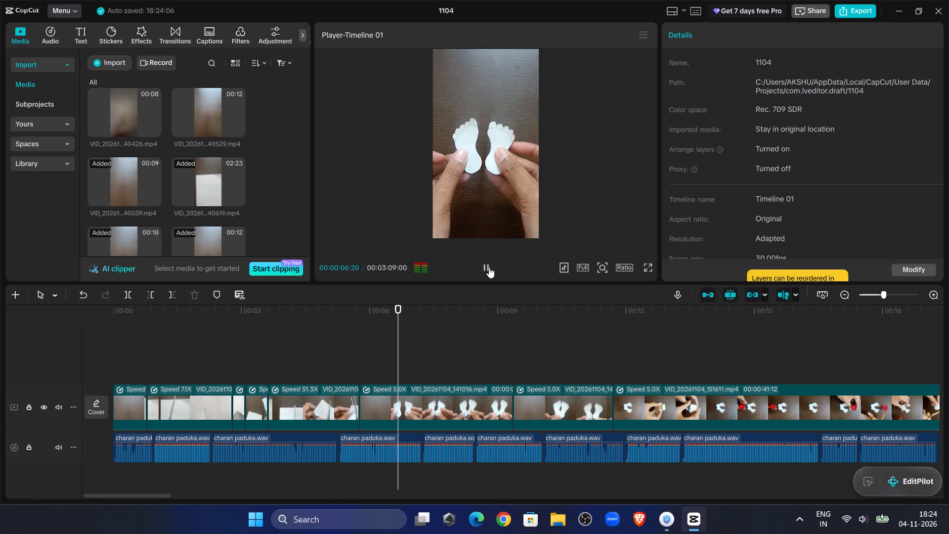
pyautogui.click(489, 267)
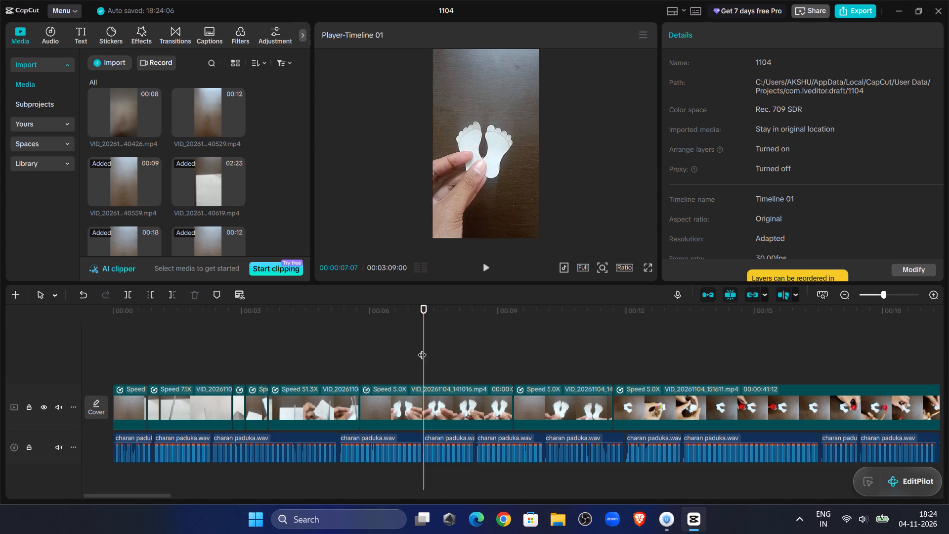
pyautogui.moveTo(425, 350); pyautogui.dragTo(528, 356)
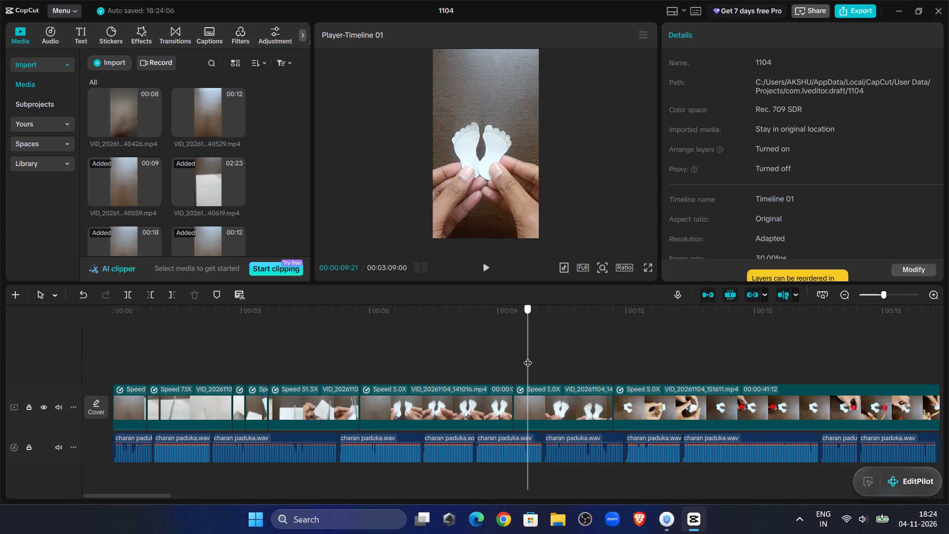
pyautogui.moveTo(528, 356); pyautogui.dragTo(635, 383)
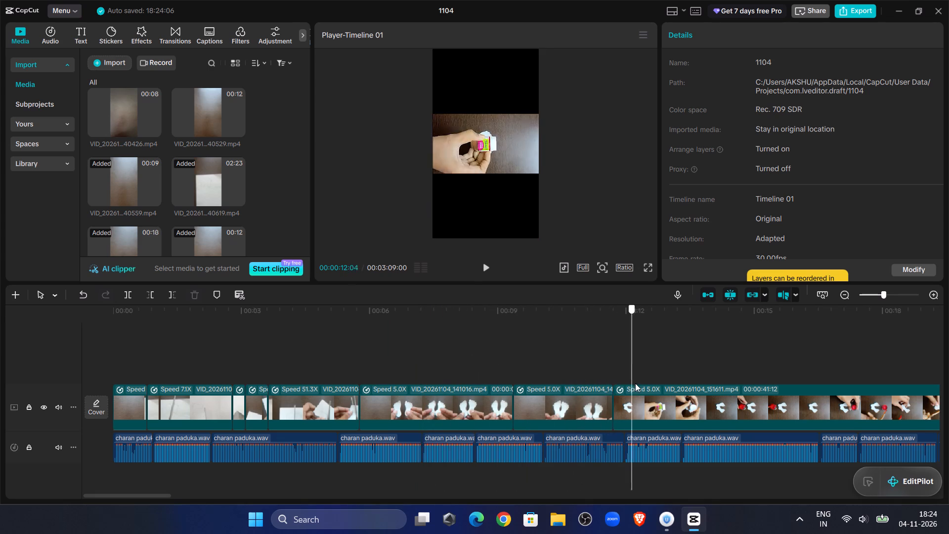
pyautogui.moveTo(635, 383); pyautogui.dragTo(409, 377)
# Play across the join into VID_20261104_141016.mp4 and trim 12 frames off that clip's start.
pyautogui.click(424, 415)
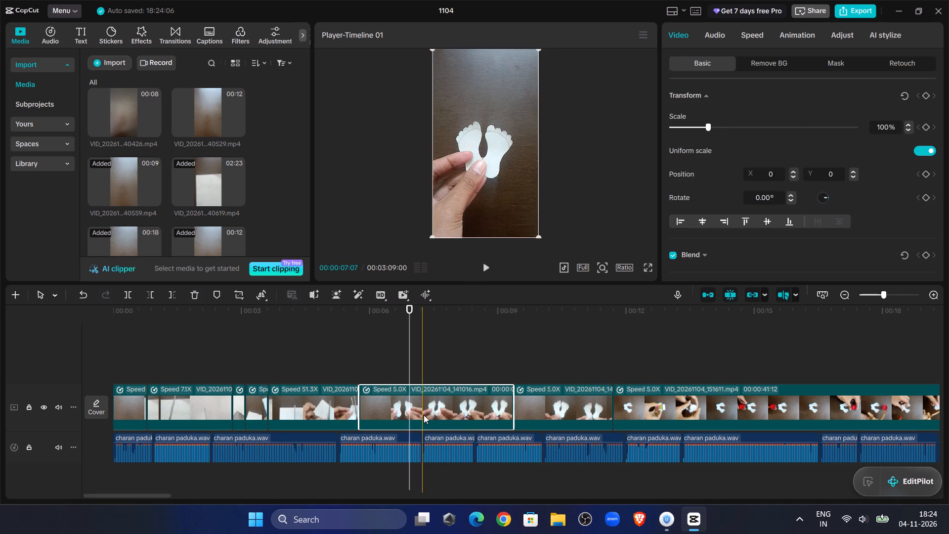
pyautogui.click(344, 353)
pyautogui.click(480, 267)
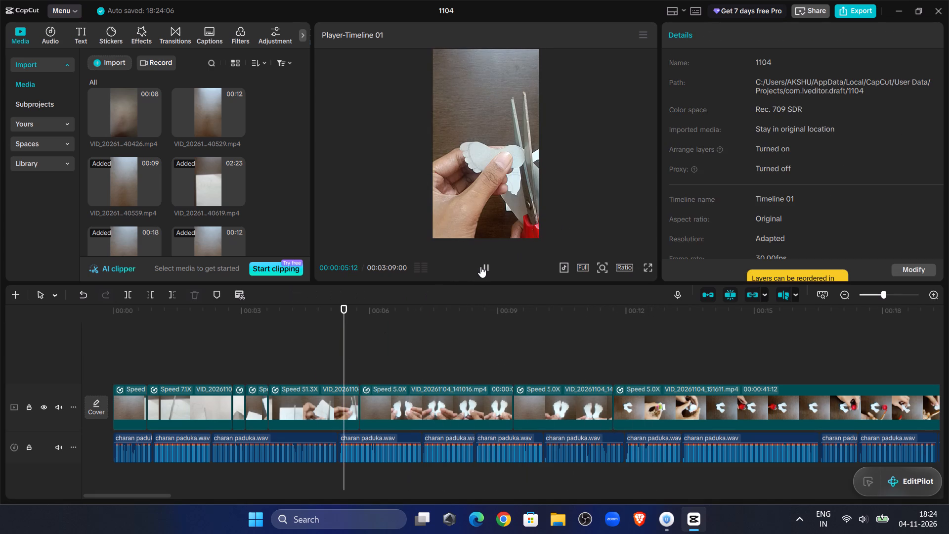
pyautogui.click(480, 267)
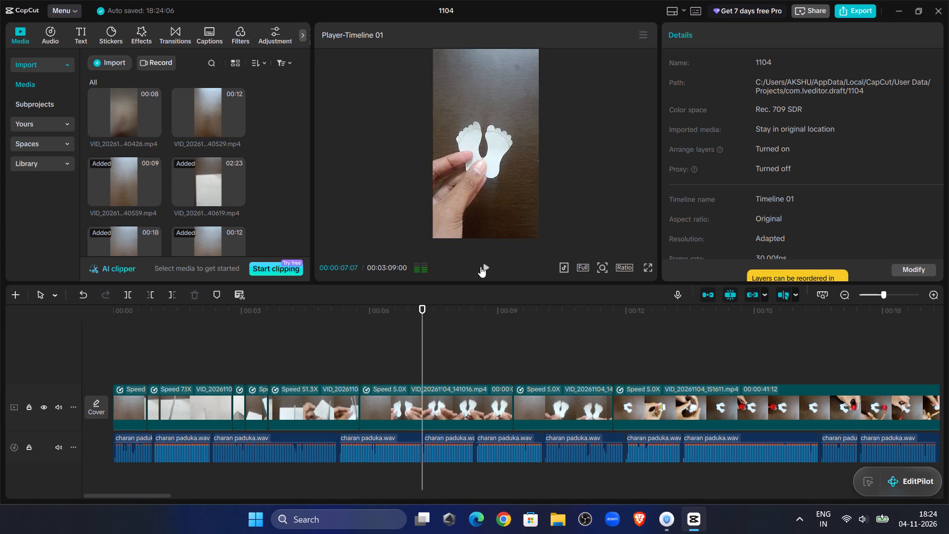
pyautogui.click(362, 338)
pyautogui.moveTo(362, 338); pyautogui.dragTo(379, 344)
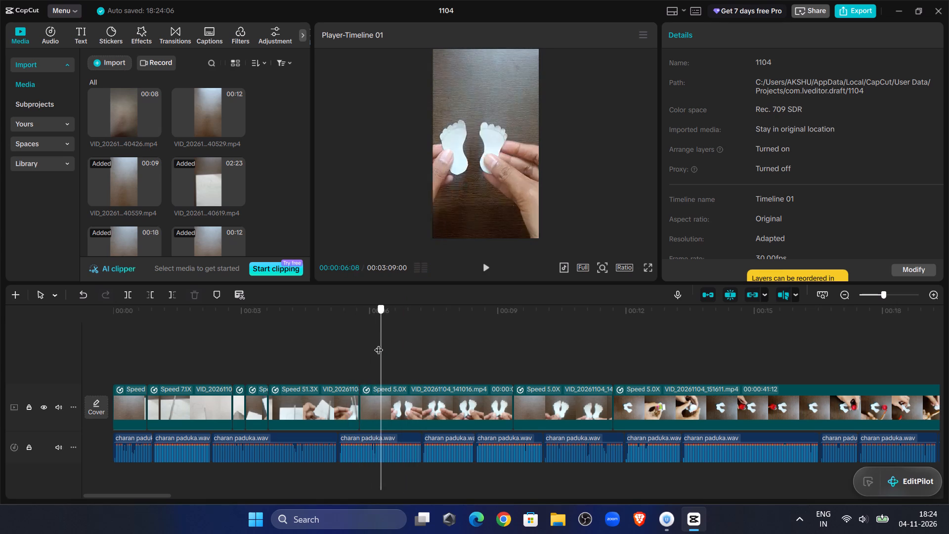
pyautogui.moveTo(379, 344); pyautogui.dragTo(377, 344)
pyautogui.click(393, 397)
pyautogui.click(152, 297)
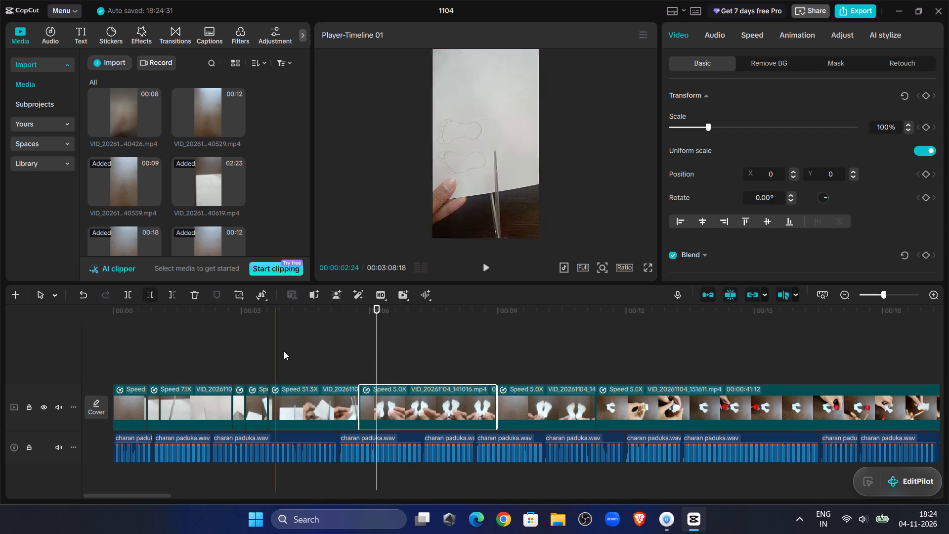
# Play up to the end of the matching voice-over phrase and trim off VID_20261104_141016.mp4 after 00:00:07:03.
pyautogui.click(299, 346)
pyautogui.click(484, 272)
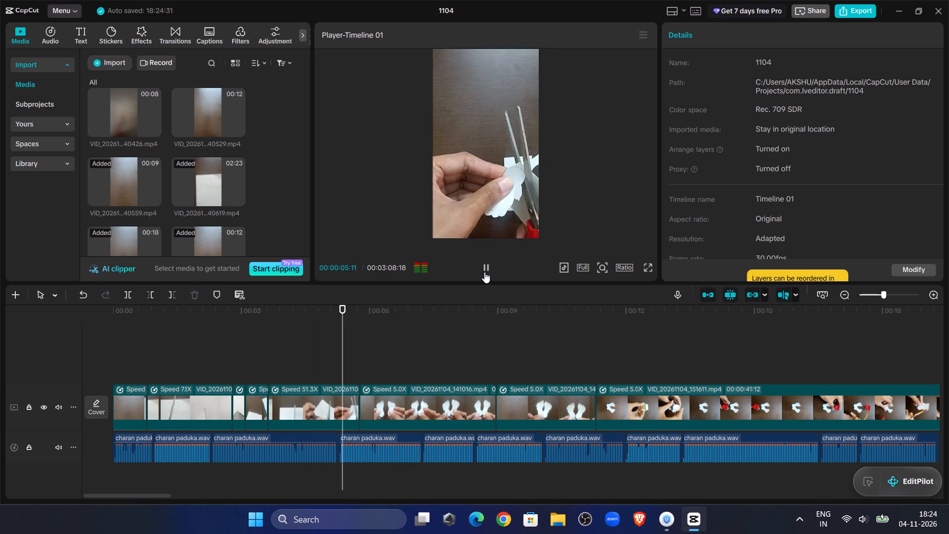
pyautogui.click(484, 272)
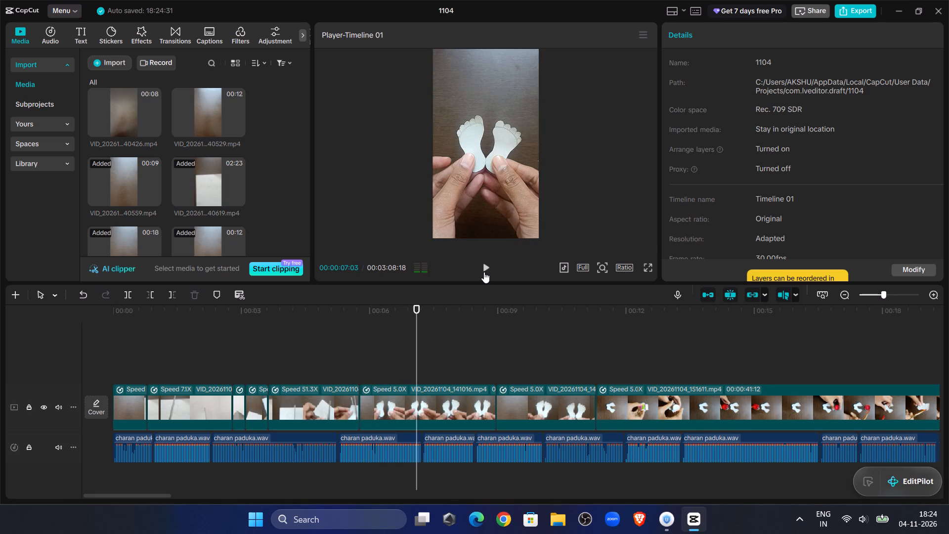
pyautogui.click(434, 408)
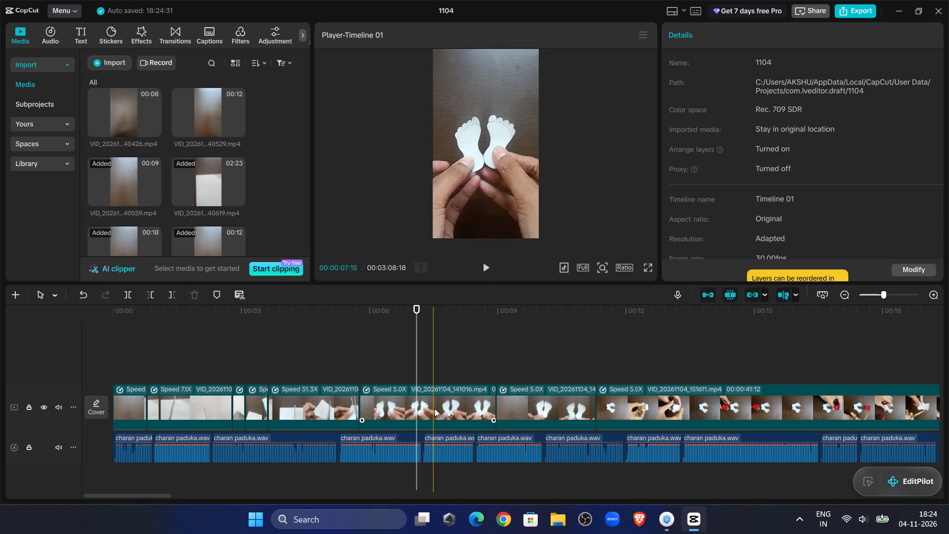
pyautogui.click(170, 294)
# Delete the 5x paper-feet clip between VID_20261104_141016.mp4 and VID_20261104_151611.mp4.
pyautogui.click(425, 407)
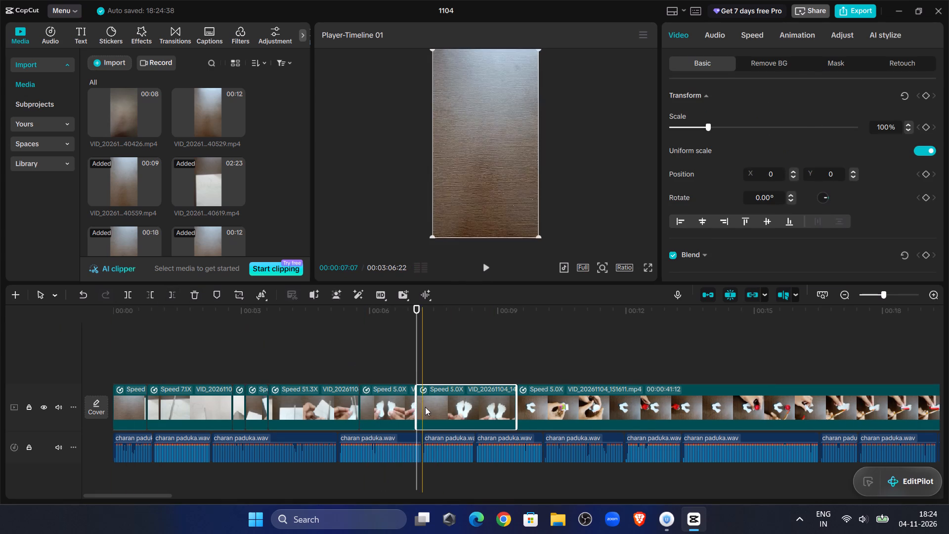
pyautogui.press('Delete')
# Play the opening against the voice-over and trim off the start of the 7.1x scissors clip up to 00:00:01:16.
pyautogui.click(297, 352)
pyautogui.moveTo(297, 352); pyautogui.dragTo(0, 319)
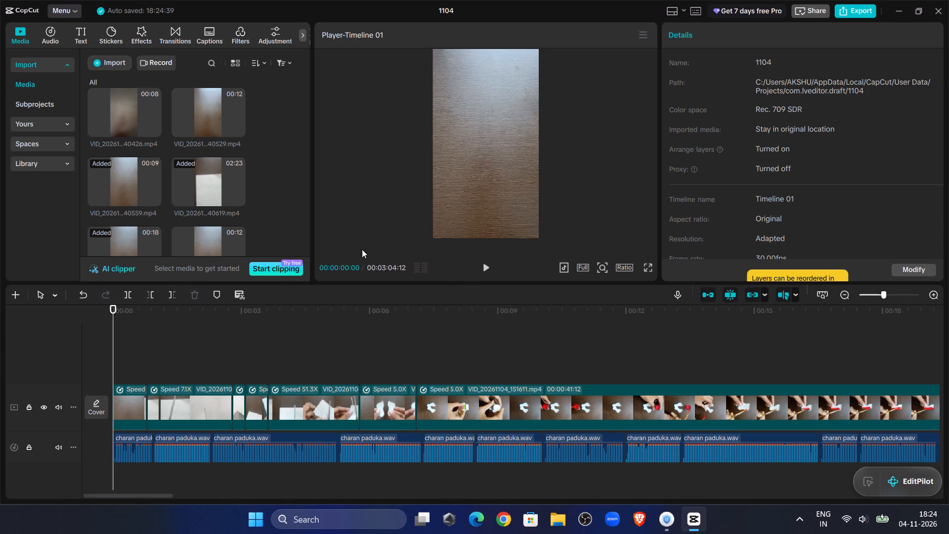
pyautogui.click(489, 267)
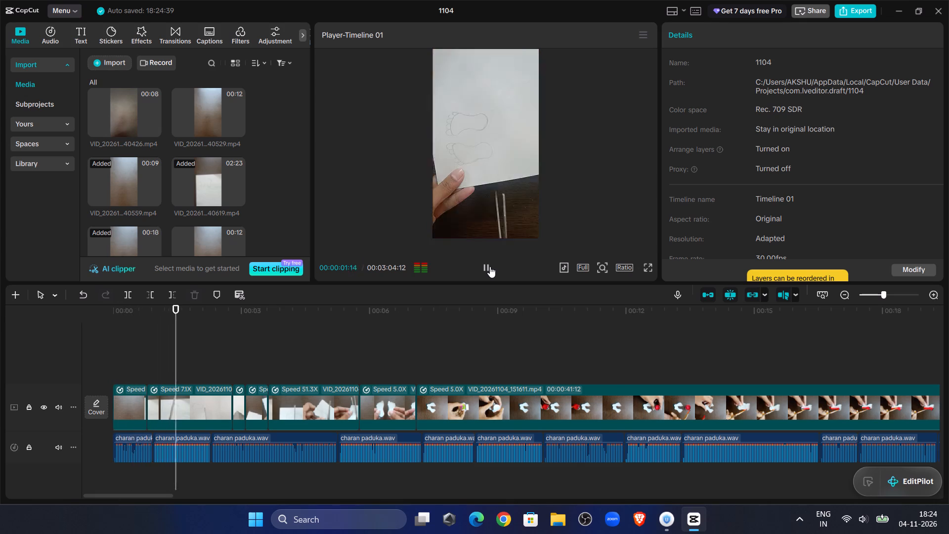
pyautogui.click(490, 266)
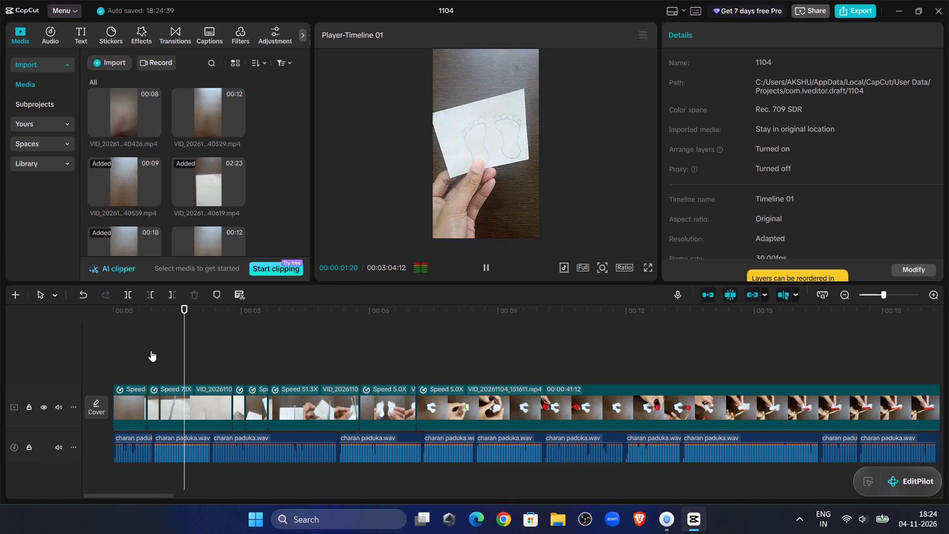
pyautogui.click(151, 351)
pyautogui.click(146, 349)
pyautogui.click(128, 336)
pyautogui.click(486, 269)
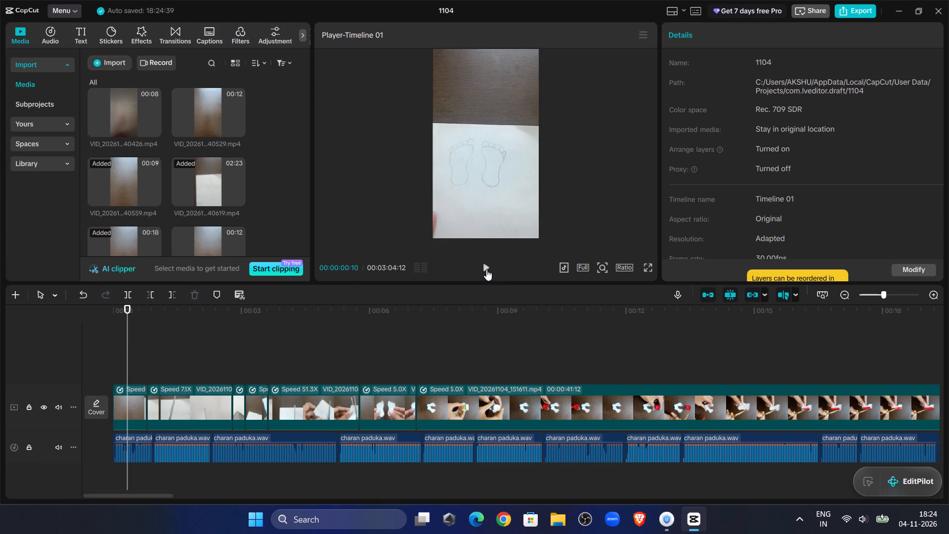
pyautogui.click(486, 269)
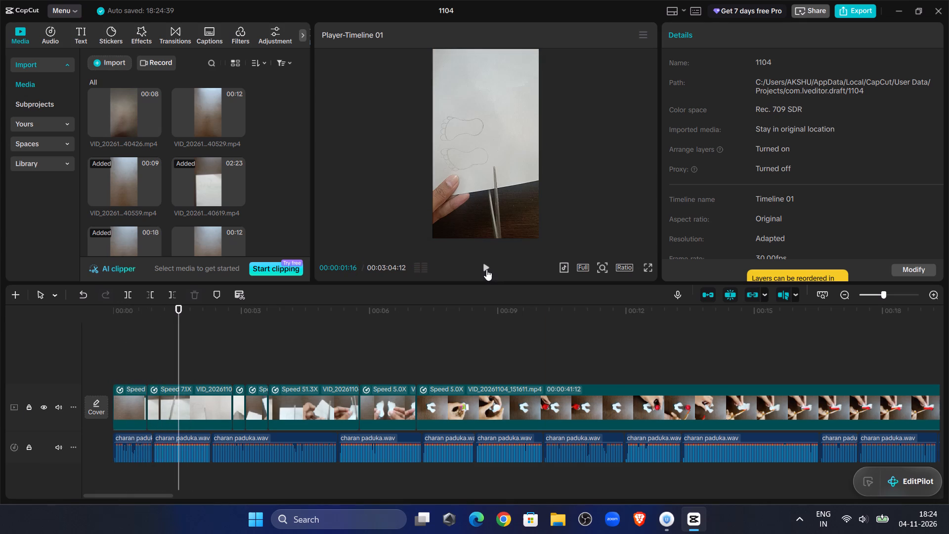
pyautogui.click(172, 405)
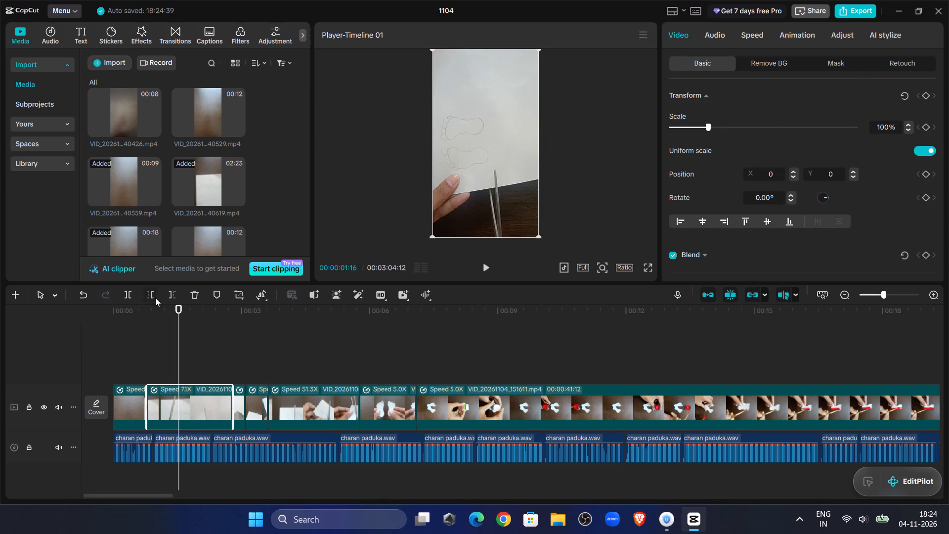
pyautogui.click(155, 298)
# Play from the beginning into VID_20261104_151611.mp4, rotate that sideways clip to -90° and scale it to 177%.
pyautogui.click(149, 320)
pyautogui.moveTo(149, 320); pyautogui.dragTo(60, 324)
pyautogui.click(484, 276)
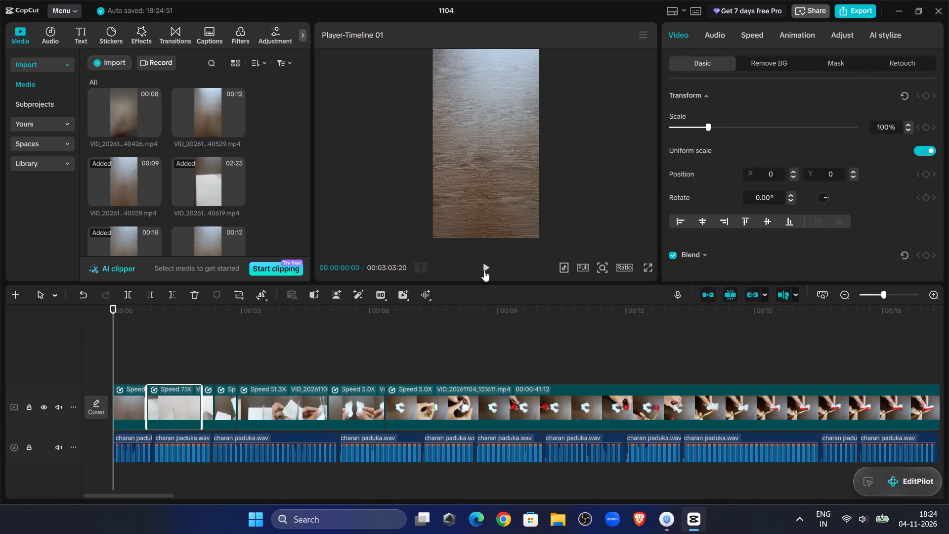
pyautogui.click(484, 270)
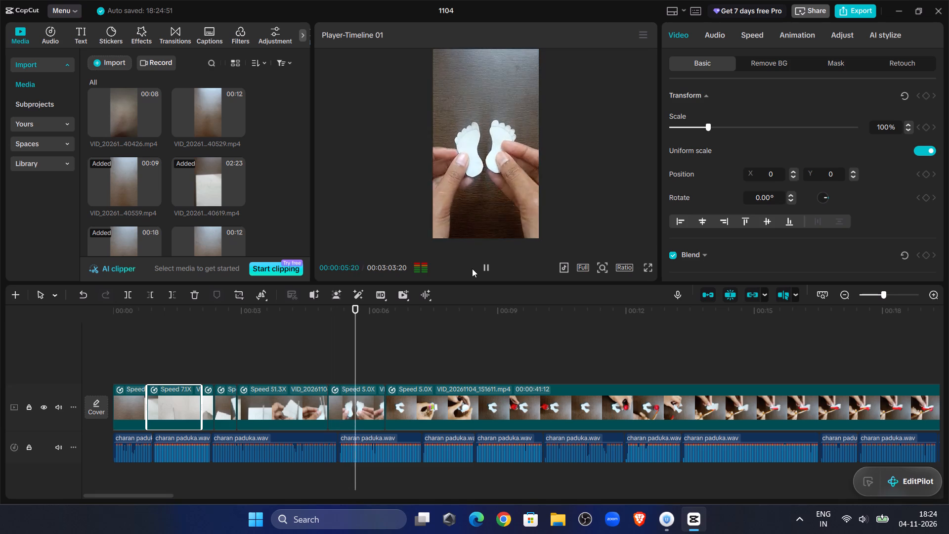
pyautogui.click(472, 268)
pyautogui.click(472, 268)
pyautogui.click(483, 269)
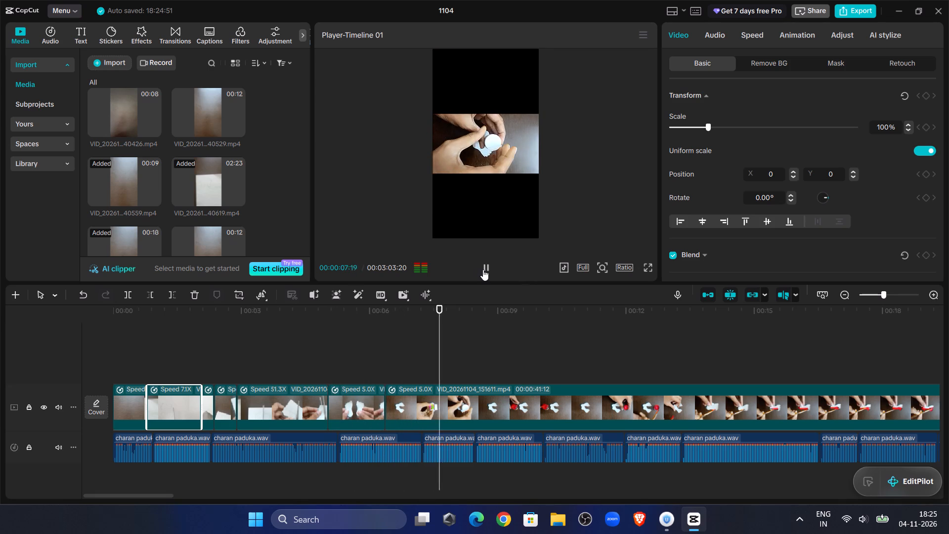
pyautogui.click(468, 405)
pyautogui.moveTo(482, 188); pyautogui.dragTo(531, 151)
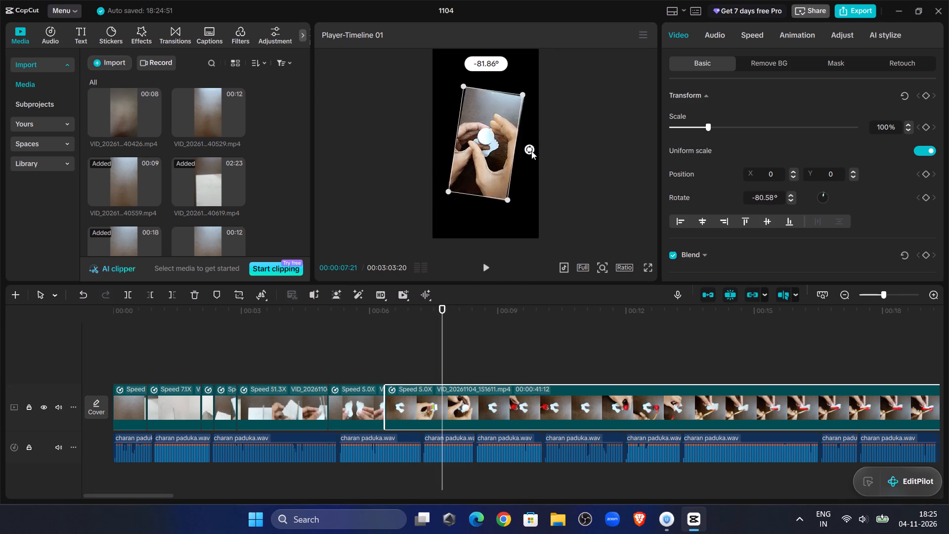
pyautogui.moveTo(531, 151); pyautogui.dragTo(530, 149)
pyautogui.moveTo(514, 198); pyautogui.dragTo(557, 255)
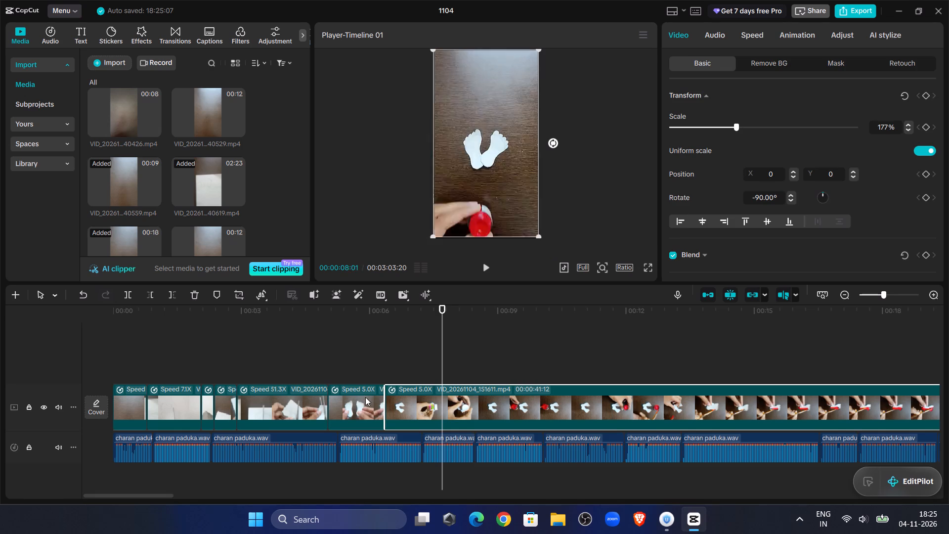
# Play the start of VID_20261104_151611.mp4 and enlarge the clip to 189% so it covers the whole frame.
pyautogui.click(369, 356)
pyautogui.click(479, 271)
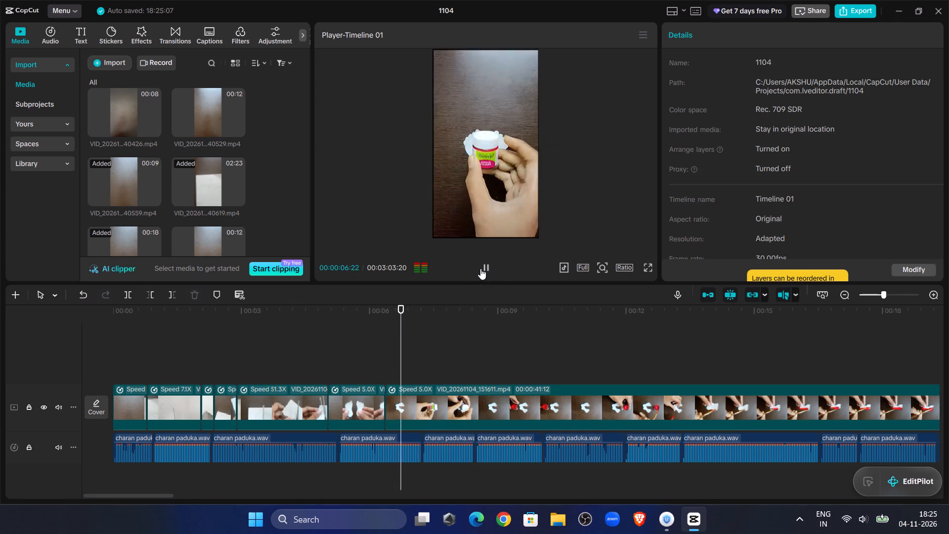
pyautogui.click(480, 268)
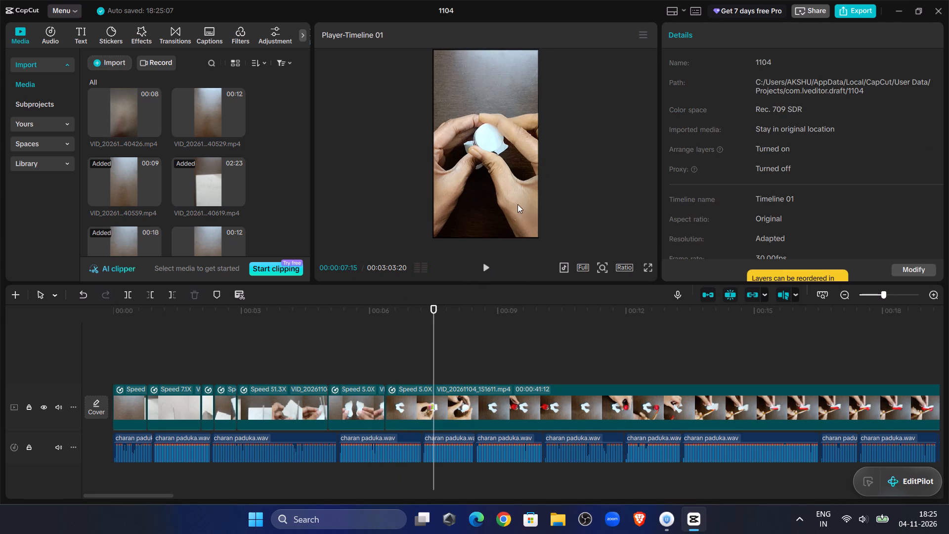
pyautogui.click(518, 204)
pyautogui.moveTo(538, 237); pyautogui.dragTo(546, 244)
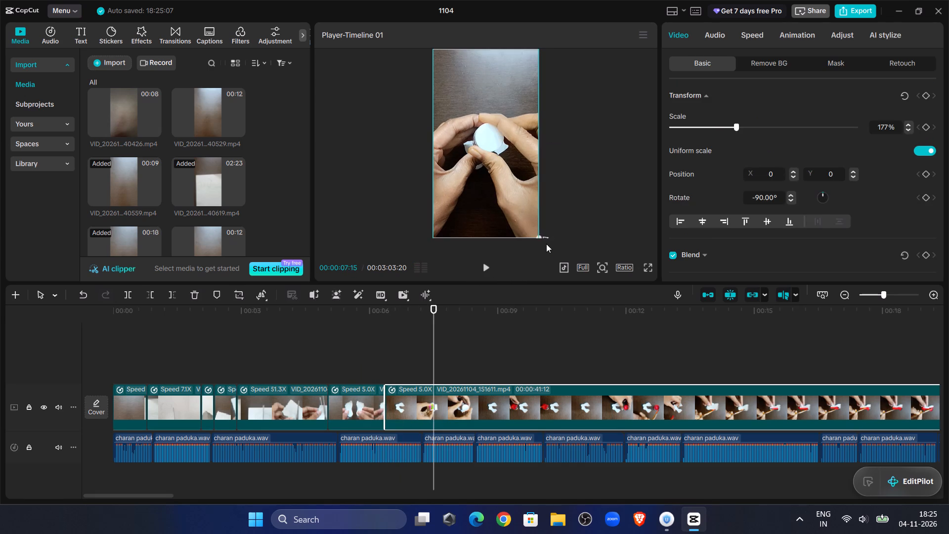
pyautogui.moveTo(546, 244); pyautogui.dragTo(546, 245)
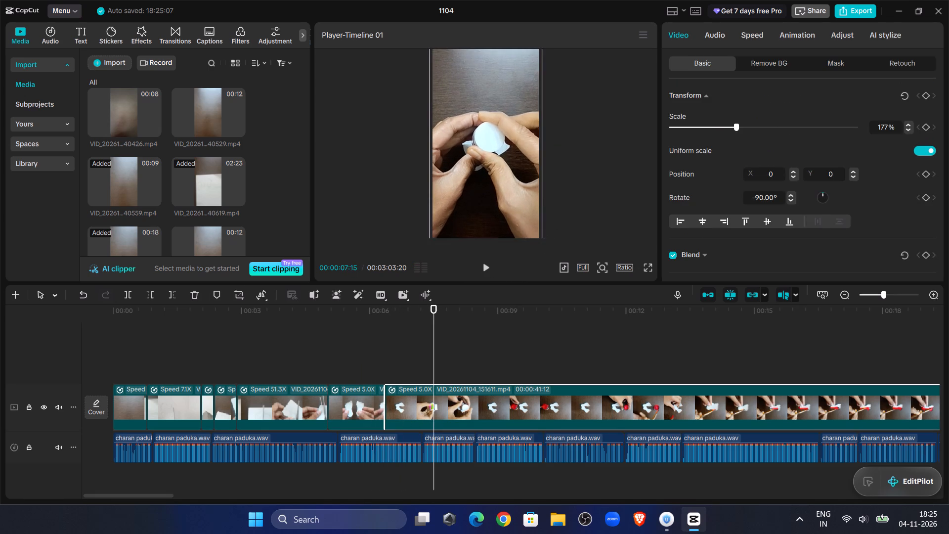
pyautogui.moveTo(546, 245); pyautogui.dragTo(547, 244)
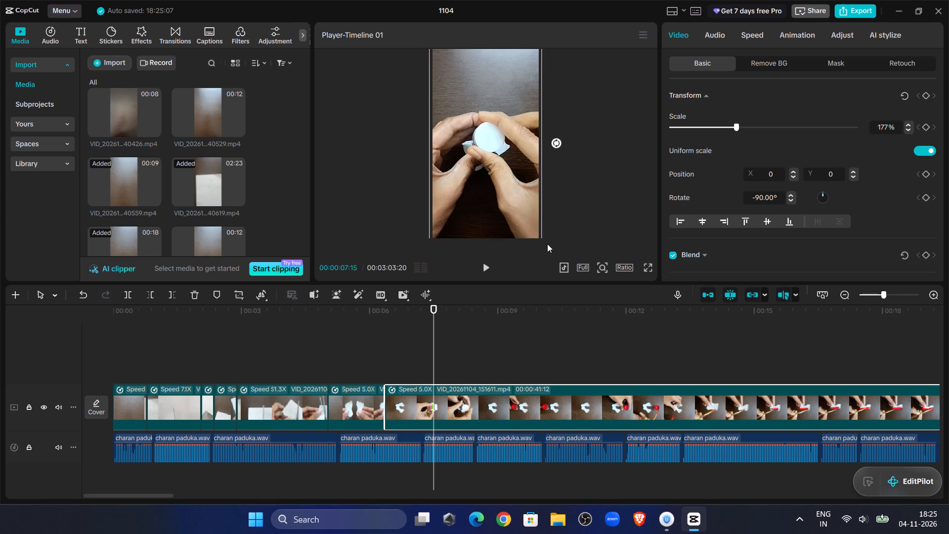
# Play the paint-bottle footage against its voice-over phrase and split VID_20261104_151611.mp4 at 00:00:08:13.
pyautogui.click(386, 333)
pyautogui.click(492, 263)
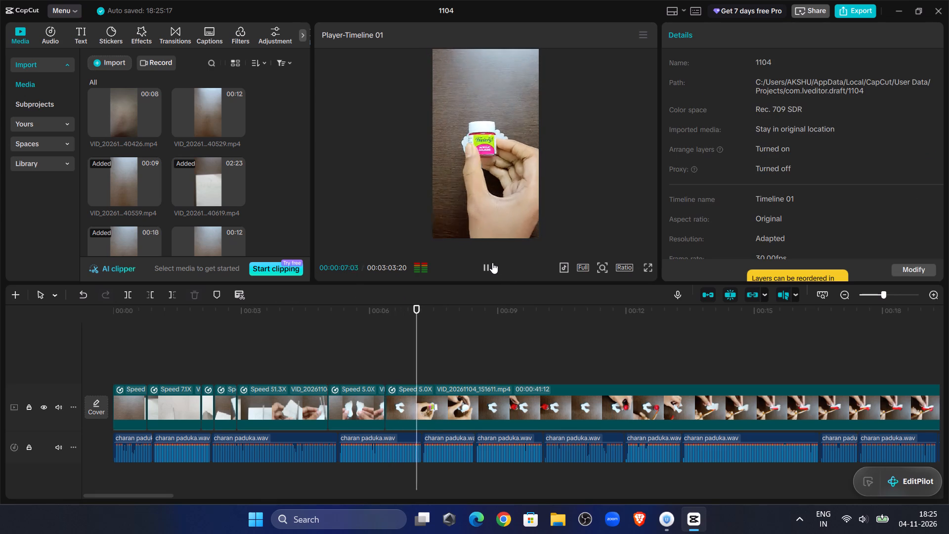
pyautogui.click(492, 263)
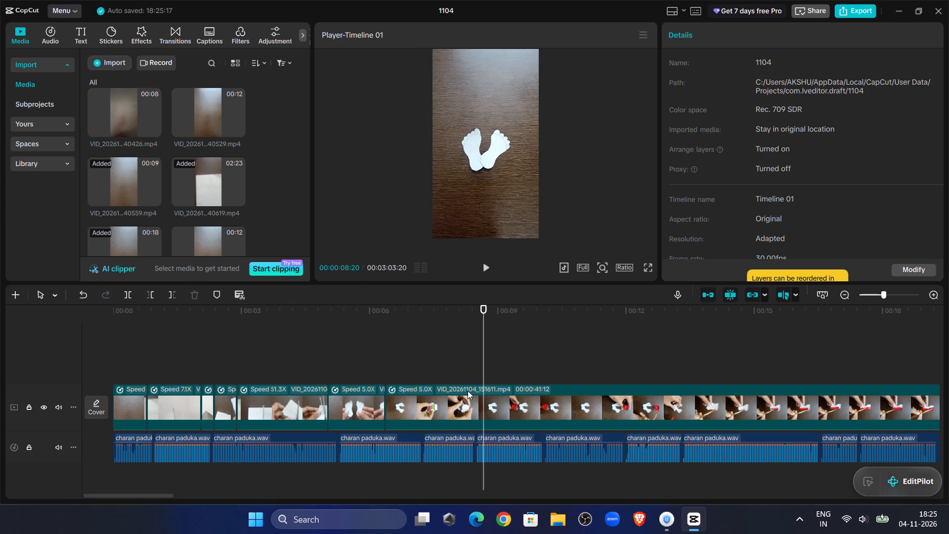
pyautogui.click(445, 400)
pyautogui.click(445, 325)
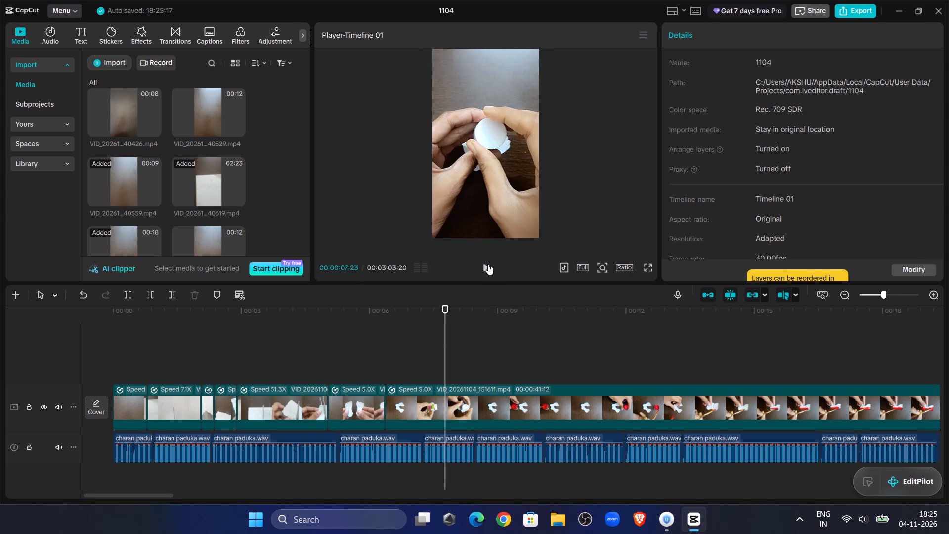
pyautogui.click(488, 264)
pyautogui.click(488, 264)
pyautogui.click(483, 400)
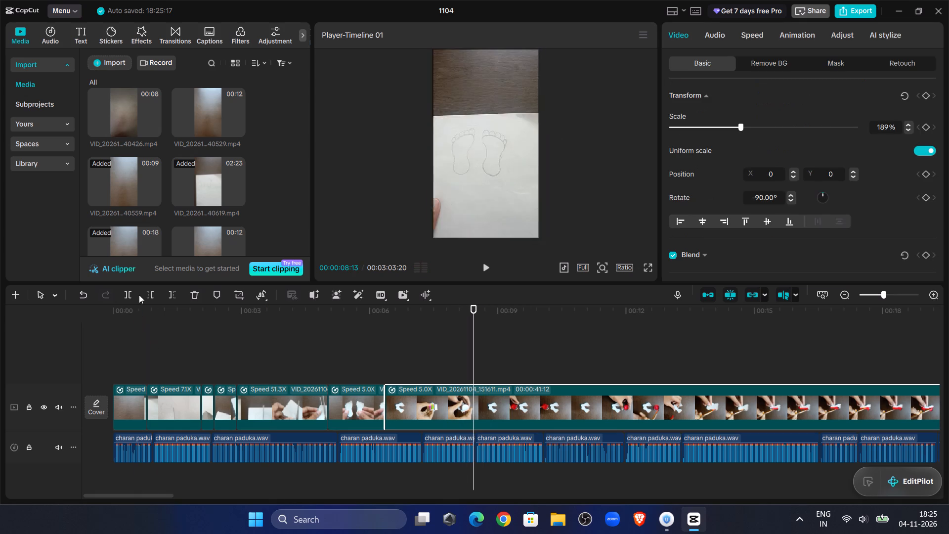
pyautogui.click(130, 293)
# Trim off the start of the second part of VID_20261104_151611.mp4 up to 00:00:11:29, where the brush is dipped in red paint.
pyautogui.moveTo(473, 319); pyautogui.dragTo(682, 337)
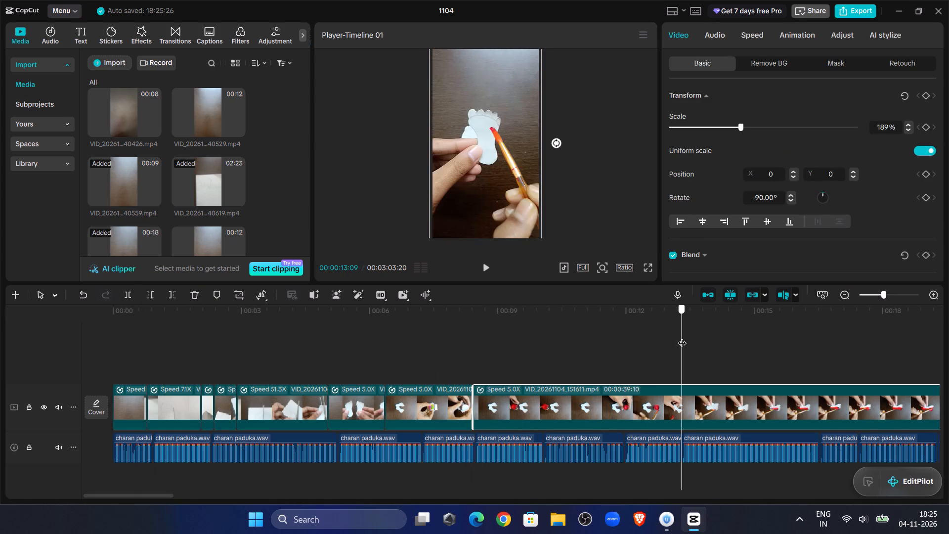
pyautogui.moveTo(682, 337); pyautogui.dragTo(622, 331)
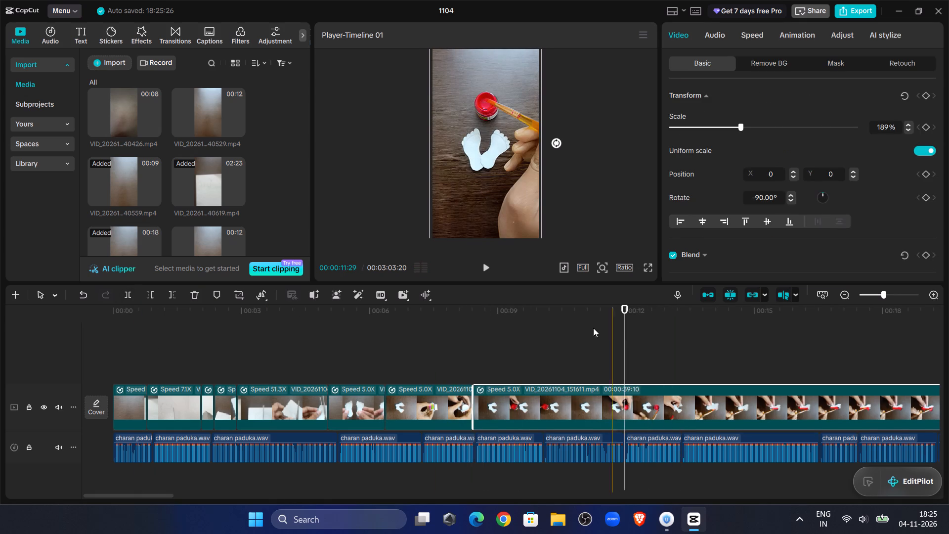
pyautogui.click(151, 290)
# Play across the split and trim the second part's start further, up to about 00:00:10:13, where painting of the foot begins.
pyautogui.click(428, 363)
pyautogui.click(489, 270)
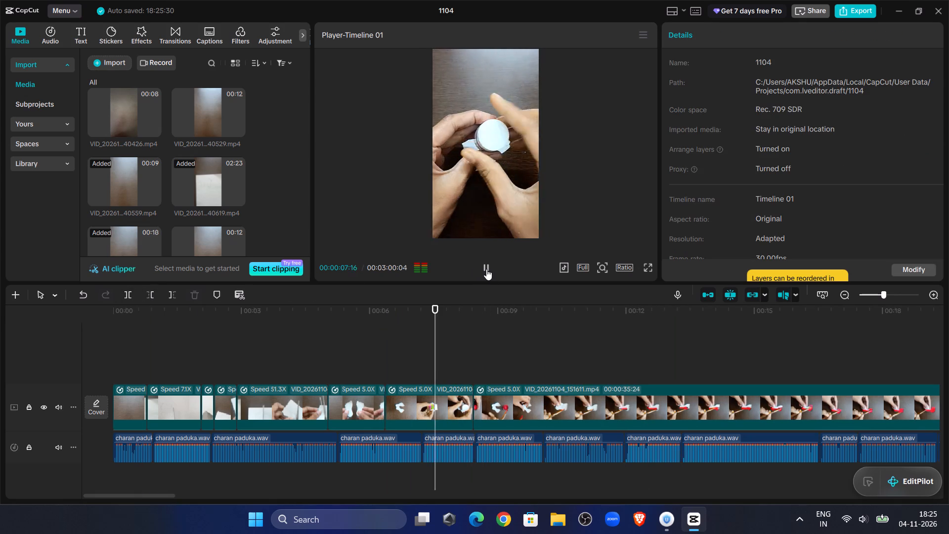
pyautogui.click(484, 268)
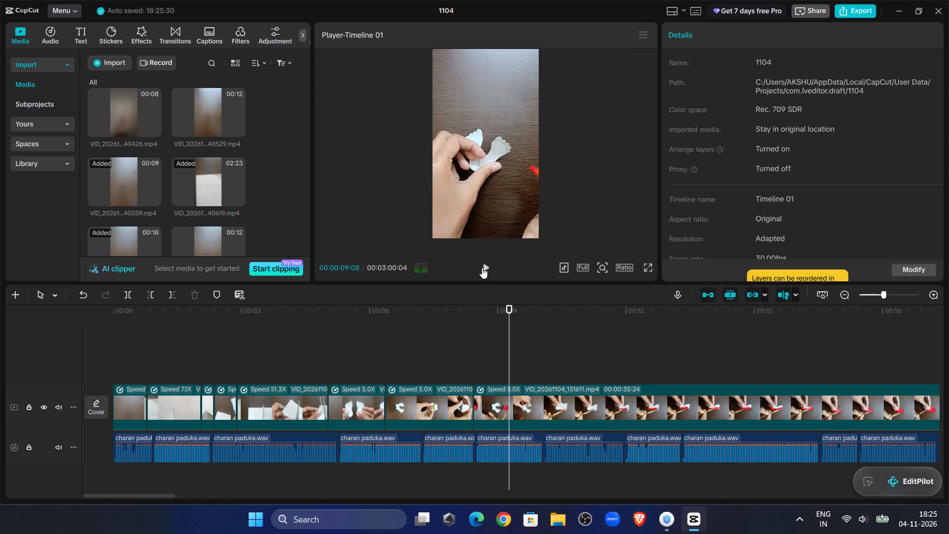
pyautogui.click(478, 265)
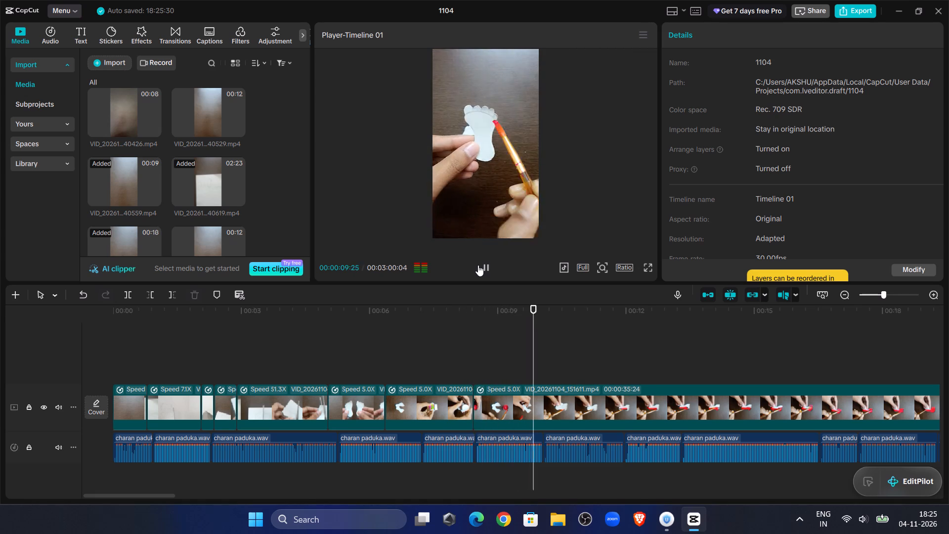
pyautogui.click(478, 265)
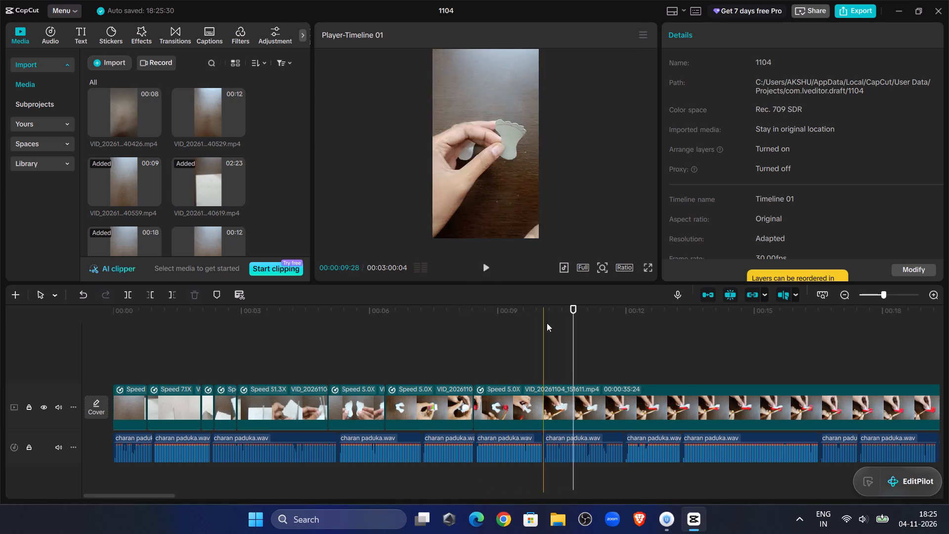
pyautogui.moveTo(574, 329); pyautogui.dragTo(559, 328)
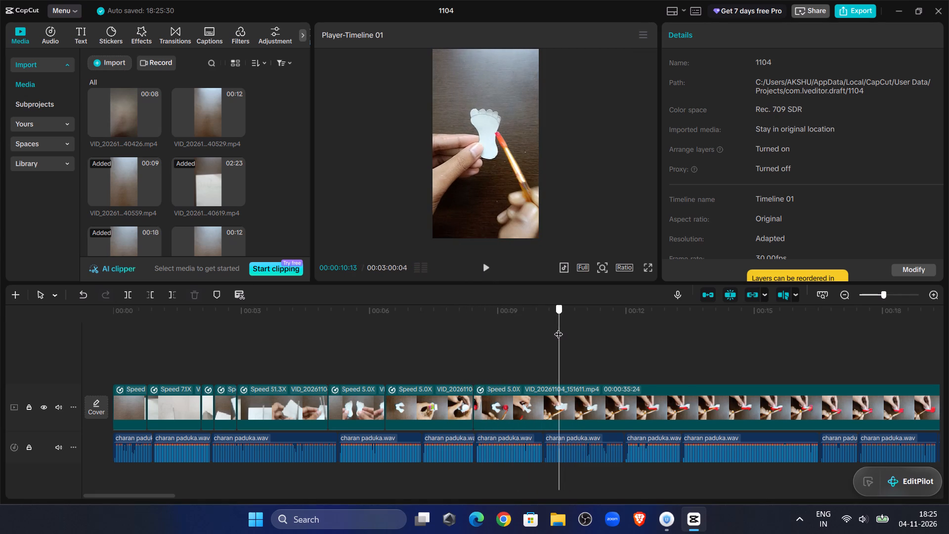
pyautogui.moveTo(559, 328); pyautogui.dragTo(557, 327)
pyautogui.click(569, 407)
pyautogui.click(153, 291)
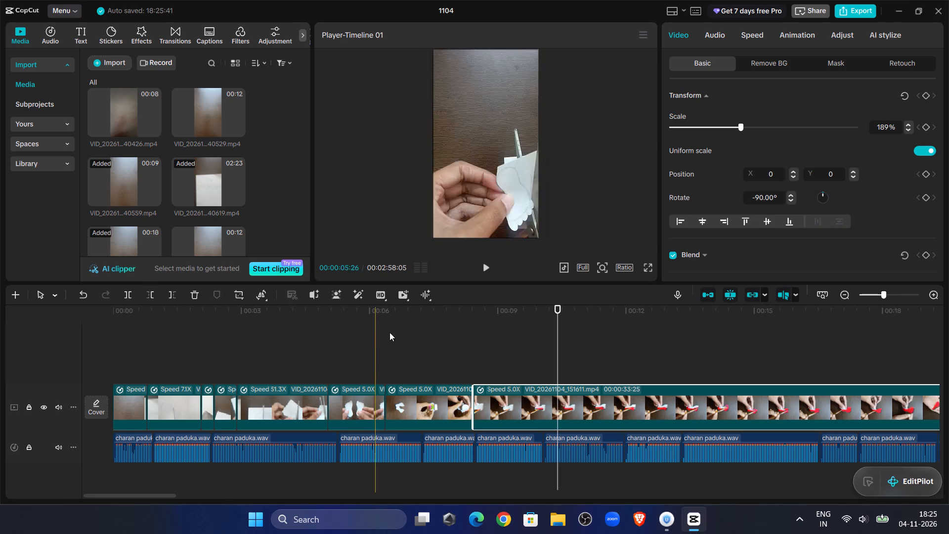
# Play the foot-painting footage and split its clip at about 00:00:10, where the next voice-over phrase starts.
pyautogui.click(422, 336)
pyautogui.click(494, 267)
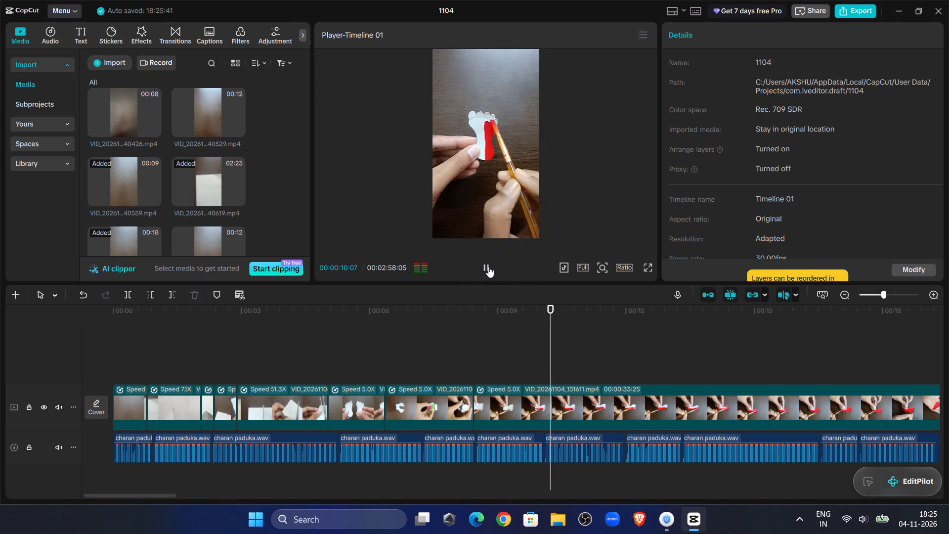
pyautogui.click(487, 265)
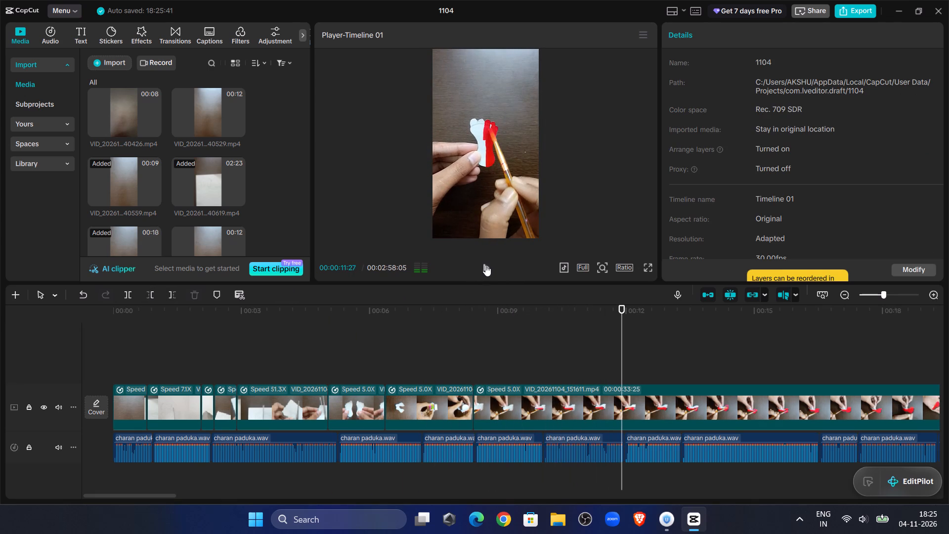
pyautogui.click(473, 360)
pyautogui.click(482, 267)
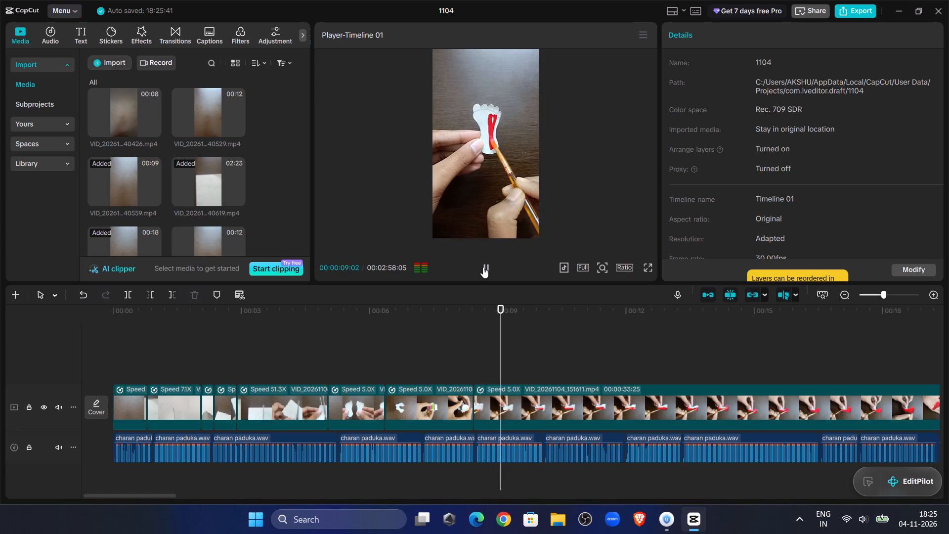
pyautogui.click(483, 267)
pyautogui.click(550, 414)
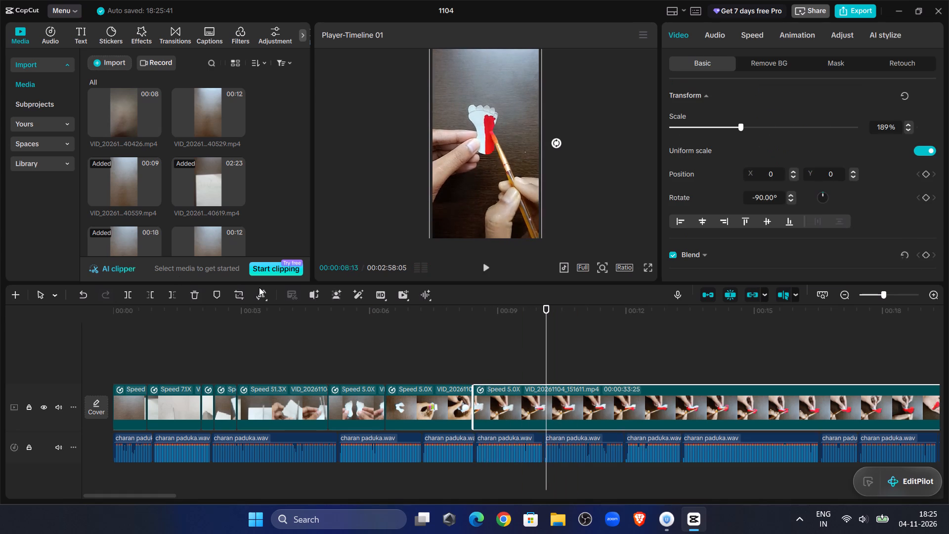
pyautogui.click(128, 296)
# Trim off the start of the remaining painting clip up to about 00:00:21, and return to 00:00:09:08 for checking.
pyautogui.moveTo(548, 311); pyautogui.dragTo(724, 337)
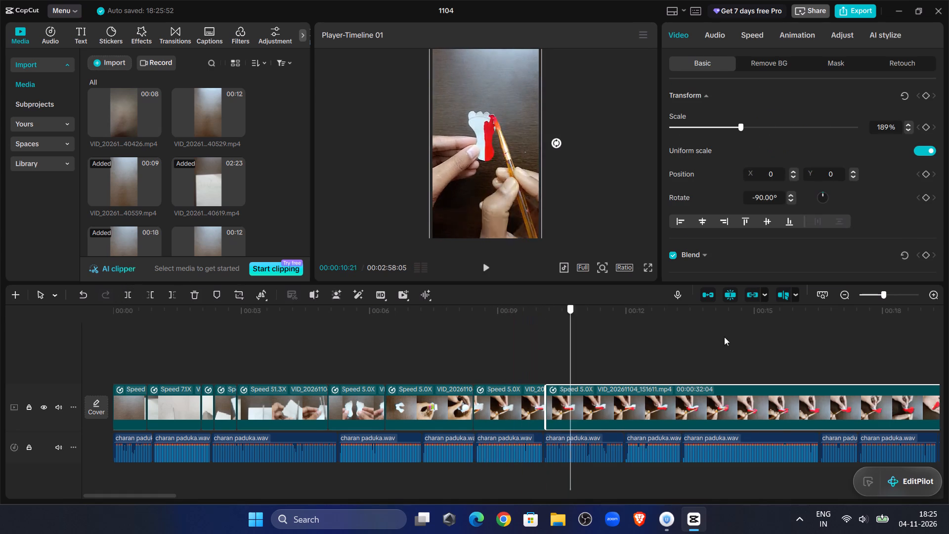
pyautogui.moveTo(724, 337); pyautogui.dragTo(930, 350)
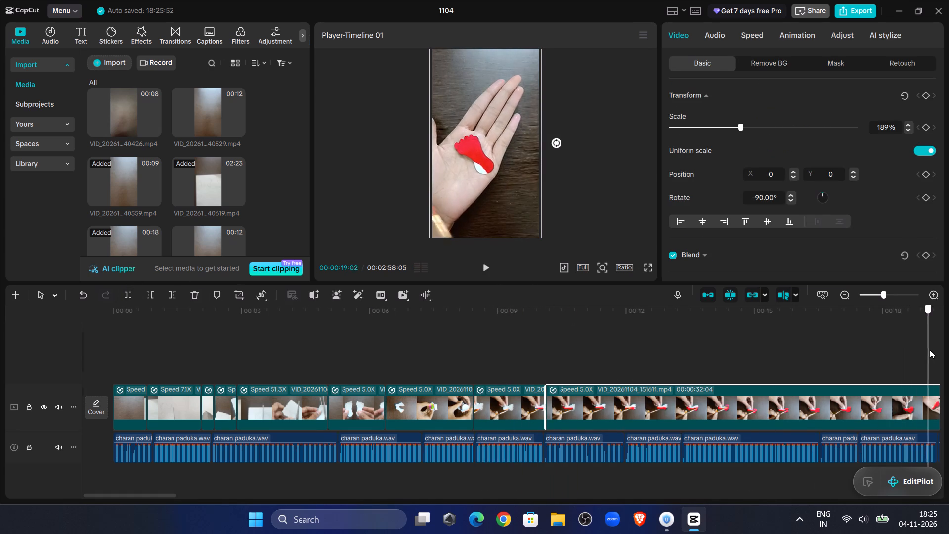
pyautogui.moveTo(930, 350); pyautogui.dragTo(911, 343)
pyautogui.click(152, 295)
pyautogui.click(398, 341)
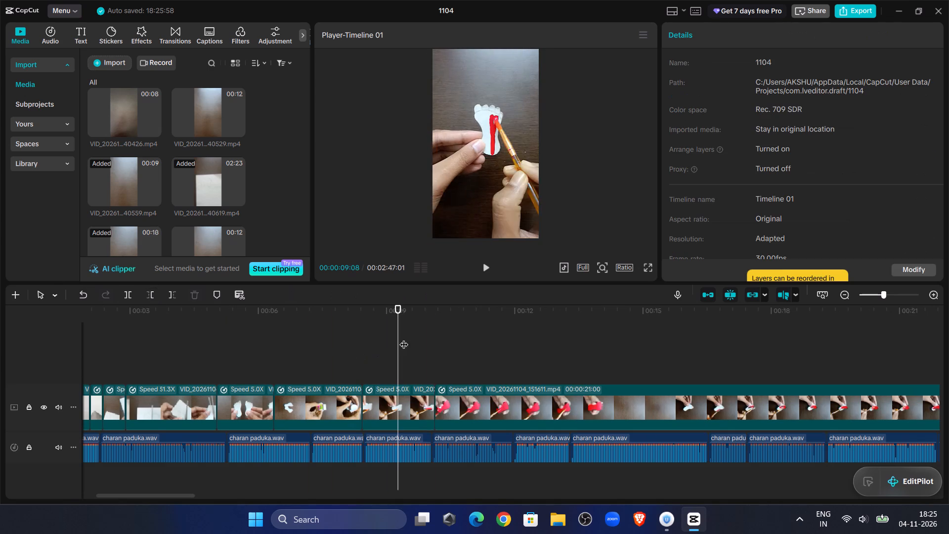
# Play the foot-painting footage from 00:00:09:08 and split VID_20261104_151611.mp4 at 00:00:11:27, where the next voice-over phrase starts.
pyautogui.click(482, 268)
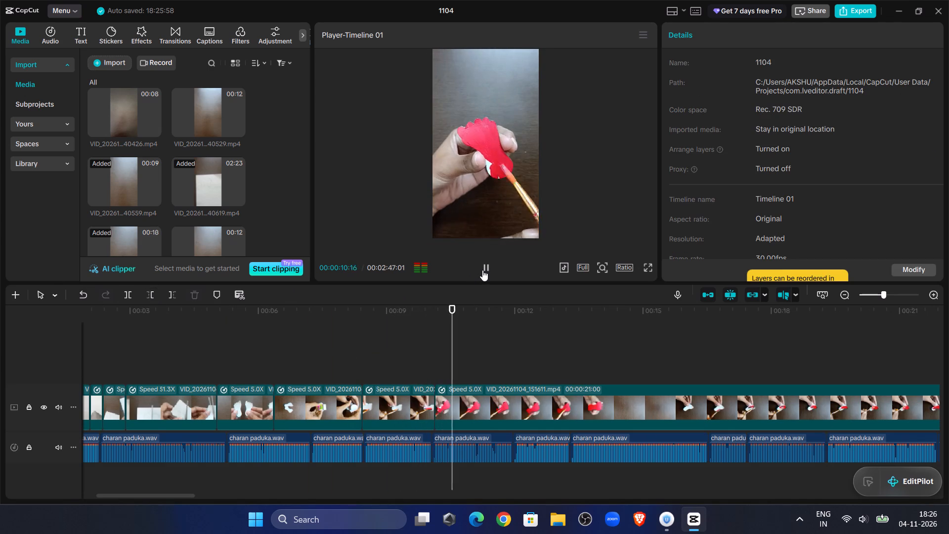
pyautogui.click(482, 270)
pyautogui.doubleClick(482, 270)
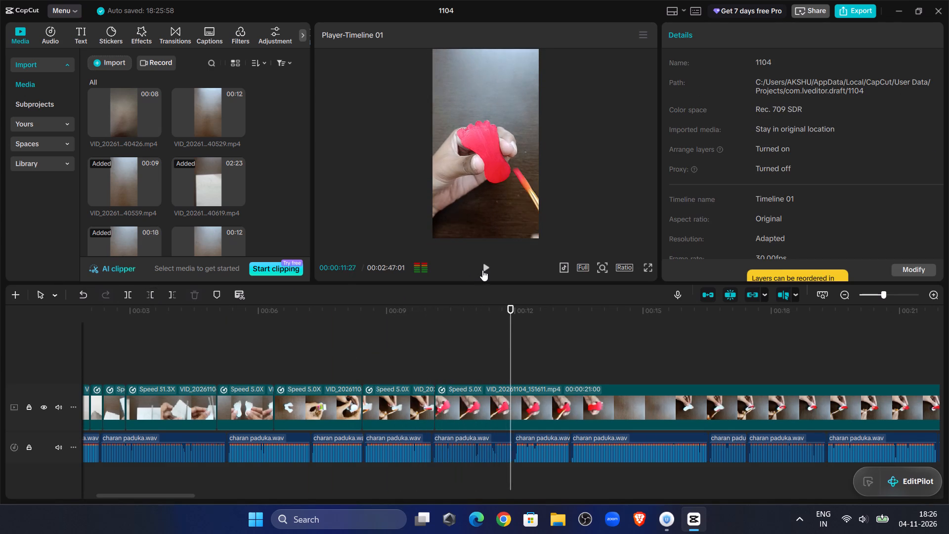
pyautogui.click(511, 399)
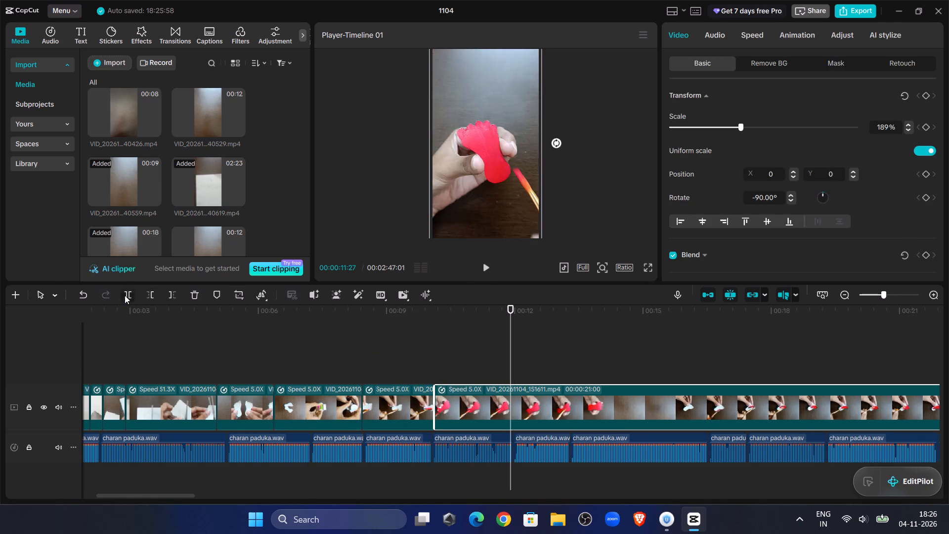
pyautogui.click(125, 295)
# Trim off the start of the remaining VID_20261104_151611.mp4 part up to about 00:00:29:23, near the end of the clip.
pyautogui.moveTo(510, 332); pyautogui.dragTo(785, 352)
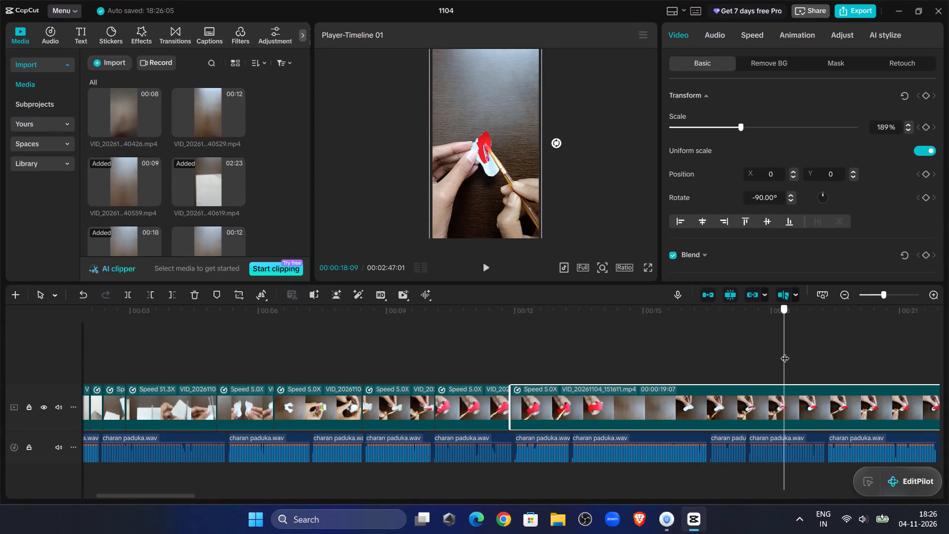
pyautogui.moveTo(785, 352); pyautogui.dragTo(687, 380)
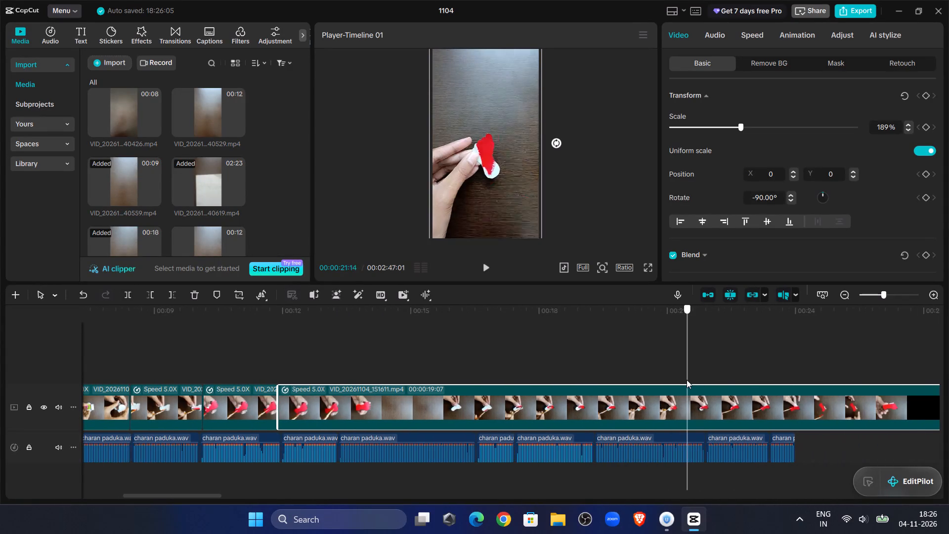
pyautogui.moveTo(687, 380); pyautogui.dragTo(756, 373)
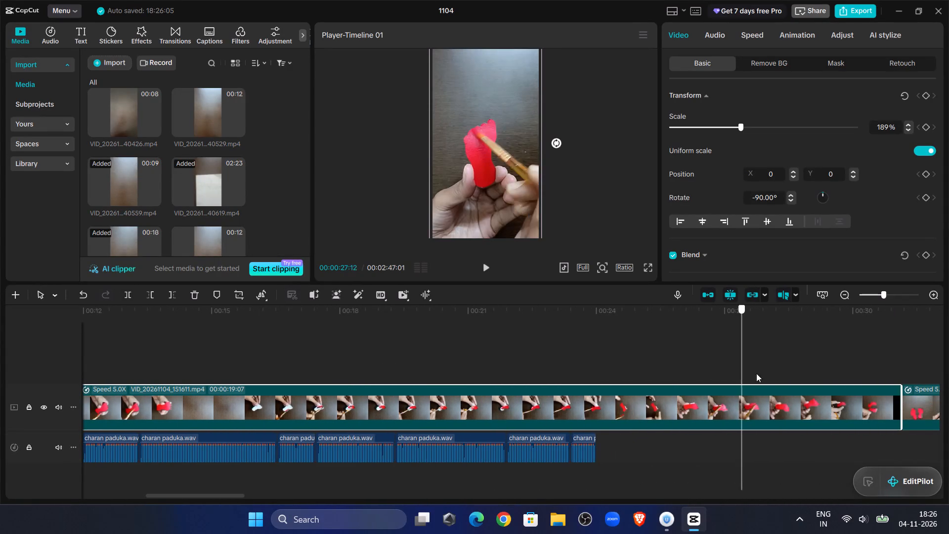
pyautogui.moveTo(756, 373); pyautogui.dragTo(650, 369)
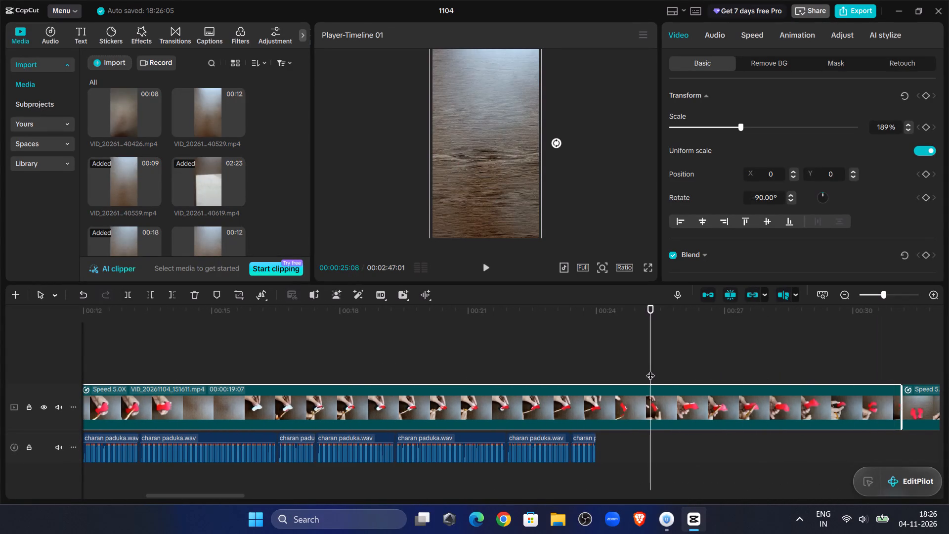
pyautogui.moveTo(650, 369); pyautogui.dragTo(812, 373)
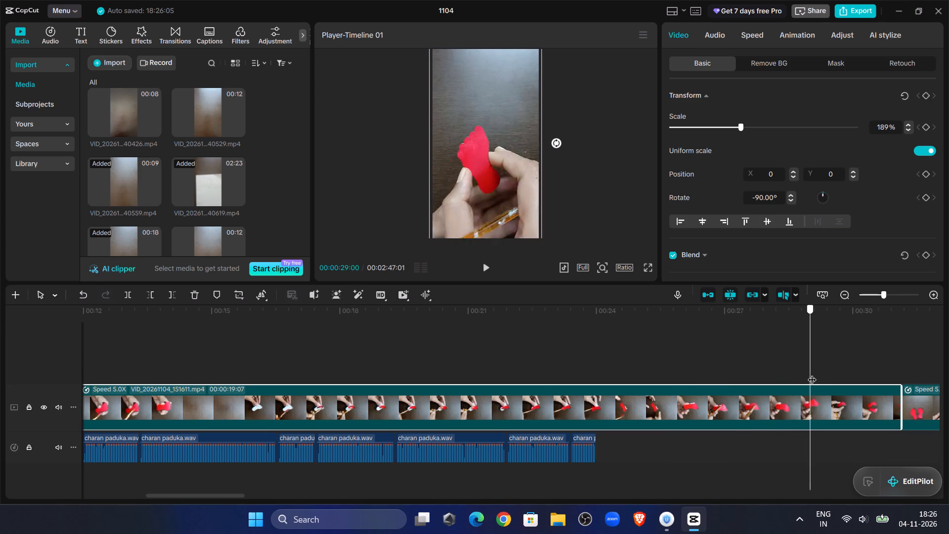
pyautogui.moveTo(812, 373); pyautogui.dragTo(843, 378)
pyautogui.click(149, 290)
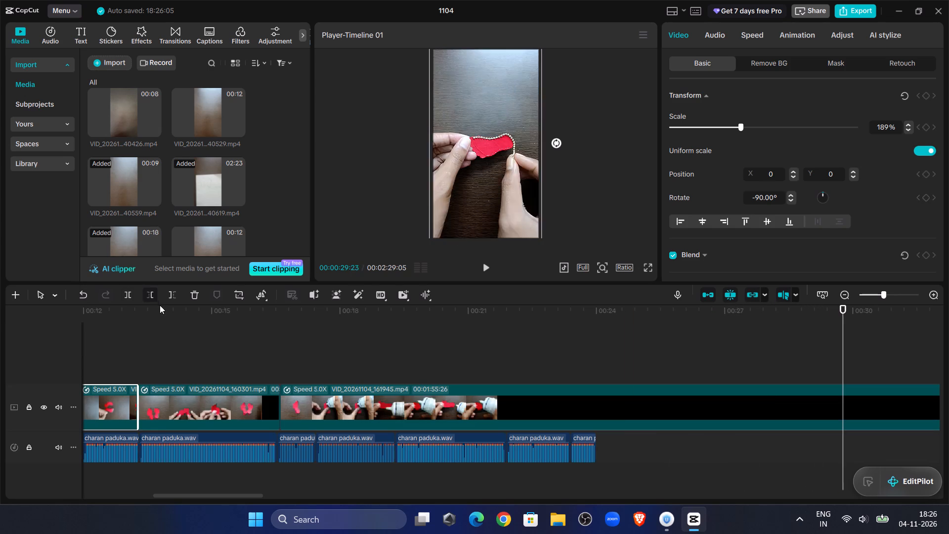
# Play from about 00:00:11:13 through the trimmed painting clip into VID_20261104_160301.mp4 to check it against the voice-over.
pyautogui.click(167, 313)
pyautogui.moveTo(167, 313); pyautogui.dragTo(302, 344)
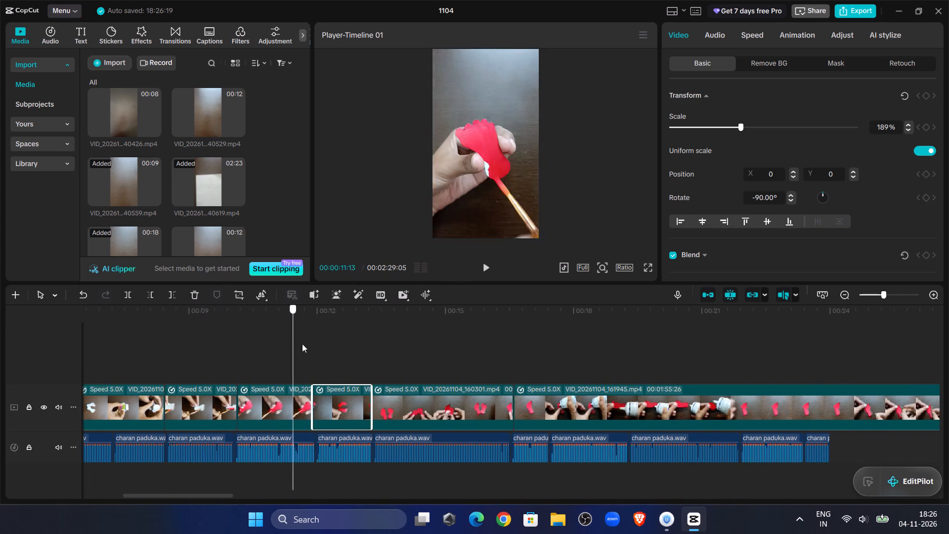
pyautogui.moveTo(302, 344); pyautogui.dragTo(295, 346)
pyautogui.click(486, 270)
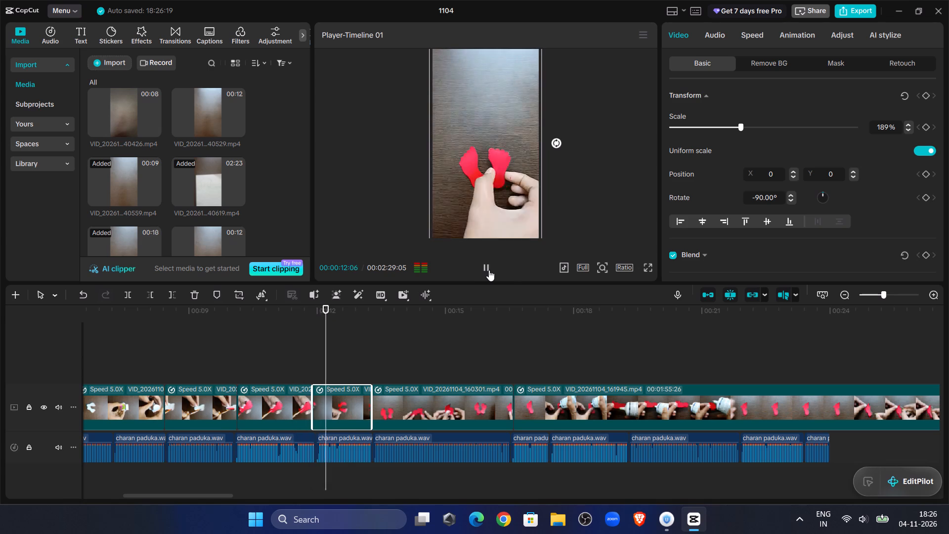
pyautogui.click(489, 270)
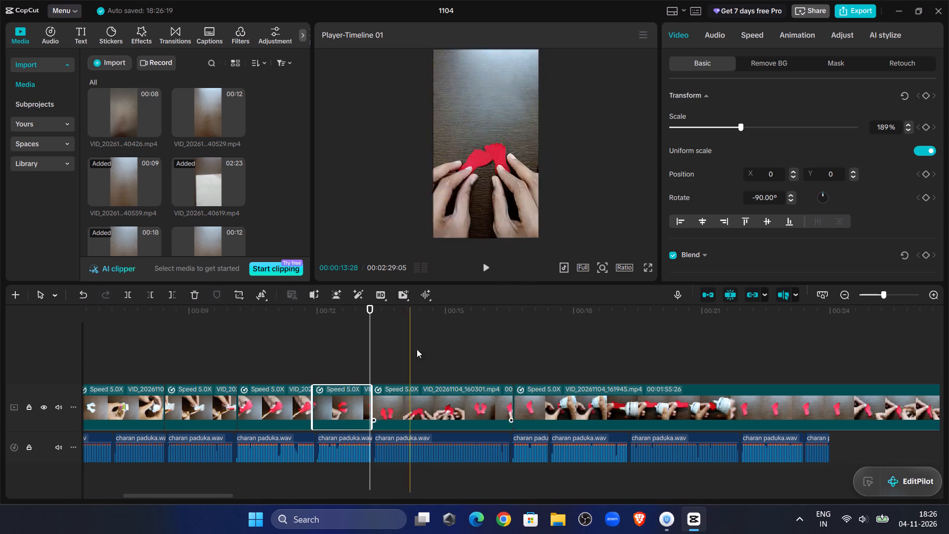
pyautogui.click(481, 278)
pyautogui.click(483, 271)
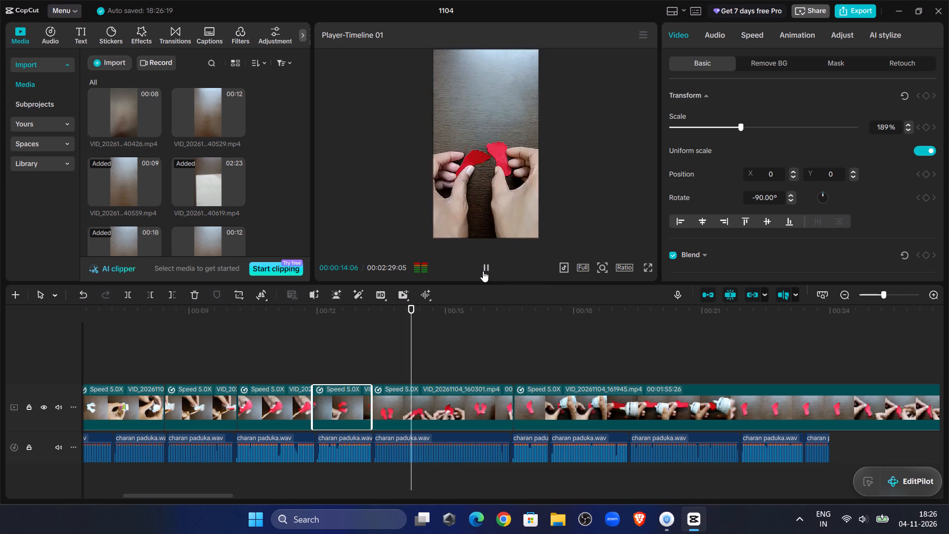
pyautogui.click(483, 271)
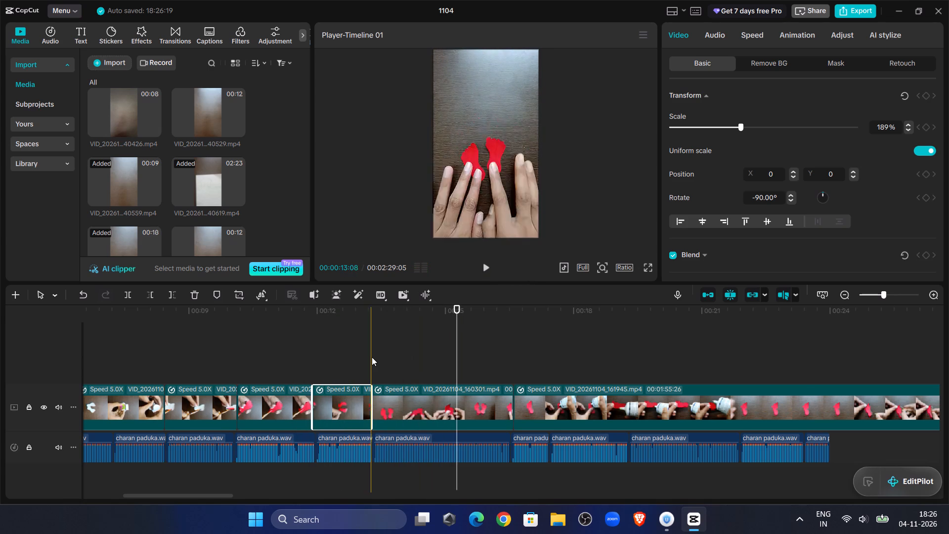
# Replay the opening of VID_20261104_160301.mp4 and trim off its start up to 00:00:14:15, where both red feet are held together.
pyautogui.click(371, 358)
pyautogui.click(480, 268)
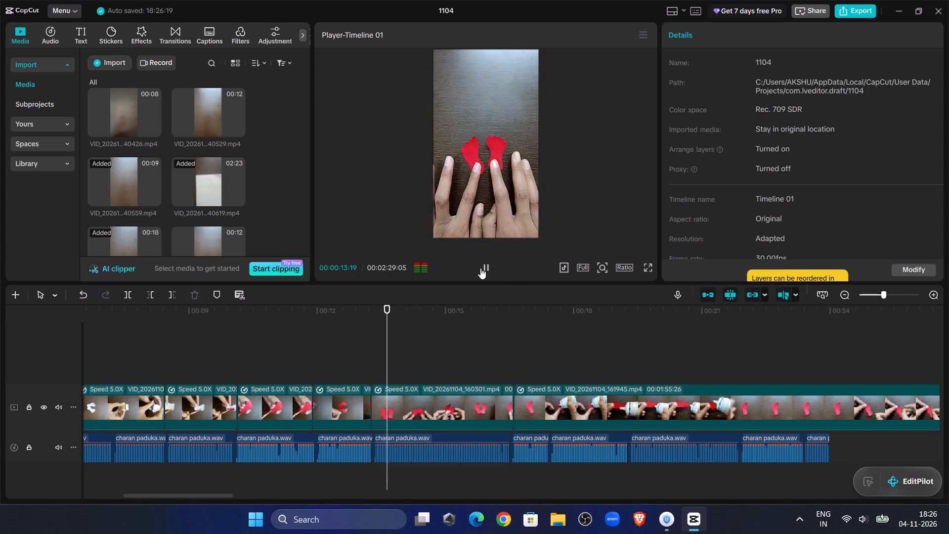
pyautogui.click(480, 268)
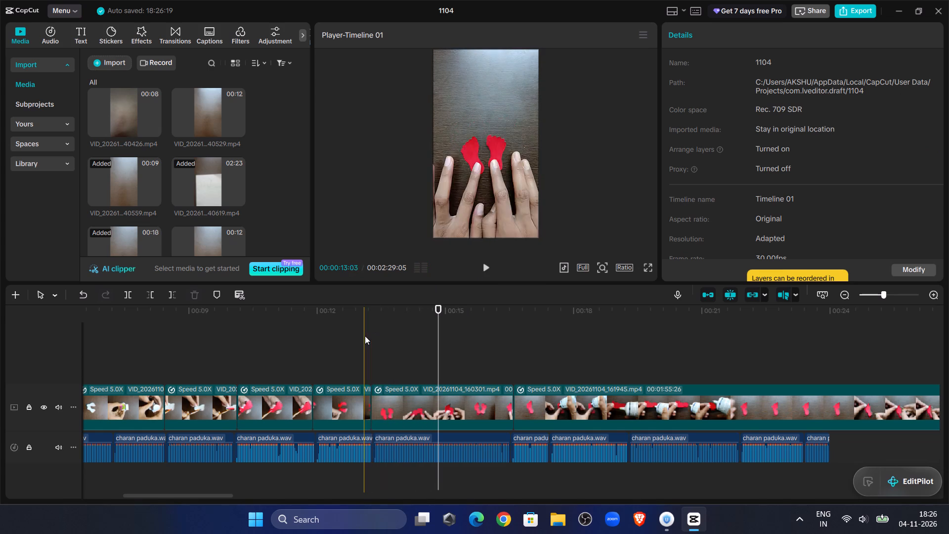
pyautogui.click(376, 338)
pyautogui.click(485, 264)
pyautogui.click(487, 266)
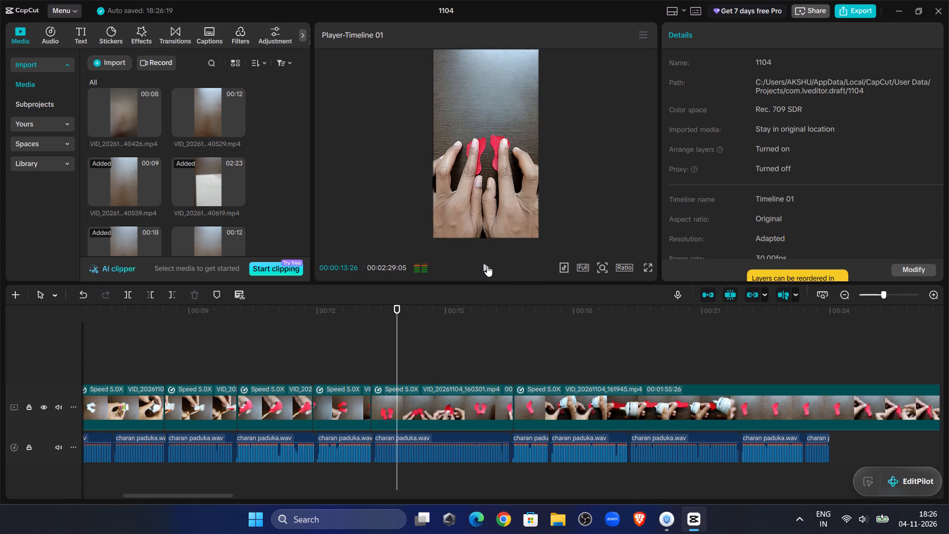
pyautogui.moveTo(398, 321); pyautogui.dragTo(424, 328)
pyautogui.click(426, 400)
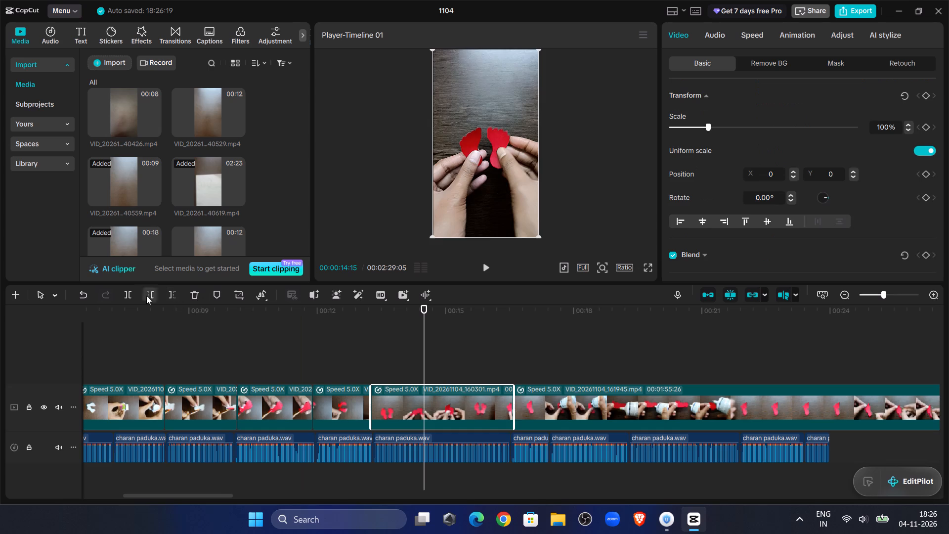
pyautogui.click(146, 296)
# Play the trimmed VID_20261104_160301.mp4 clip and split it at about 00:00:14:01, where the two feet lie side by side.
pyautogui.click(359, 342)
pyautogui.click(480, 269)
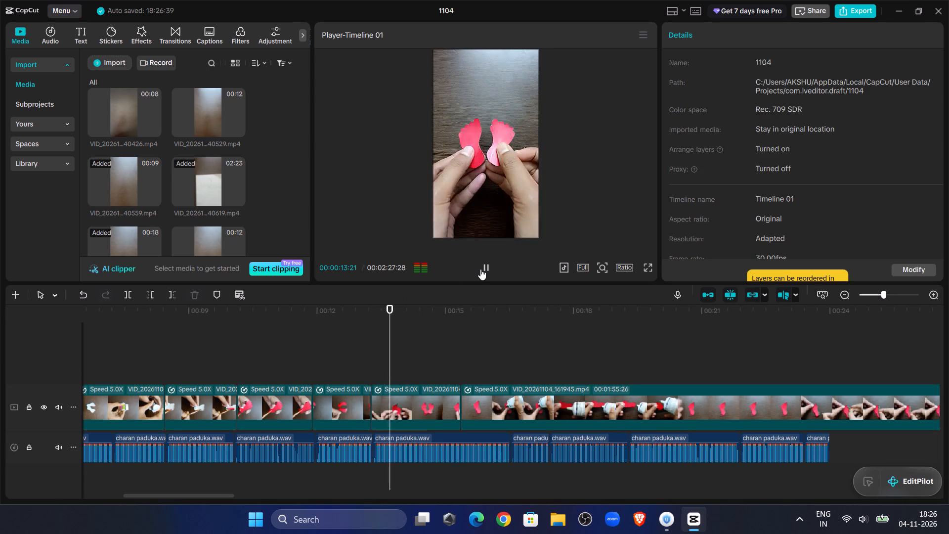
pyautogui.click(480, 269)
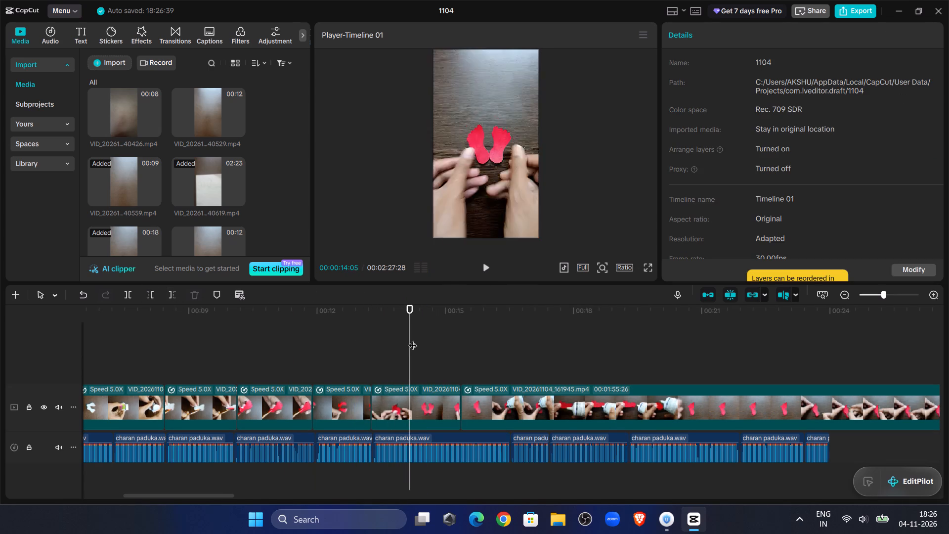
pyautogui.moveTo(410, 339); pyautogui.dragTo(403, 340)
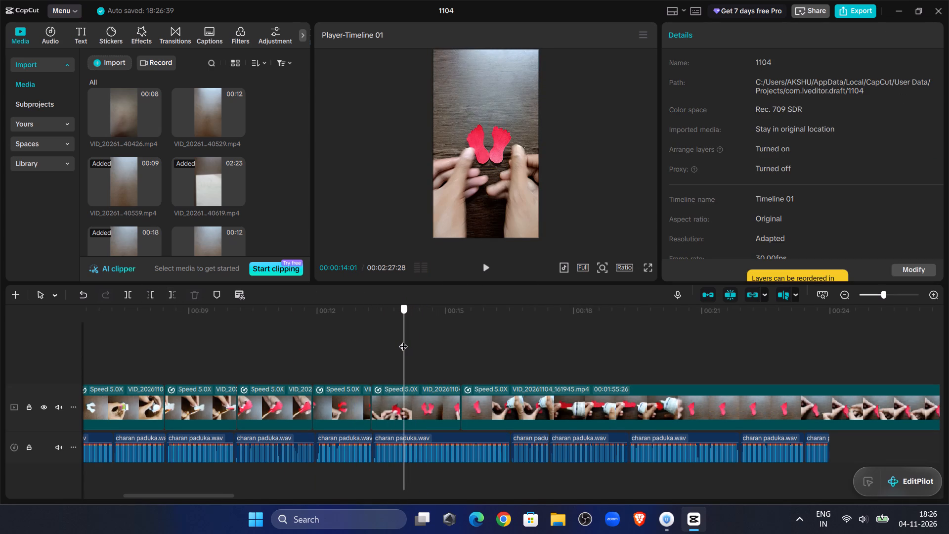
pyautogui.moveTo(403, 340); pyautogui.dragTo(405, 341)
pyautogui.click(399, 400)
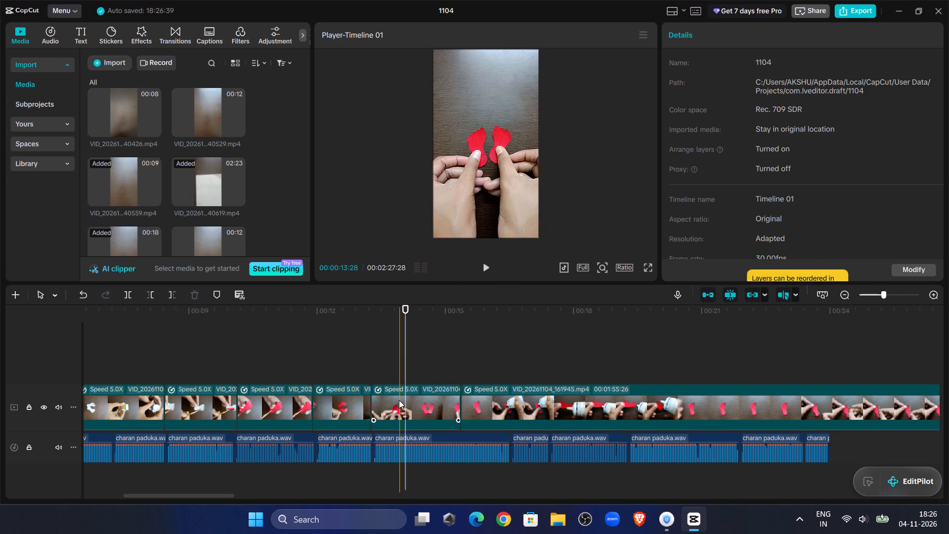
pyautogui.click(129, 302)
# Play past the split and delete the second part of VID_20261104_160301.mp4.
pyautogui.click(482, 265)
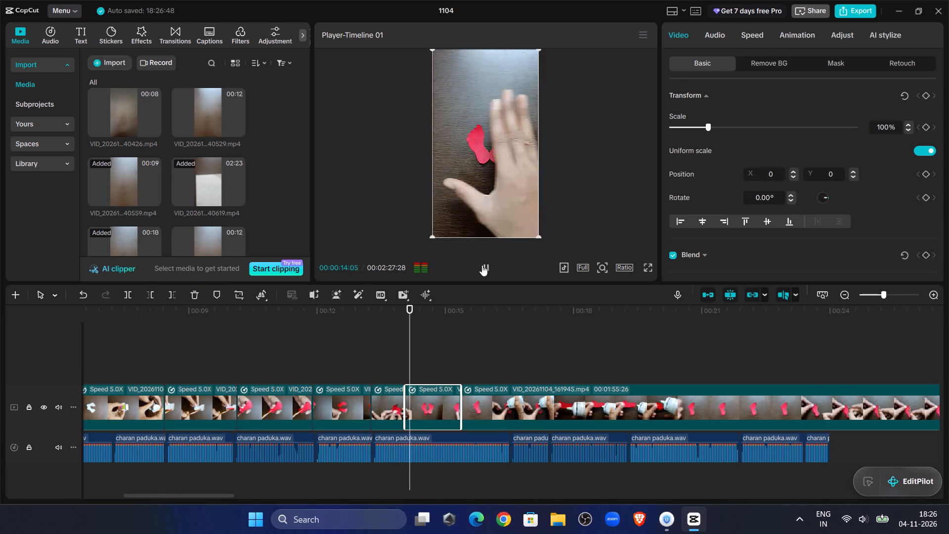
pyautogui.click(482, 265)
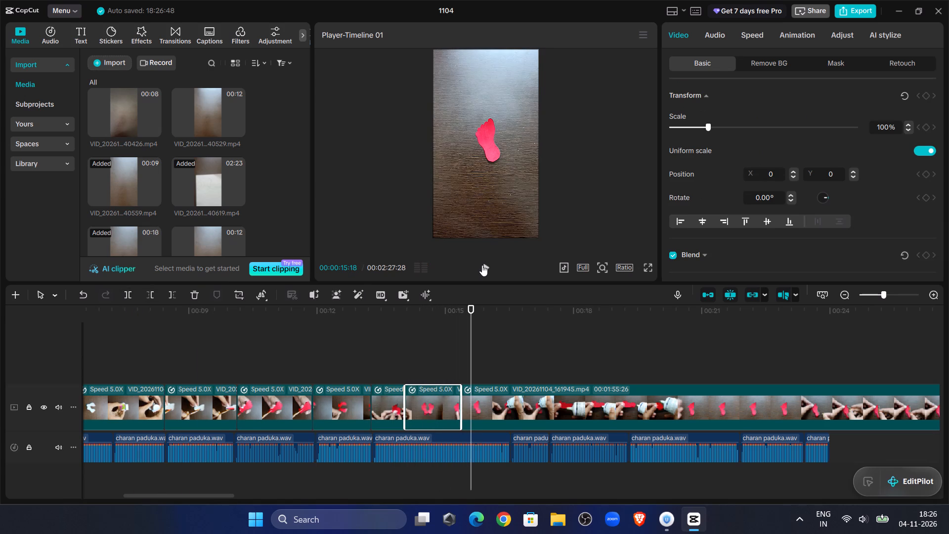
pyautogui.doubleClick(482, 265)
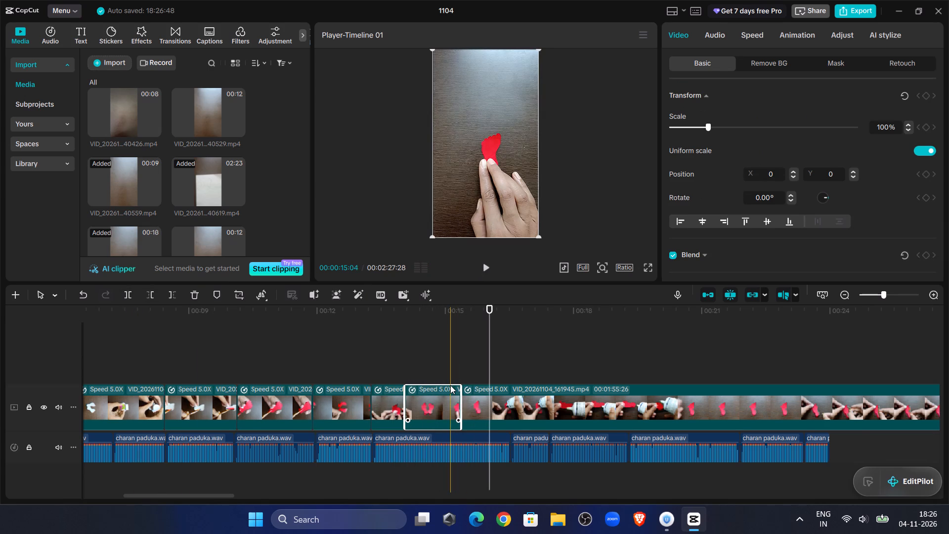
pyautogui.press('Delete')
# Play the glue-application footage against the voice-over and split VID_20261104_161945.mp4 at about 00:00:15:19, where glue reaches the foot.
pyautogui.click(387, 318)
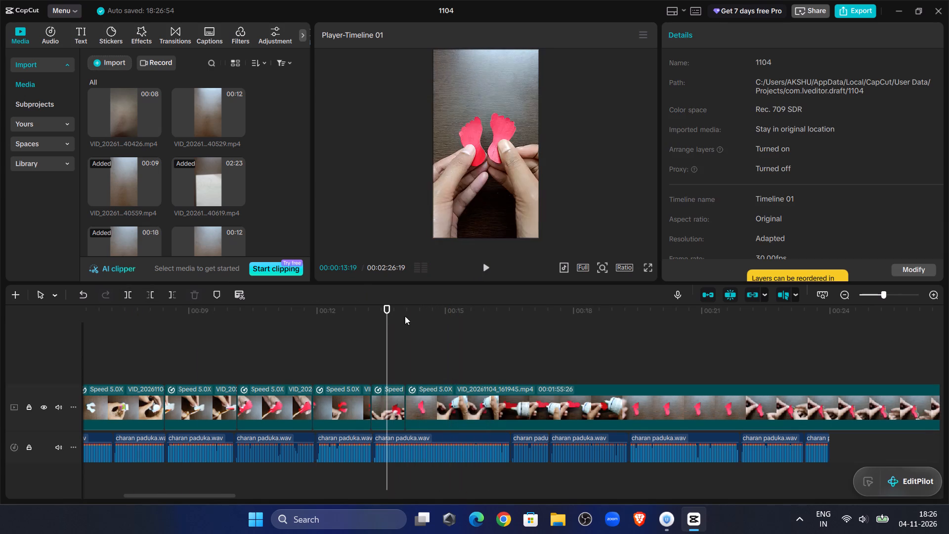
pyautogui.click(475, 267)
pyautogui.click(482, 267)
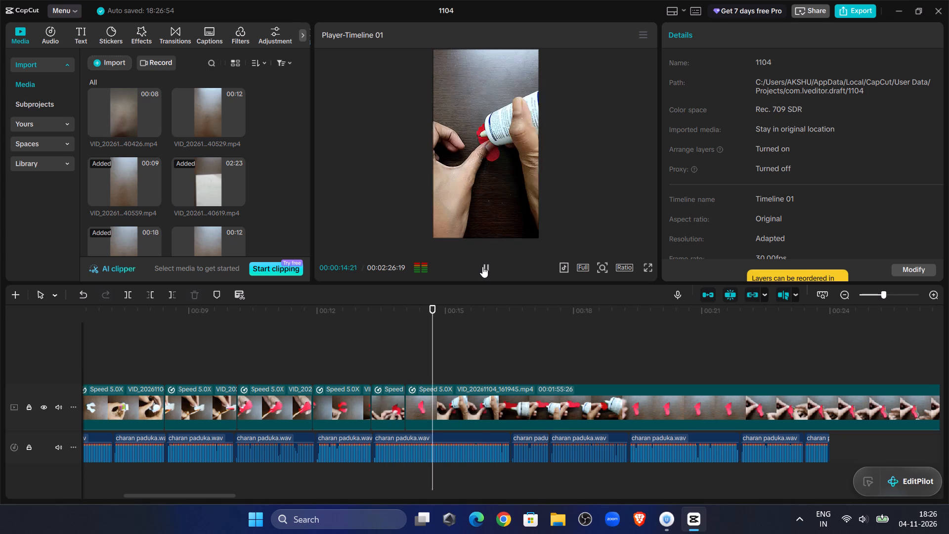
pyautogui.click(482, 267)
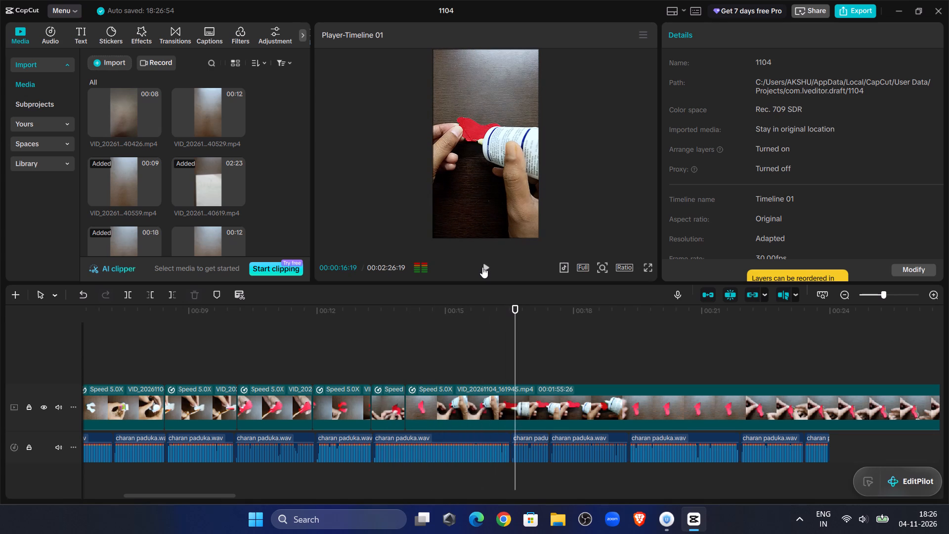
pyautogui.click(407, 350)
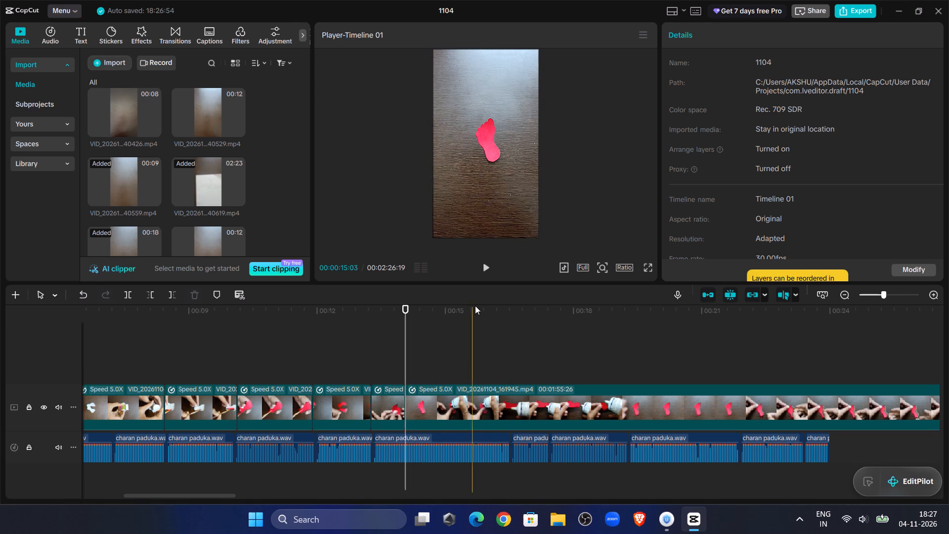
pyautogui.click(483, 274)
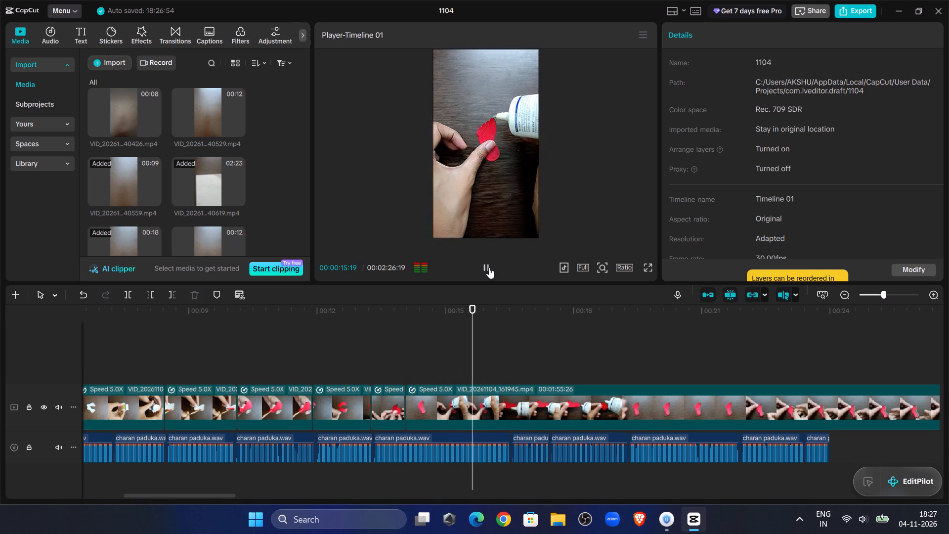
pyautogui.click(489, 267)
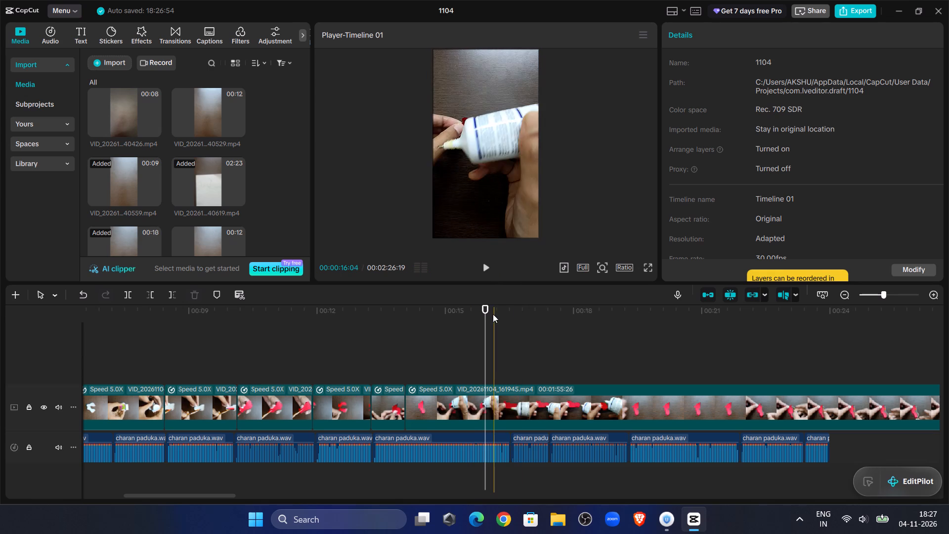
pyautogui.moveTo(483, 311); pyautogui.dragTo(474, 310)
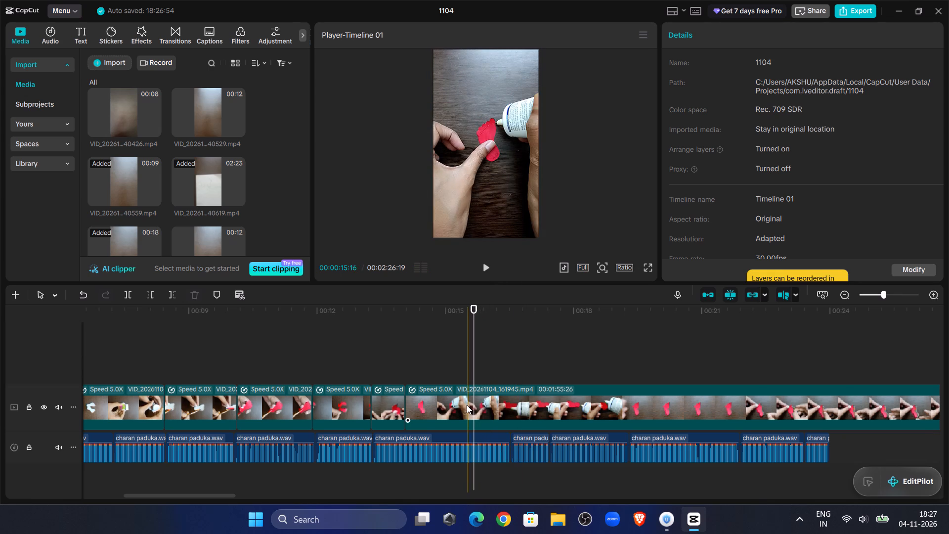
pyautogui.click(467, 405)
pyautogui.click(119, 291)
pyautogui.click(127, 293)
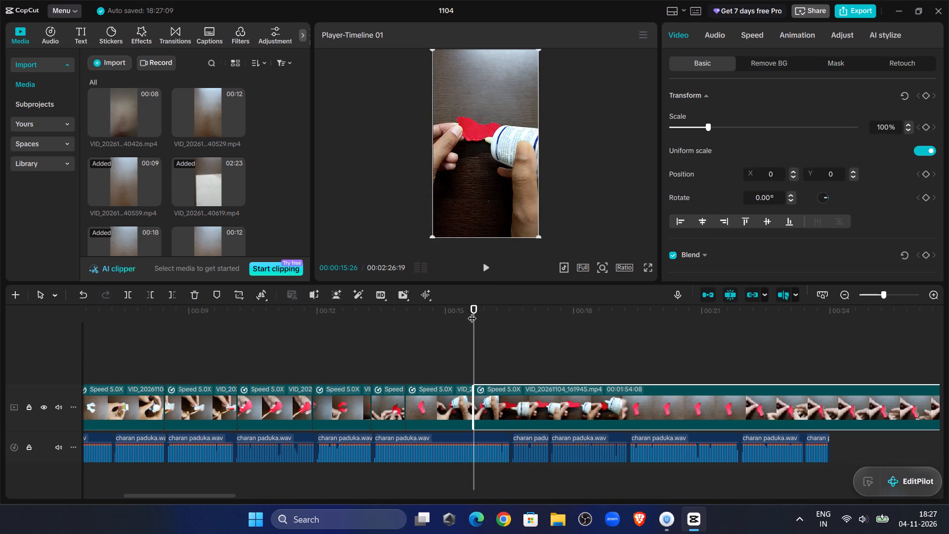
# Trim off the start of the second part of VID_20261104_161945.mp4 up to 00:00:21:09, where the glued foot lies alone.
pyautogui.moveTo(474, 312); pyautogui.dragTo(752, 311)
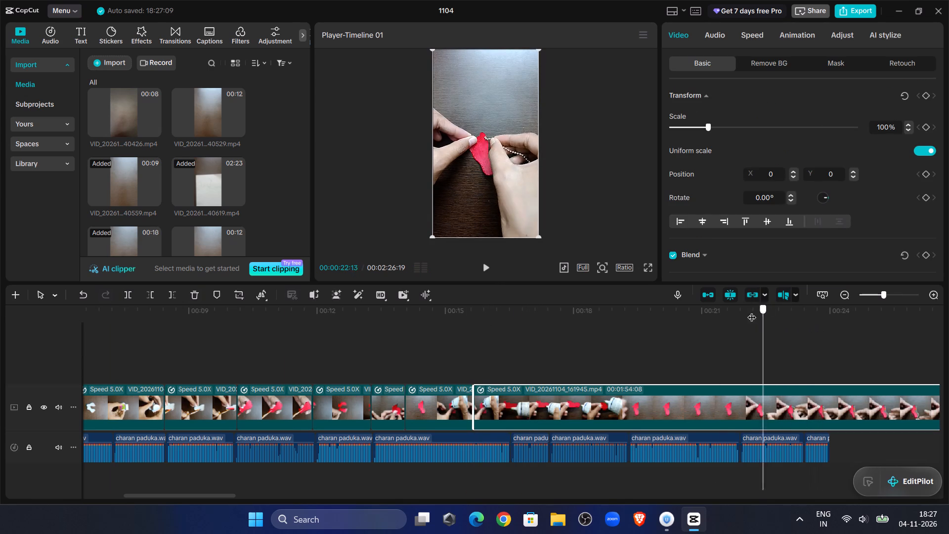
pyautogui.moveTo(752, 311); pyautogui.dragTo(714, 326)
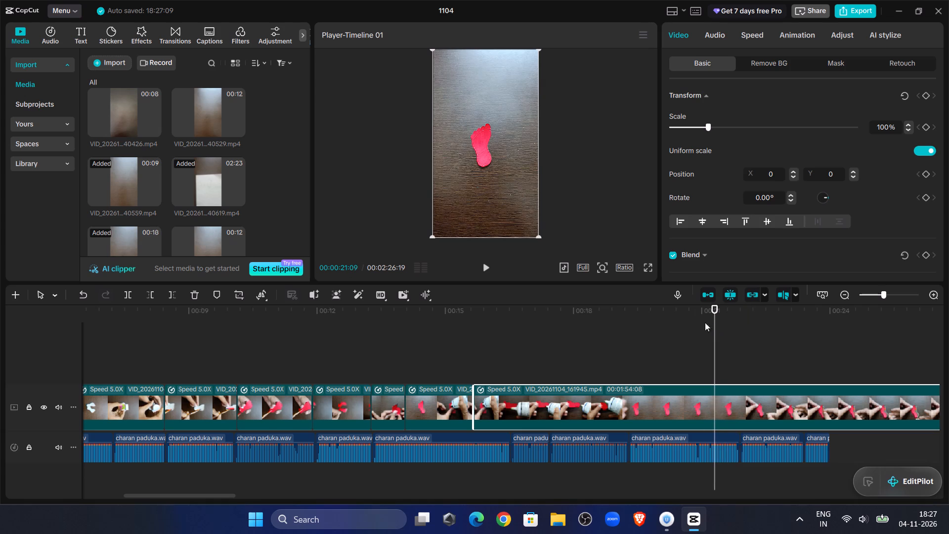
pyautogui.click(151, 295)
# Replay the cut after the glue scene and trim the following clip's start up to 00:00:16:07, where the bead chain is brought in.
pyautogui.click(442, 334)
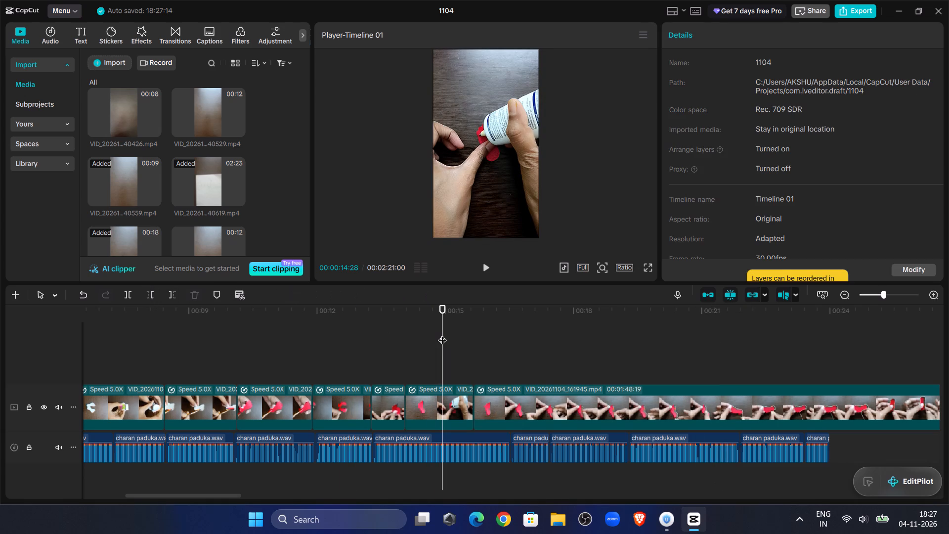
pyautogui.click(486, 271)
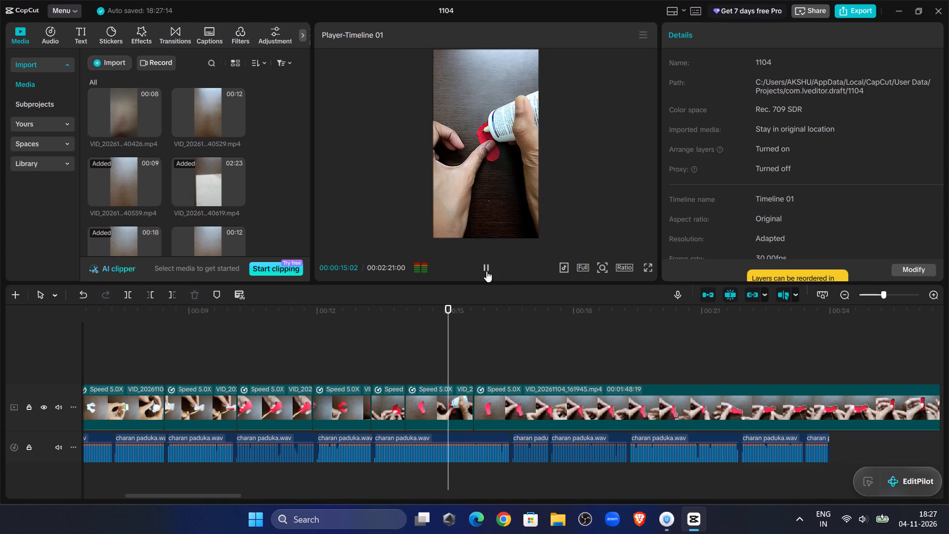
pyautogui.click(486, 271)
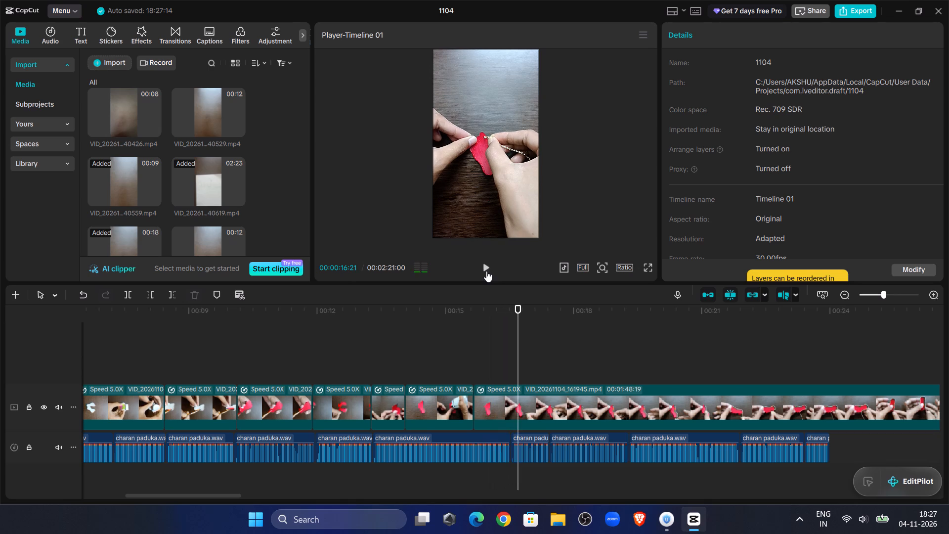
pyautogui.moveTo(518, 351); pyautogui.dragTo(499, 349)
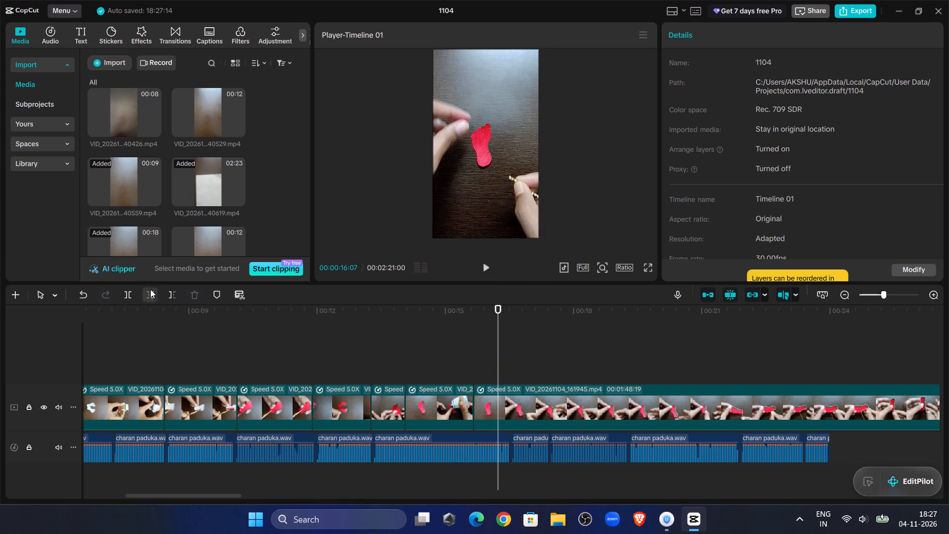
pyautogui.click(150, 289)
# Replay the bead-chain footage and set the speed of the last VID_20261104_161945.mp4 clip to 10x.
pyautogui.moveTo(453, 338); pyautogui.dragTo(462, 320)
pyautogui.click(486, 268)
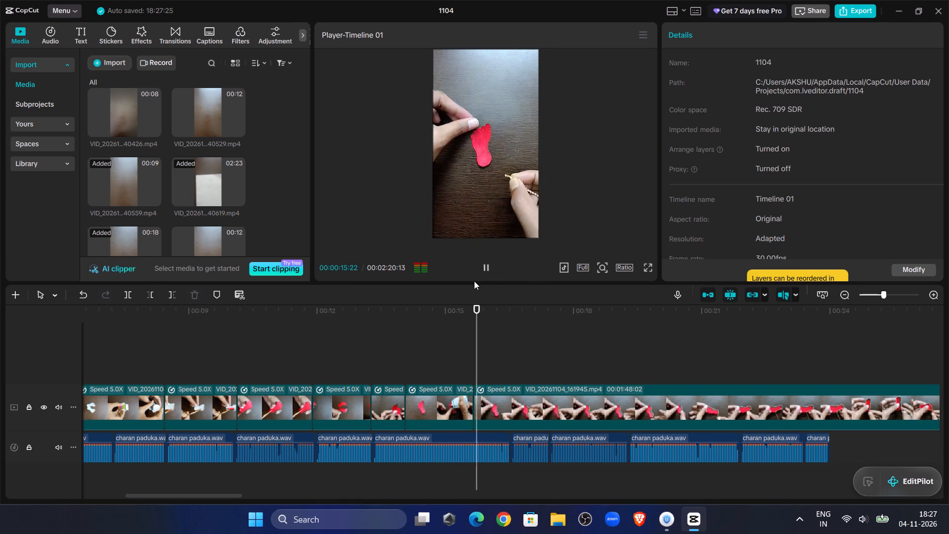
pyautogui.click(474, 281)
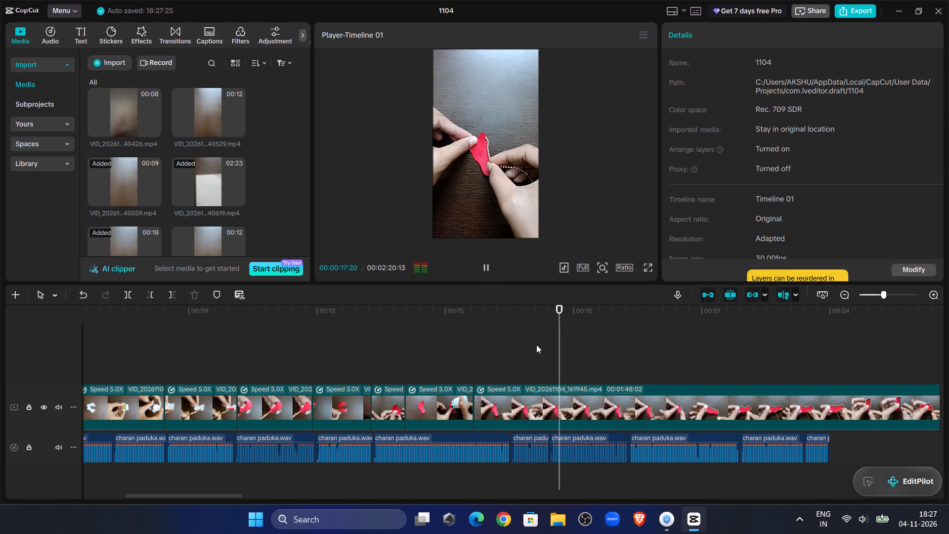
pyautogui.click(530, 402)
pyautogui.click(759, 33)
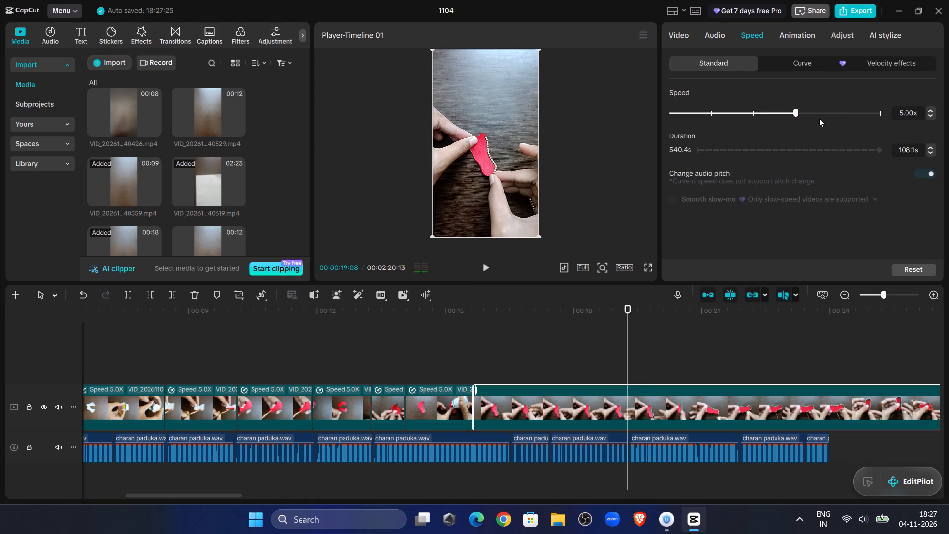
pyautogui.click(817, 116)
pyautogui.moveTo(817, 116); pyautogui.dragTo(835, 117)
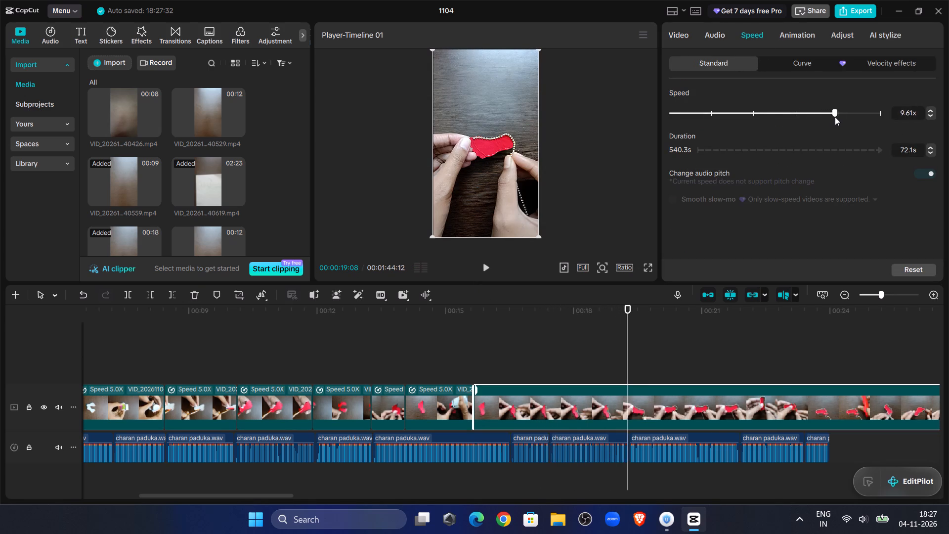
pyautogui.moveTo(835, 117); pyautogui.dragTo(838, 117)
# Play the sped-up bead footage against the voice-over and split it at 00:00:23:15, where hands press the beaded foot.
pyautogui.click(473, 345)
pyautogui.click(480, 270)
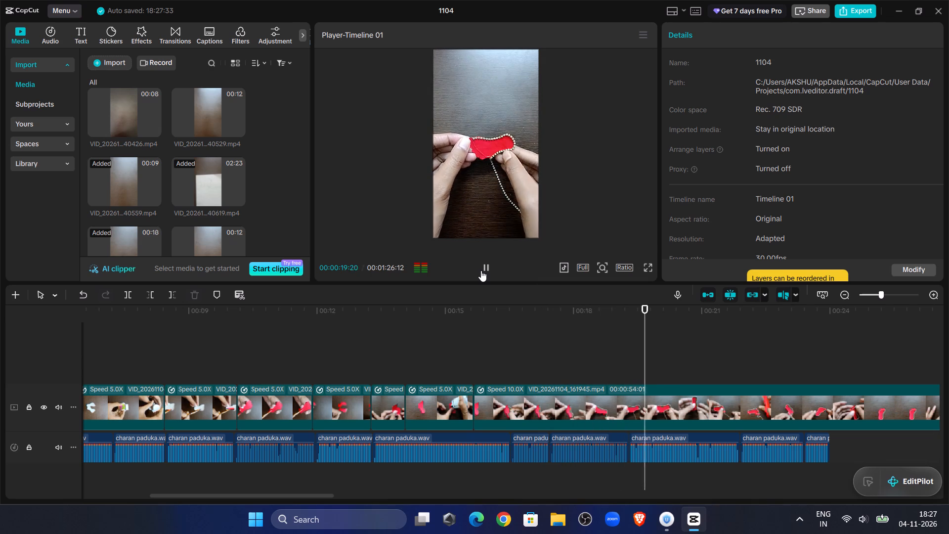
pyautogui.click(484, 269)
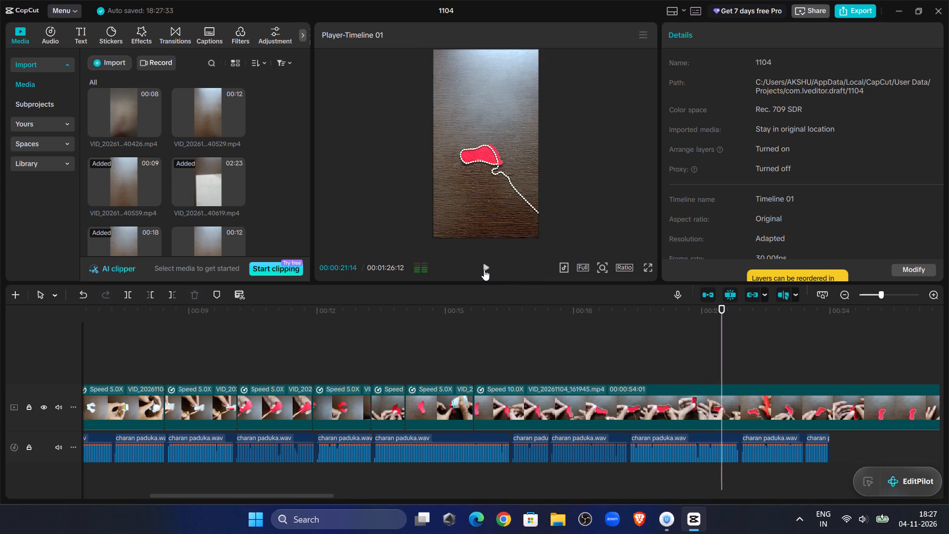
pyautogui.click(484, 269)
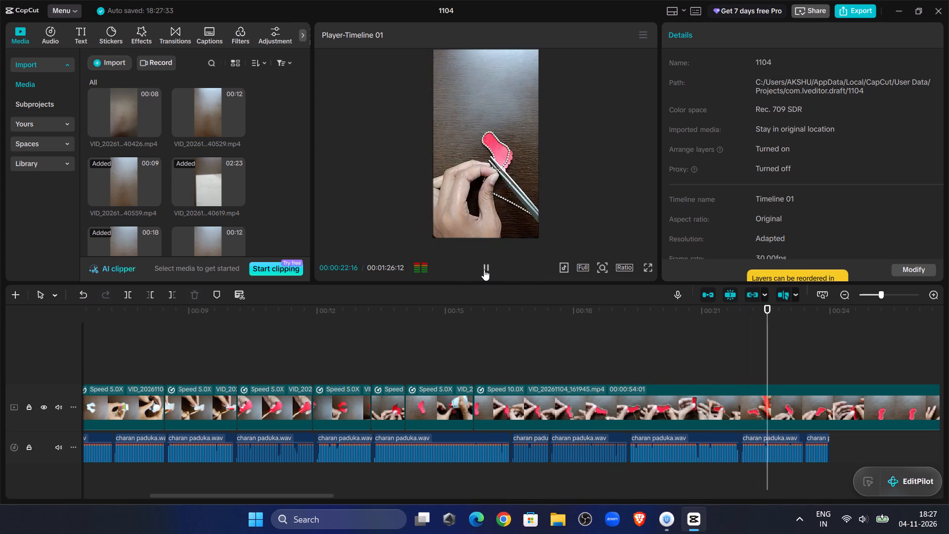
pyautogui.click(484, 269)
pyautogui.doubleClick(484, 269)
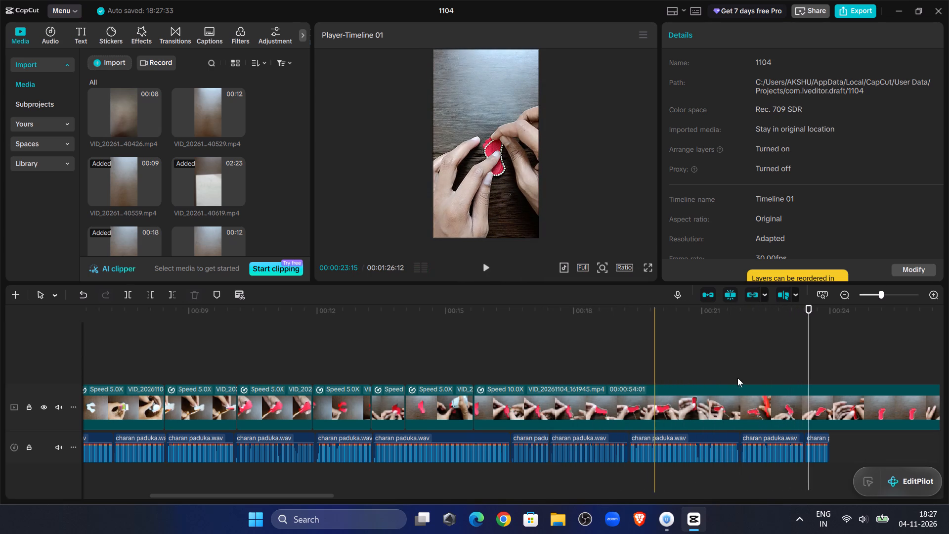
pyautogui.click(789, 397)
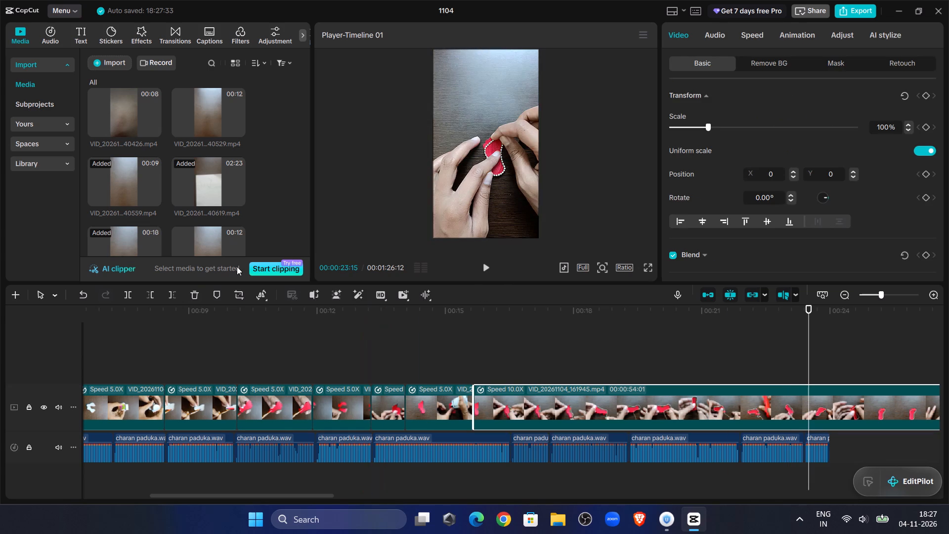
pyautogui.click(129, 296)
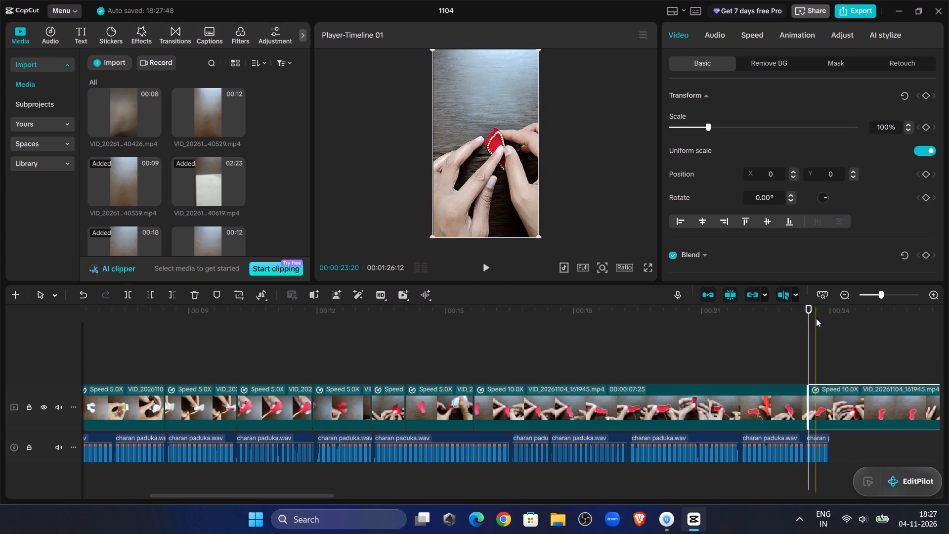
# Trim off the start of the last VID_20261104_161945.mp4 part up to 00:00:26:17, where the beaded foot lies alone.
pyautogui.moveTo(807, 311); pyautogui.dragTo(795, 349)
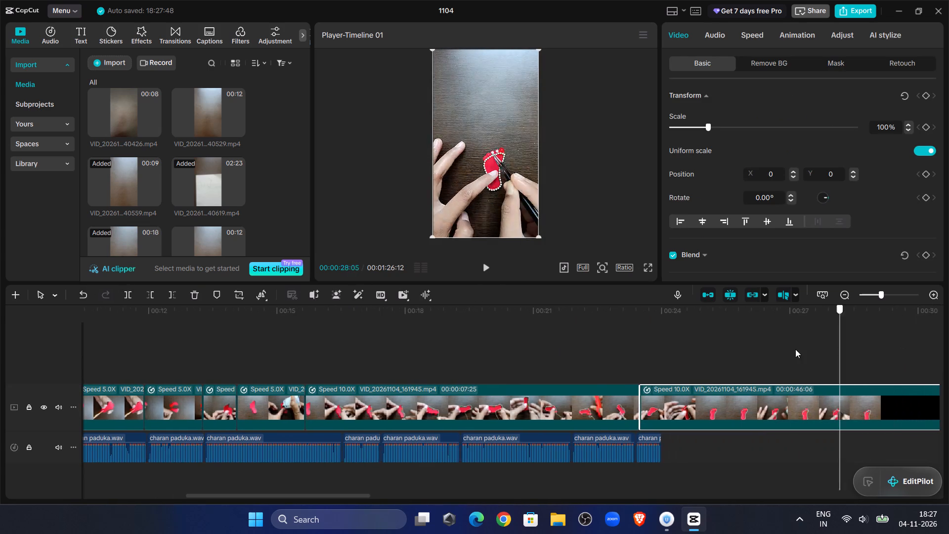
pyautogui.moveTo(795, 349); pyautogui.dragTo(772, 349)
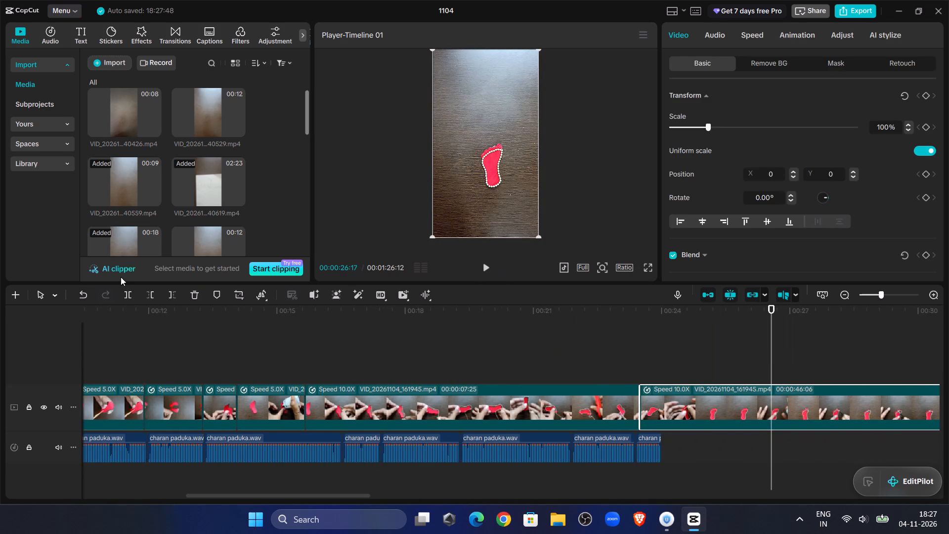
pyautogui.click(152, 296)
# Replay the new cut and trim the last clip's start further, shortening the clip to 00:00:42:10.
pyautogui.click(260, 349)
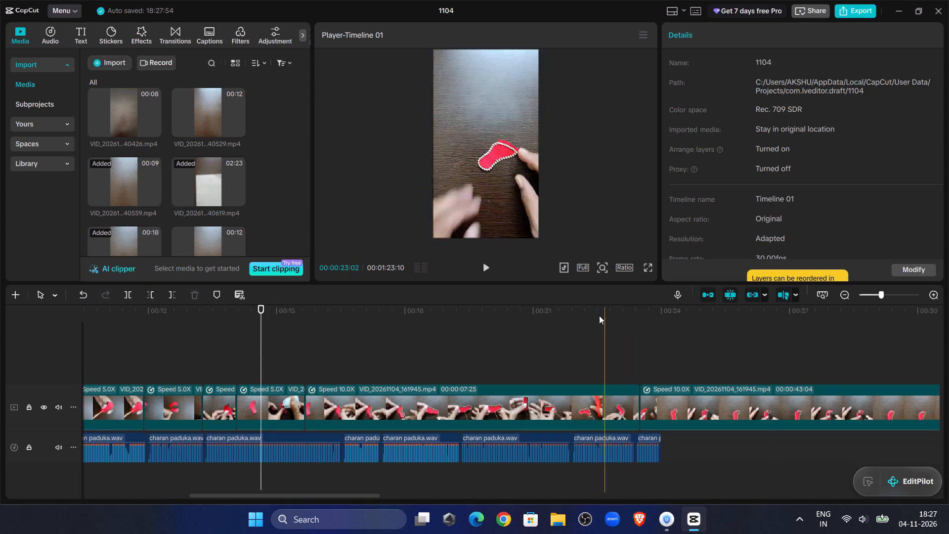
pyautogui.click(599, 315)
pyautogui.click(488, 261)
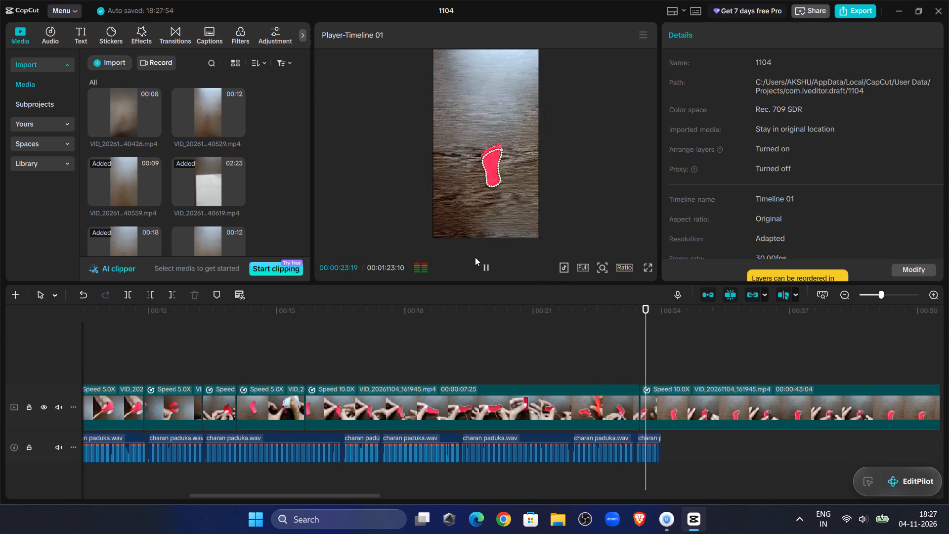
pyautogui.click(475, 257)
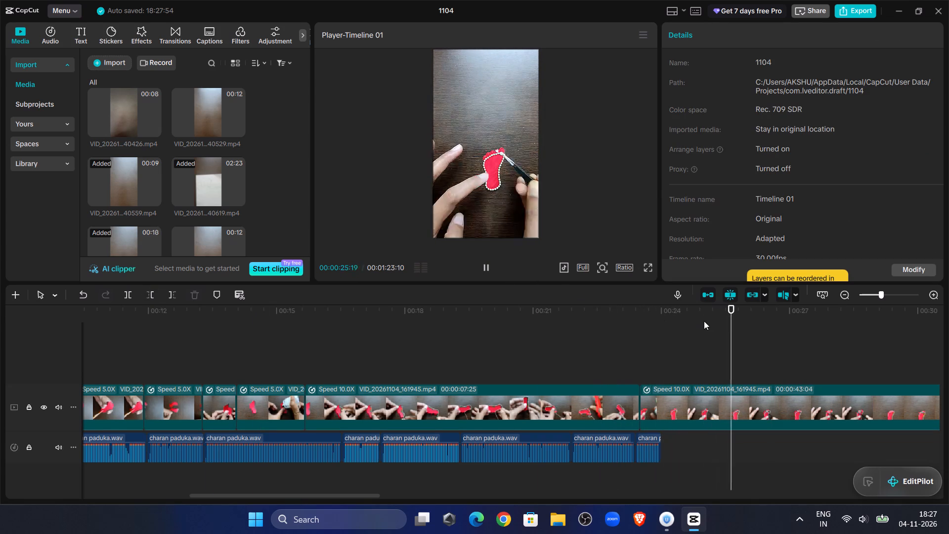
pyautogui.click(709, 323)
pyautogui.moveTo(709, 323); pyautogui.dragTo(764, 335)
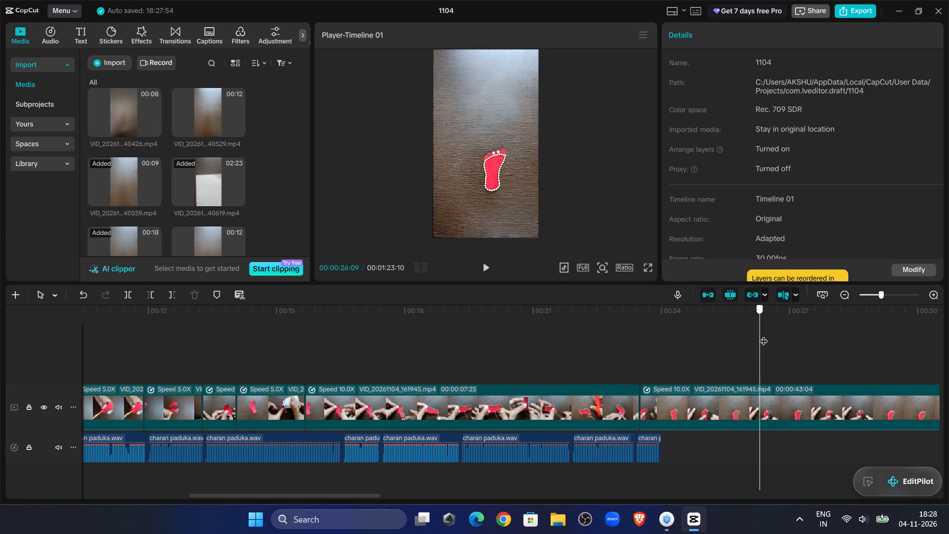
pyautogui.moveTo(764, 335); pyautogui.dragTo(674, 318)
pyautogui.click(147, 295)
# Play the toe-decorating footage and split the last VID_20261104_161945.mp4 clip at about 26 seconds, between two toe placements.
pyautogui.click(634, 372)
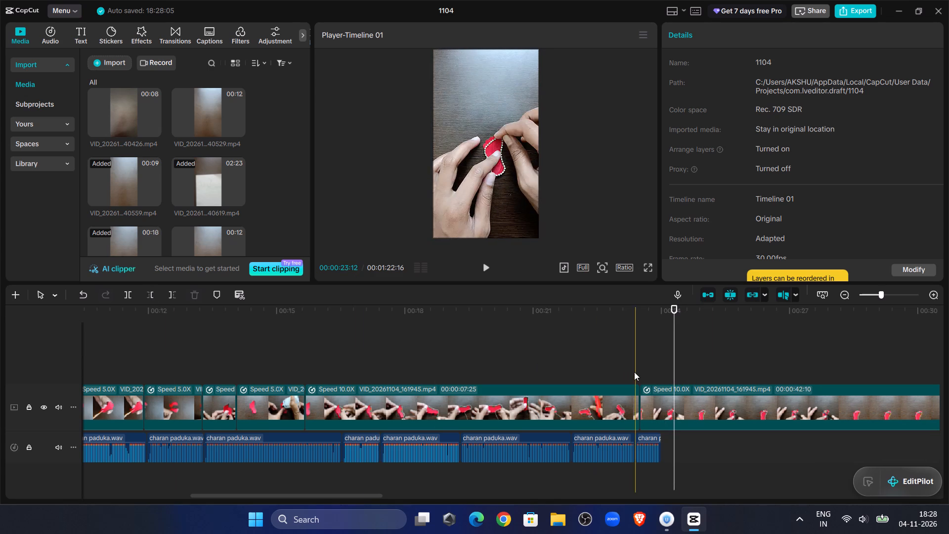
pyautogui.click(485, 267)
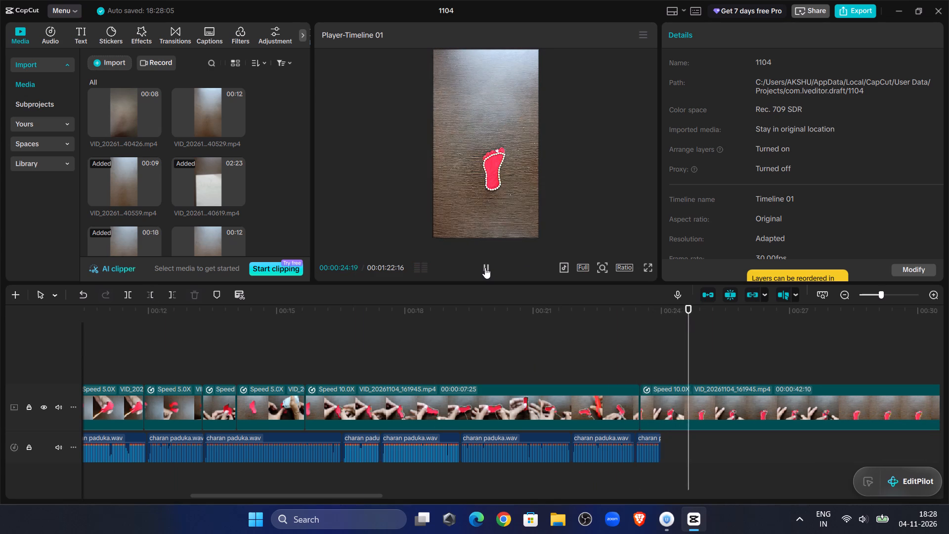
pyautogui.click(485, 267)
pyautogui.click(485, 267)
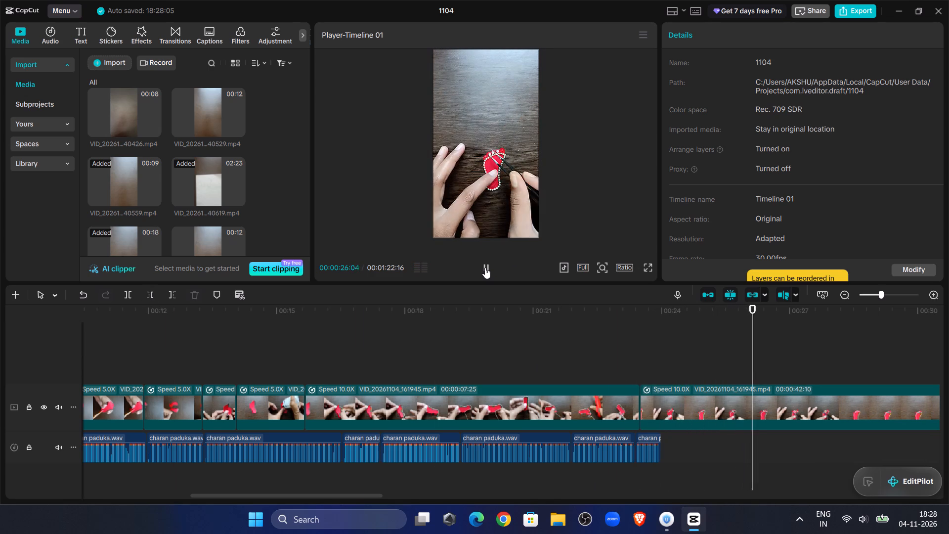
pyautogui.click(485, 267)
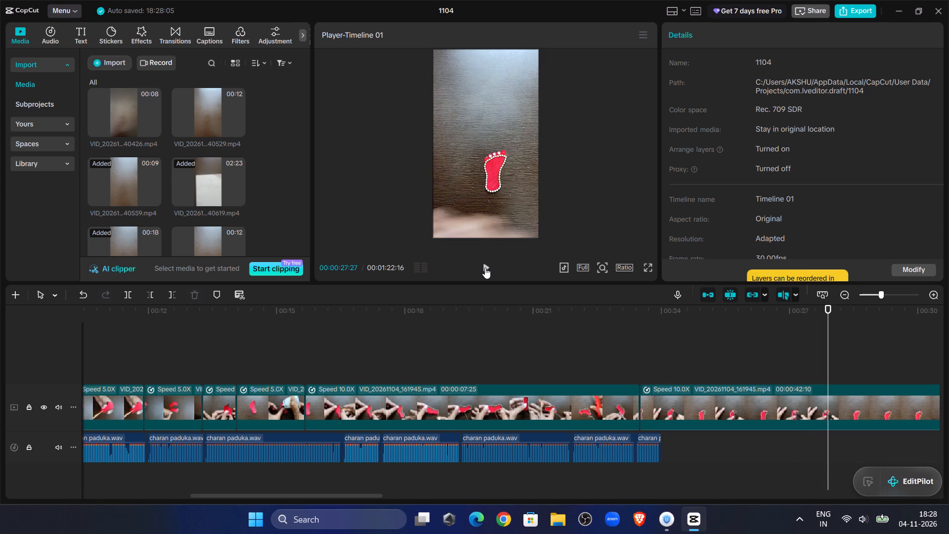
pyautogui.click(728, 338)
pyautogui.click(488, 271)
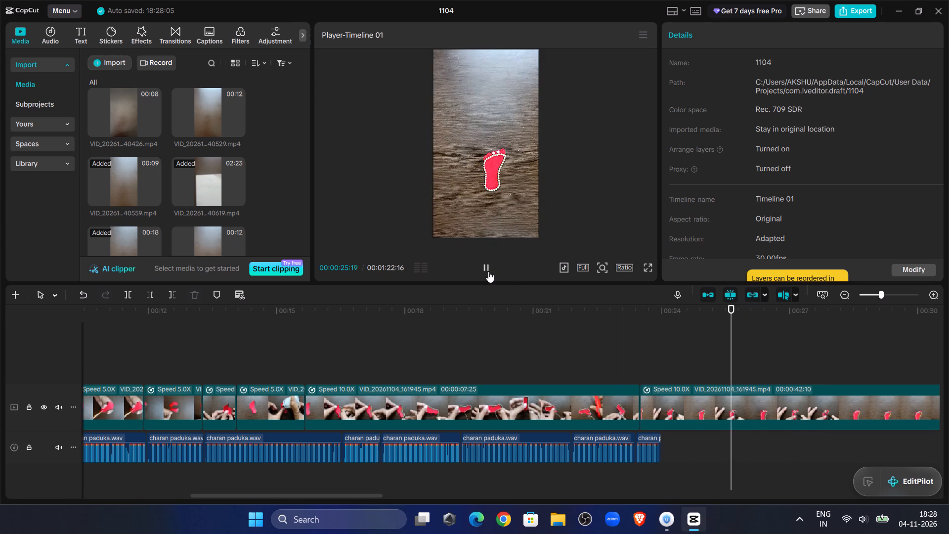
pyautogui.click(488, 271)
pyautogui.click(742, 416)
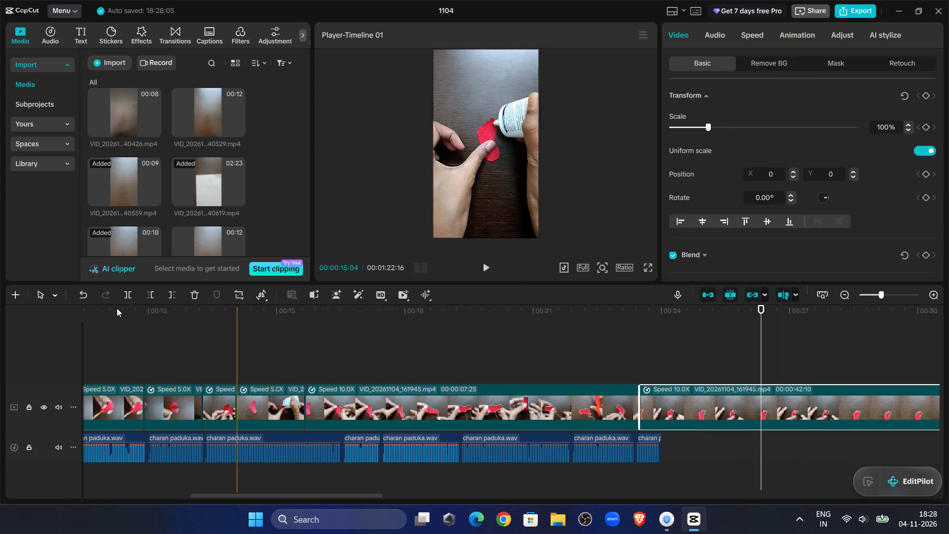
pyautogui.click(126, 293)
# Play past the split and trim off the last clip's start up to 00:00:27:29, where no hands are in frame.
pyautogui.click(485, 256)
pyautogui.click(487, 275)
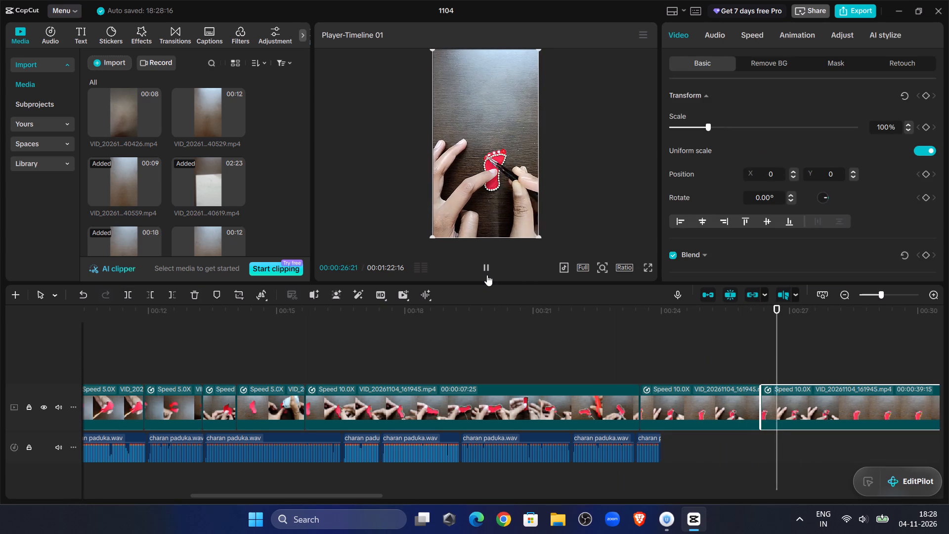
pyautogui.click(487, 275)
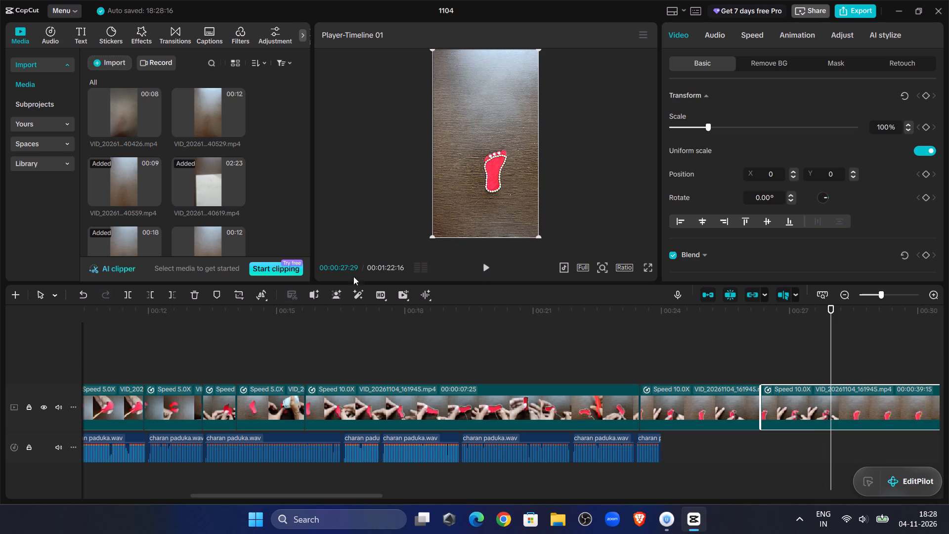
pyautogui.click(143, 300)
# Replay the footage around the last cut and split the last VID_20261104_161945.mp4 clip at 00:00:27:10, where the foot lies alone.
pyautogui.click(767, 336)
pyautogui.click(737, 333)
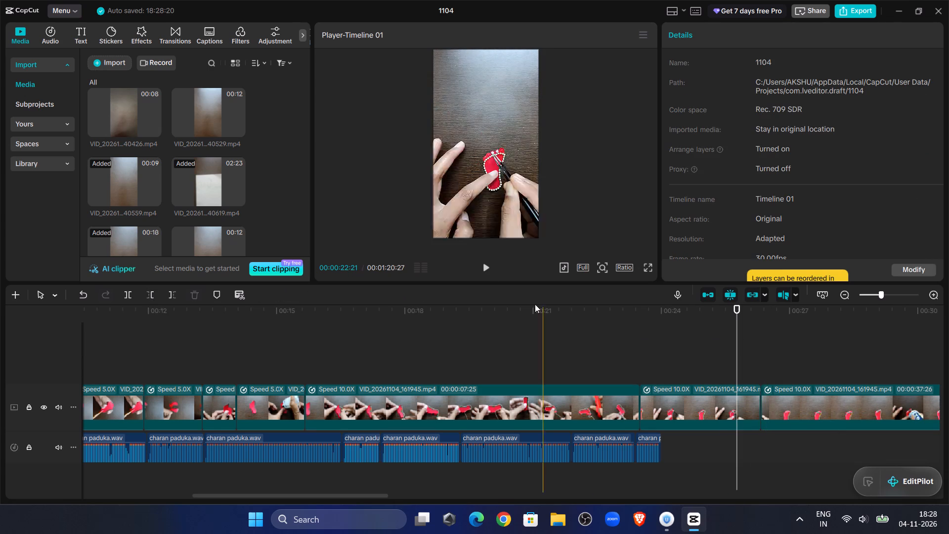
pyautogui.click(481, 267)
pyautogui.click(482, 267)
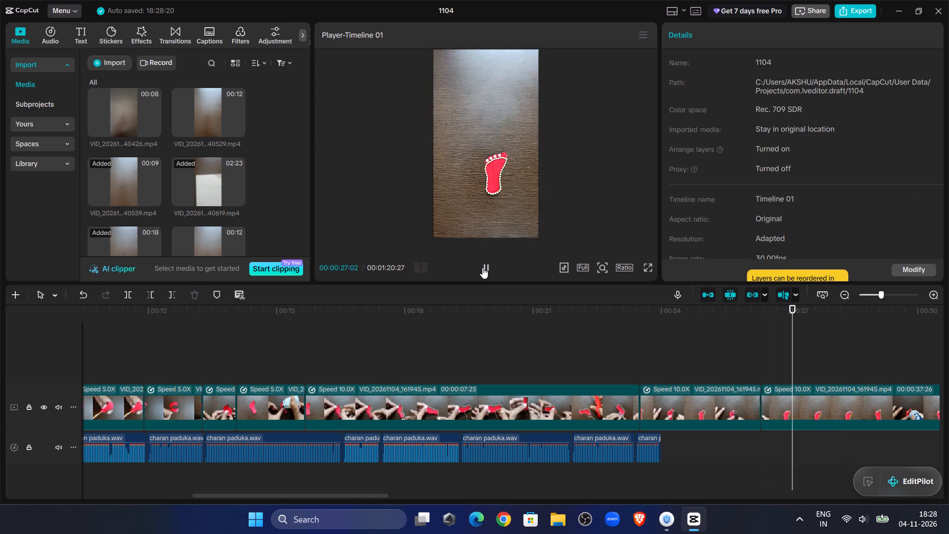
pyautogui.click(482, 267)
pyautogui.click(482, 267)
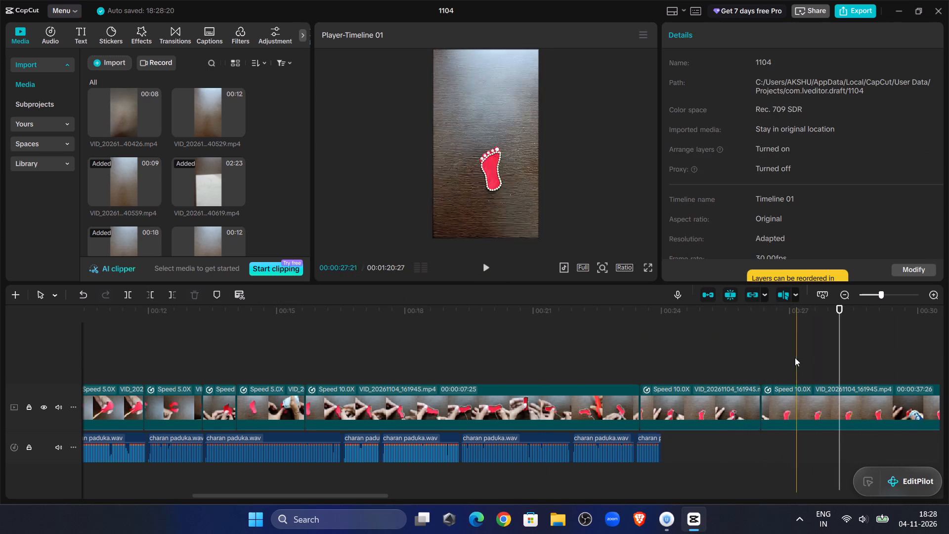
pyautogui.click(788, 355)
pyautogui.click(483, 265)
pyautogui.click(483, 265)
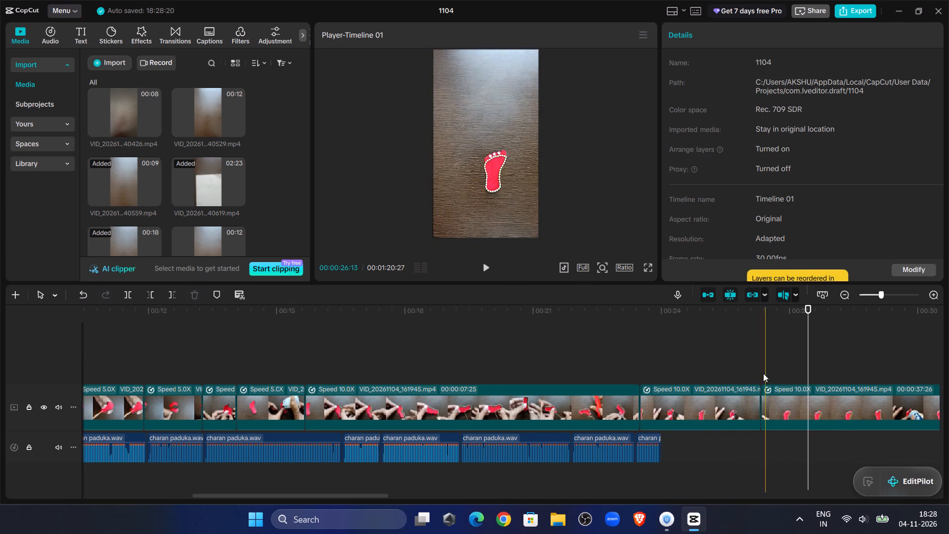
pyautogui.click(778, 350)
pyautogui.click(501, 266)
pyautogui.click(477, 267)
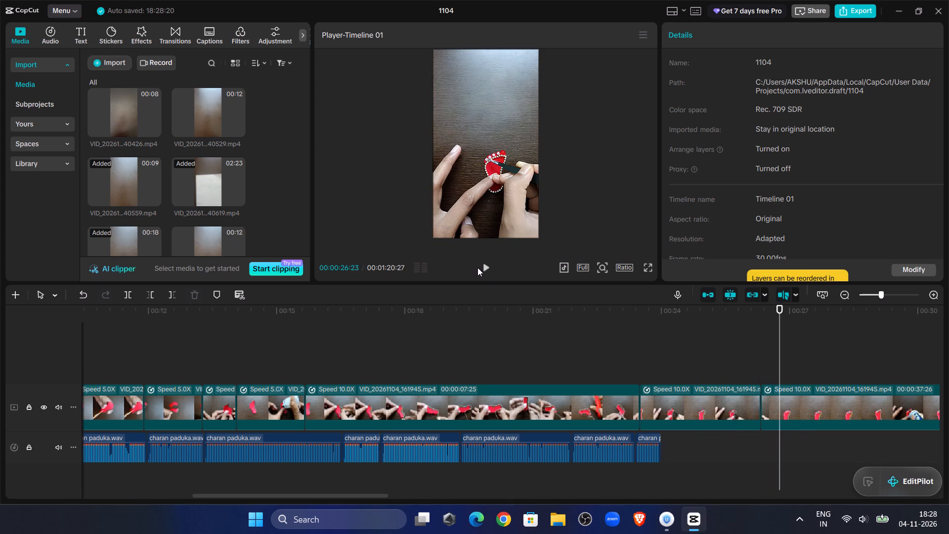
pyautogui.click(484, 267)
pyautogui.click(484, 267)
pyautogui.click(828, 409)
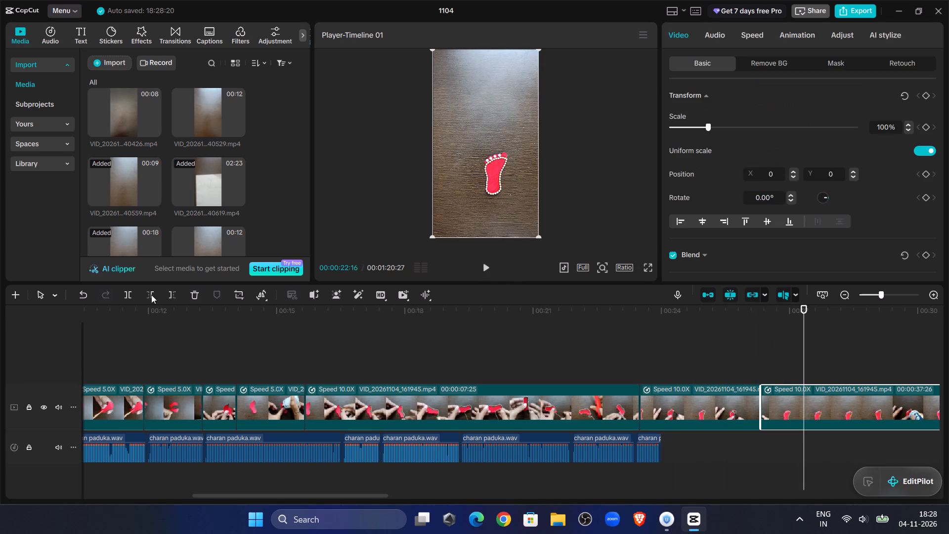
pyautogui.click(129, 292)
# Trim off the start of the last clip up to 00:00:28:04, shortening the clip to 00:00:36:02.
pyautogui.moveTo(328, 493); pyautogui.dragTo(332, 494)
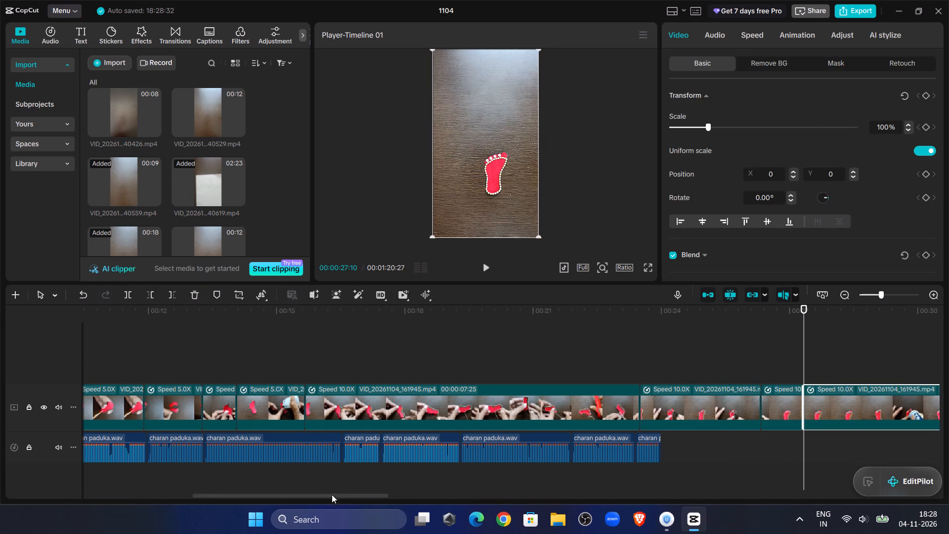
pyautogui.moveTo(332, 494); pyautogui.dragTo(374, 511)
pyautogui.moveTo(608, 338); pyautogui.dragTo(640, 350)
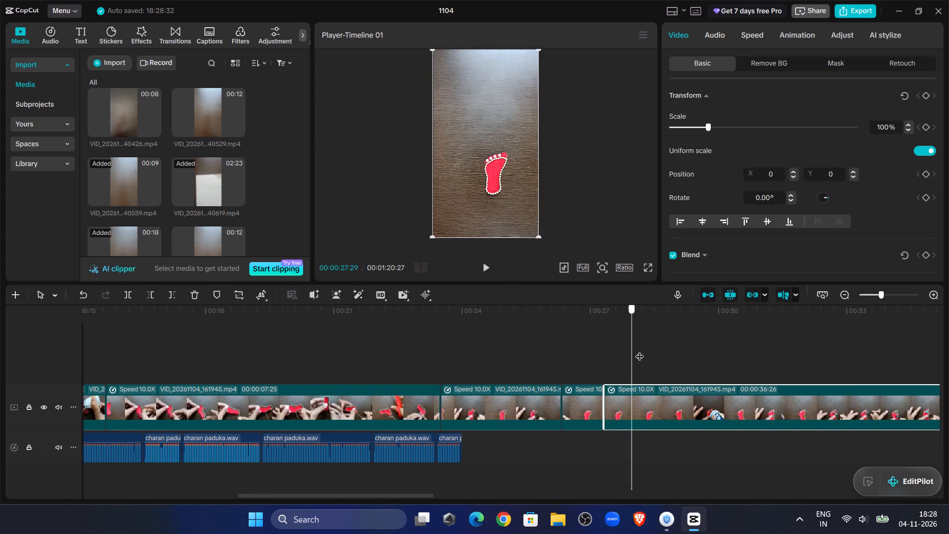
pyautogui.moveTo(640, 350); pyautogui.dragTo(644, 362)
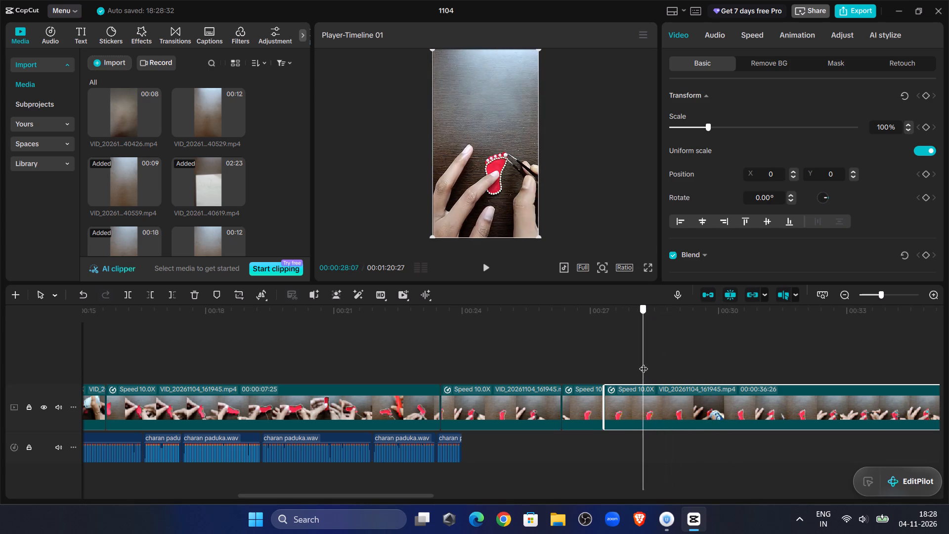
pyautogui.moveTo(644, 362); pyautogui.dragTo(638, 373)
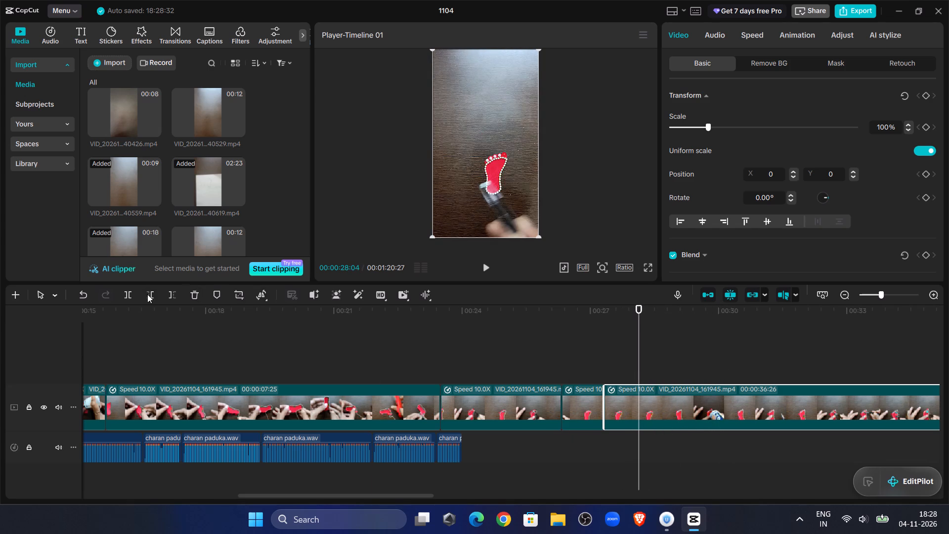
pyautogui.click(147, 294)
# Play across the new cut and split the last clip at 00:00:28:04, before the glue bottle comes into frame.
pyautogui.click(555, 328)
pyautogui.click(488, 265)
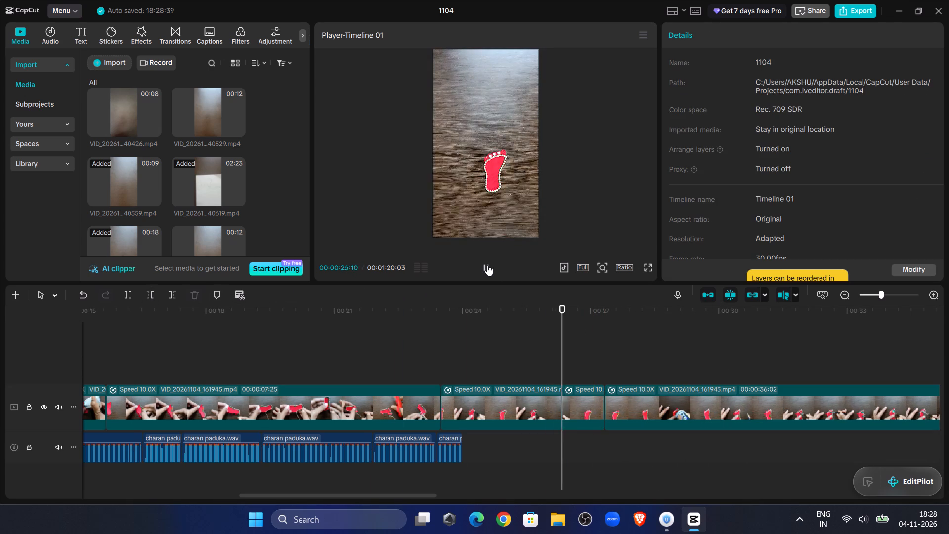
pyautogui.click(487, 265)
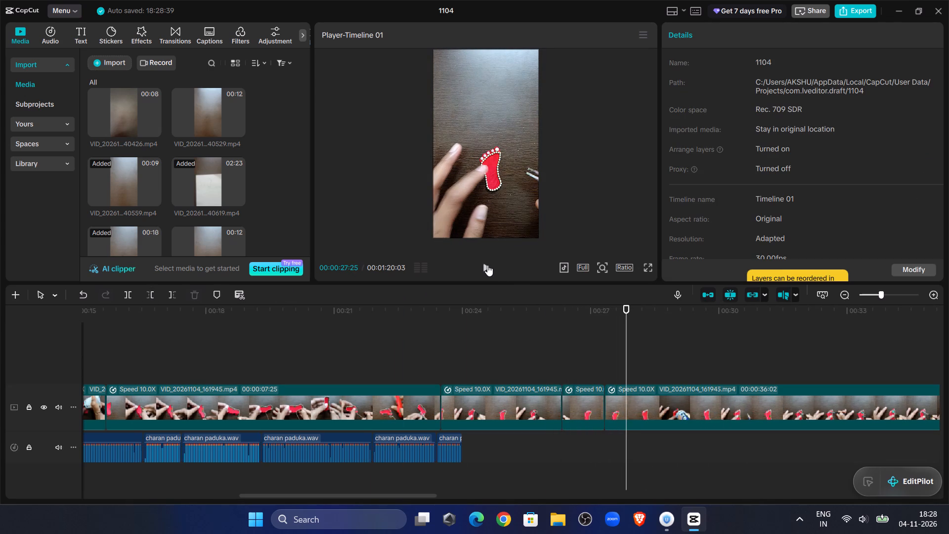
pyautogui.doubleClick(487, 265)
pyautogui.click(666, 405)
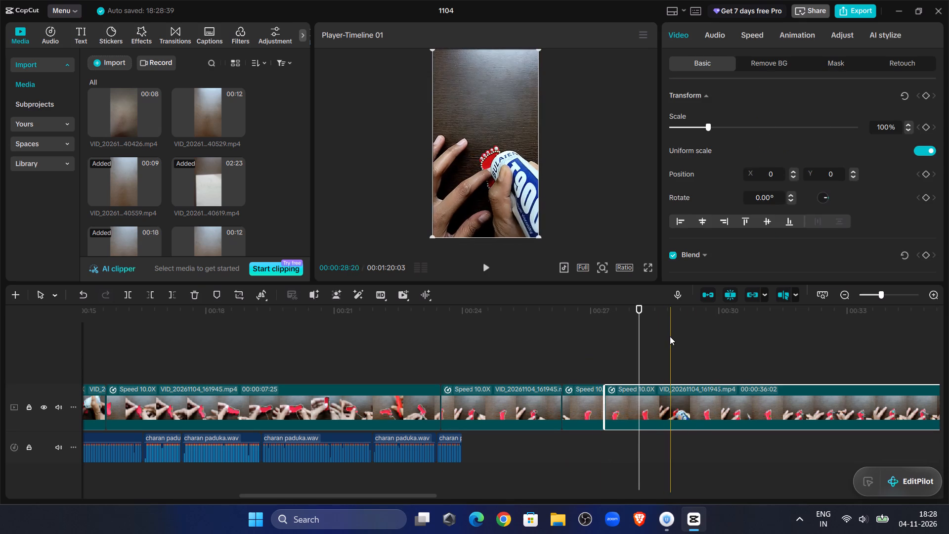
pyautogui.click(129, 296)
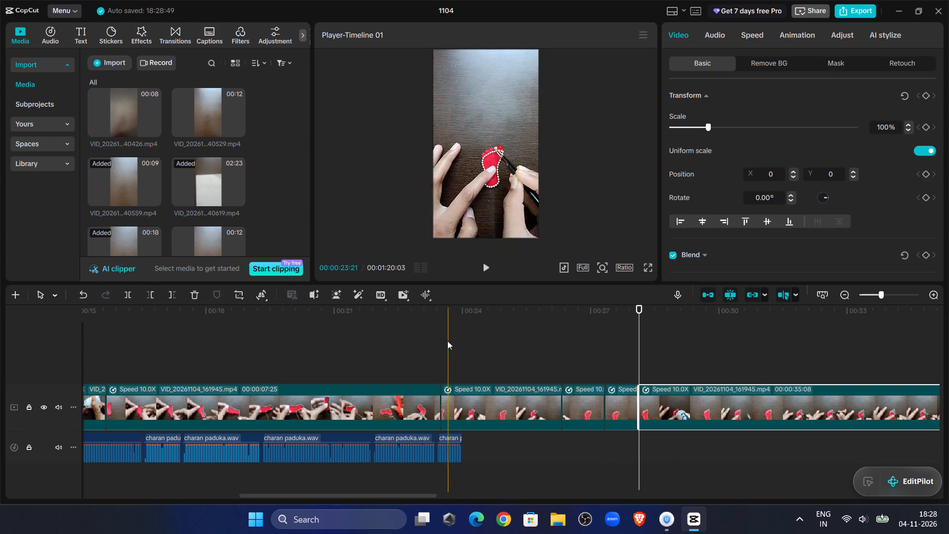
# Speed up the 10x toe-decorating clip that follows the 00:00:07:25 clip to 41.84x and replay it.
pyautogui.click(507, 400)
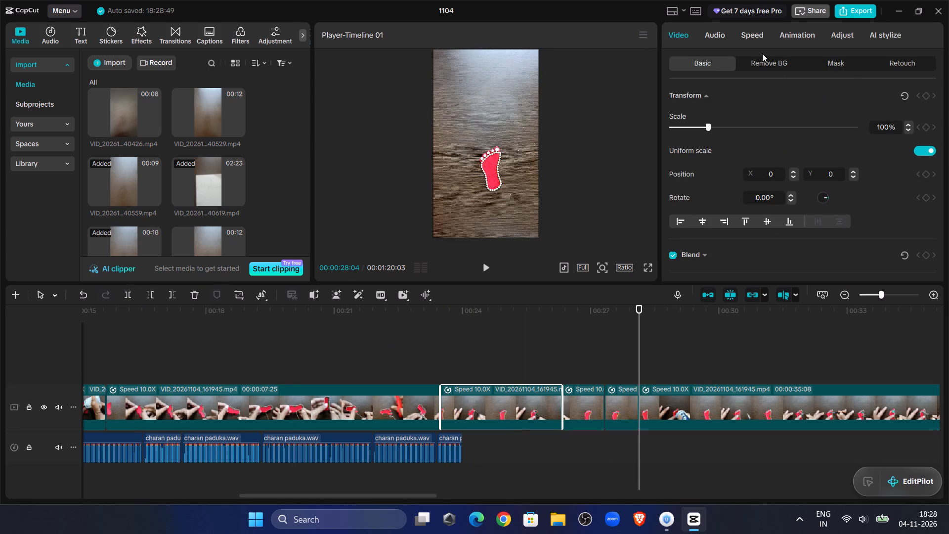
pyautogui.click(761, 38)
pyautogui.click(853, 114)
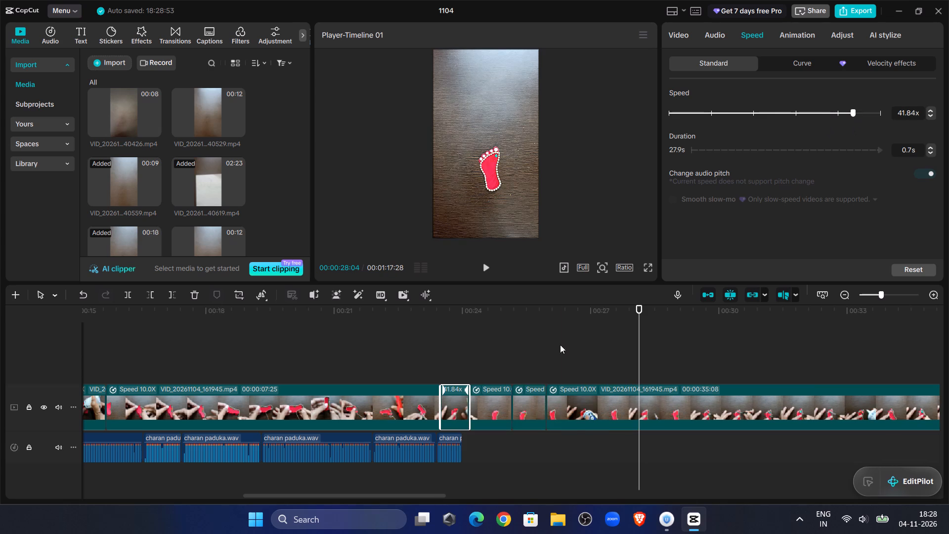
pyautogui.click(442, 356)
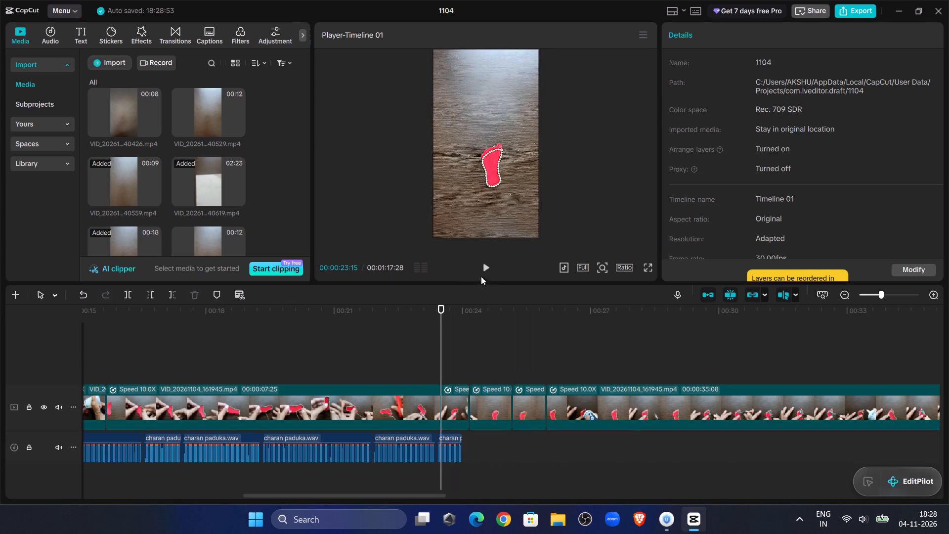
pyautogui.click(487, 269)
pyautogui.click(487, 269)
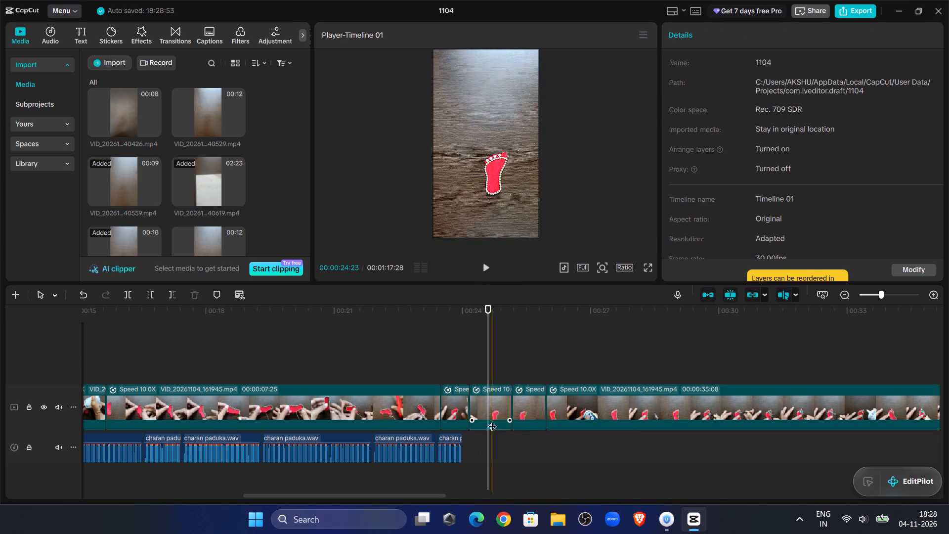
# Speed up the following two short 10x clips to roughly match the 41.84x clip before them.
pyautogui.click(488, 415)
pyautogui.click(755, 39)
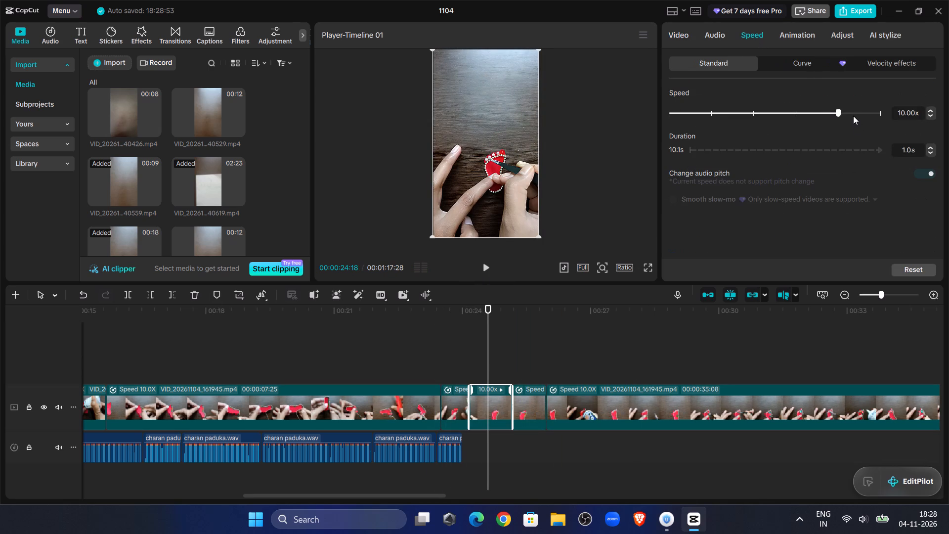
pyautogui.click(853, 116)
pyautogui.click(492, 398)
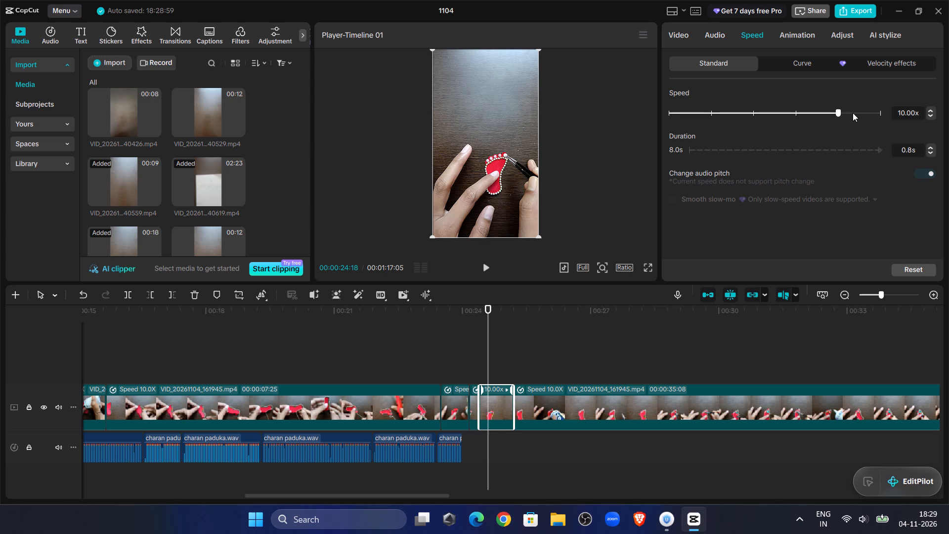
pyautogui.click(853, 113)
# Replay the sped-up clips and trim the start of the last clip before the gluing, shortening it to 00:00:35:00.
pyautogui.click(433, 335)
pyautogui.click(479, 269)
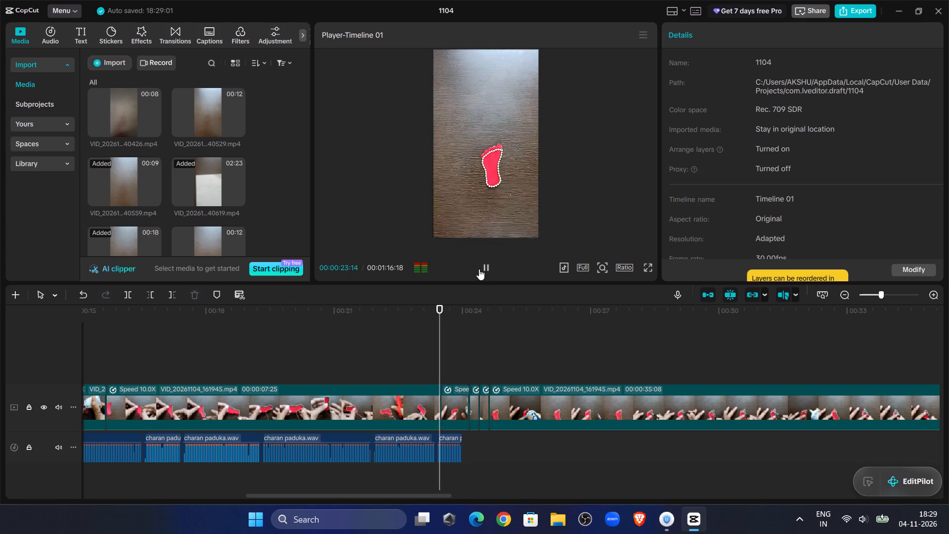
pyautogui.click(479, 269)
pyautogui.click(479, 269)
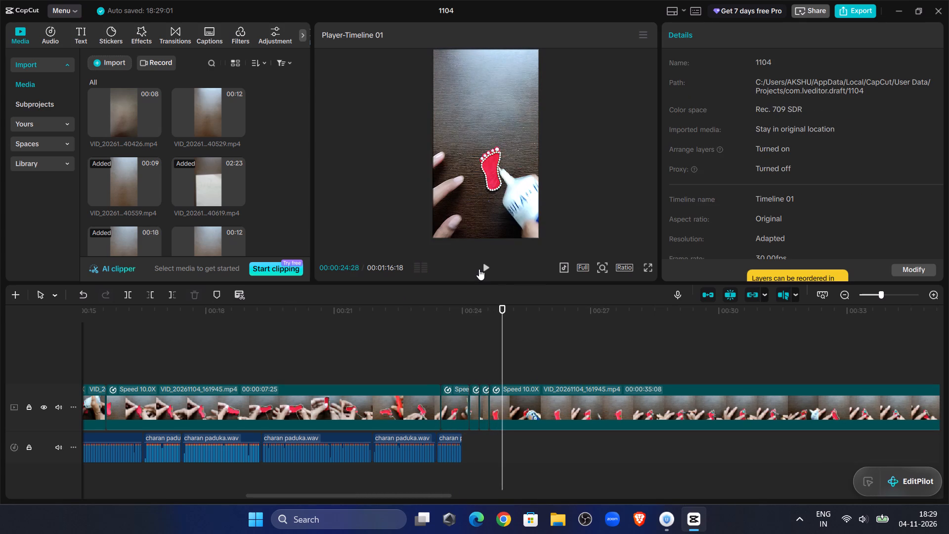
pyautogui.click(479, 269)
pyautogui.click(489, 346)
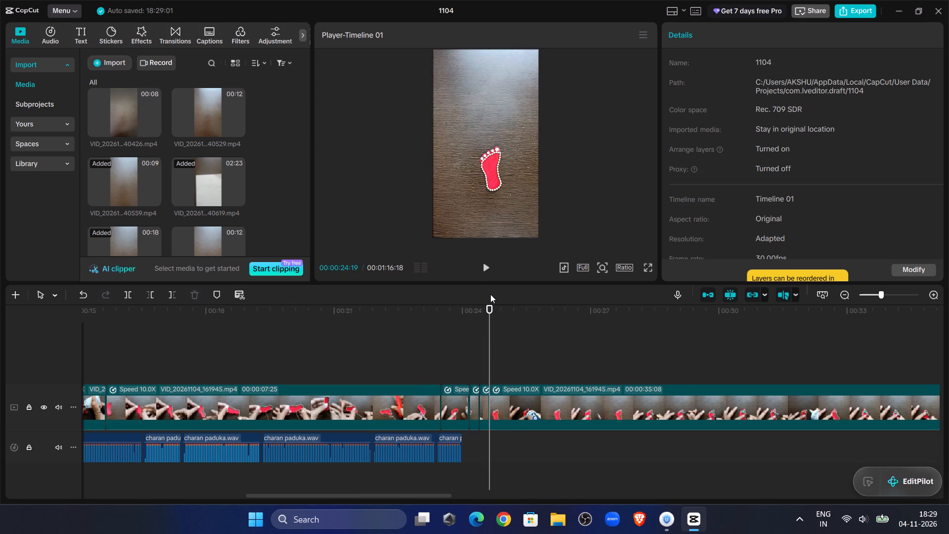
pyautogui.click(489, 278)
pyautogui.click(491, 270)
pyautogui.click(491, 270)
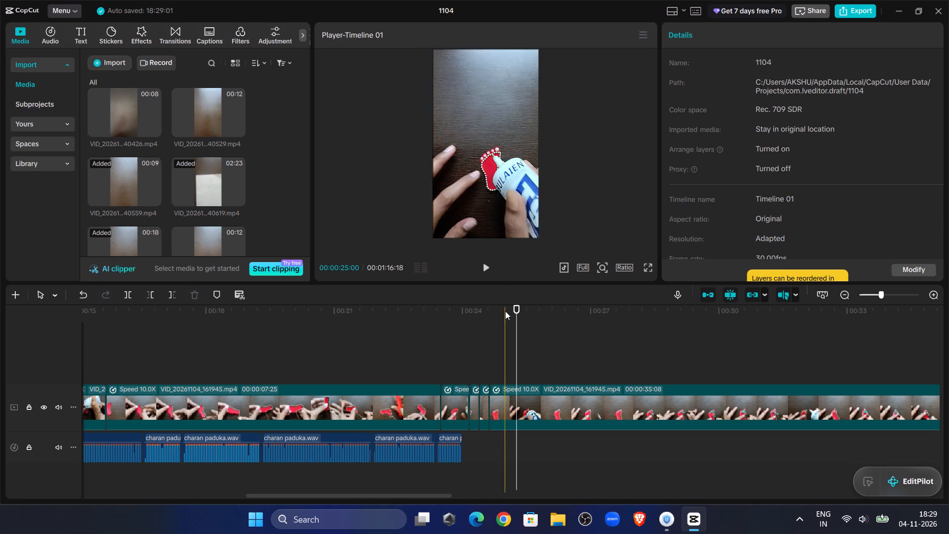
pyautogui.moveTo(515, 325); pyautogui.dragTo(501, 324)
pyautogui.click(527, 402)
pyautogui.click(148, 293)
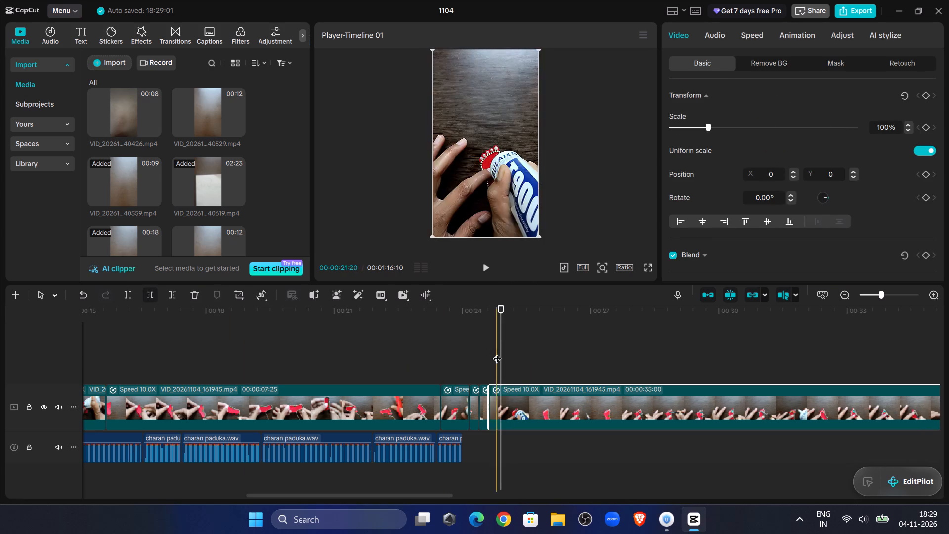
# Play through the gluing and split the last clip at 00:00:25:18, where the foot lies alone.
pyautogui.click(474, 347)
pyautogui.click(488, 271)
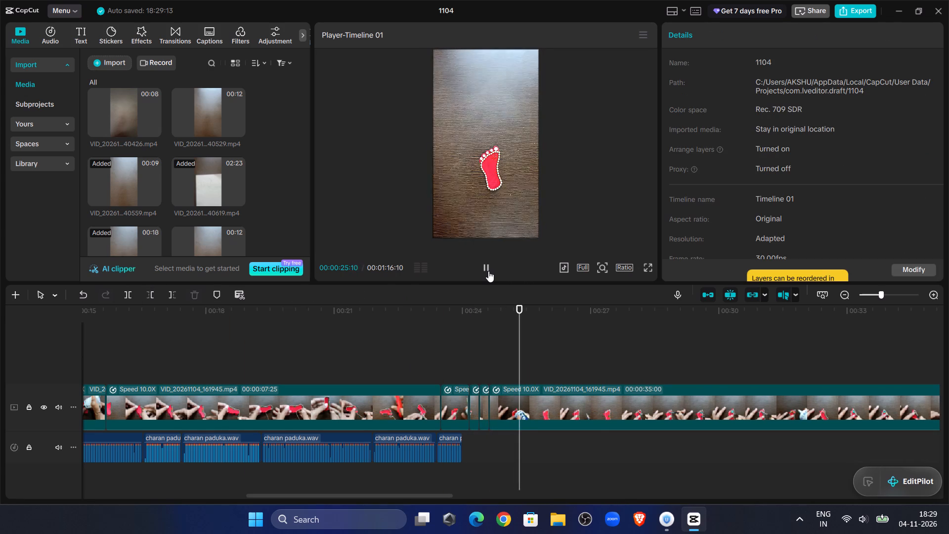
pyautogui.click(488, 271)
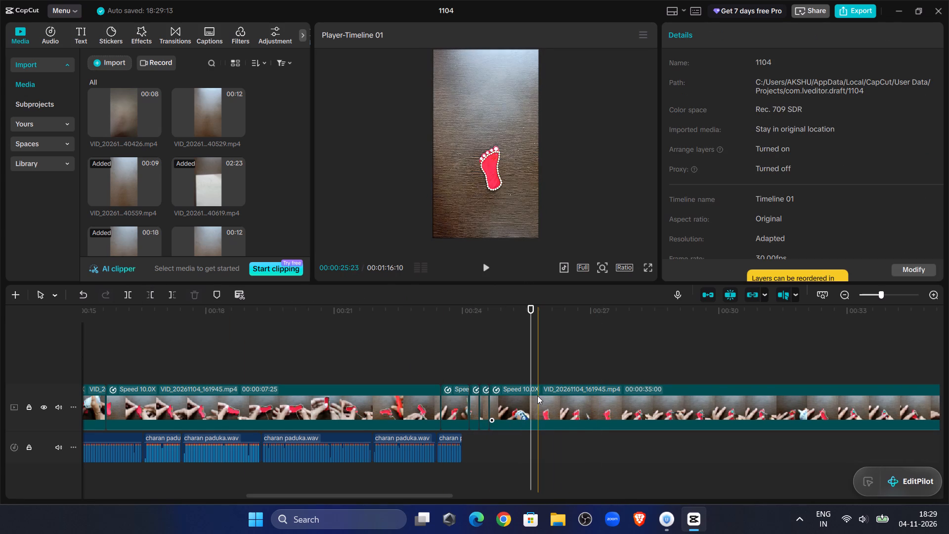
pyautogui.click(537, 396)
pyautogui.click(129, 289)
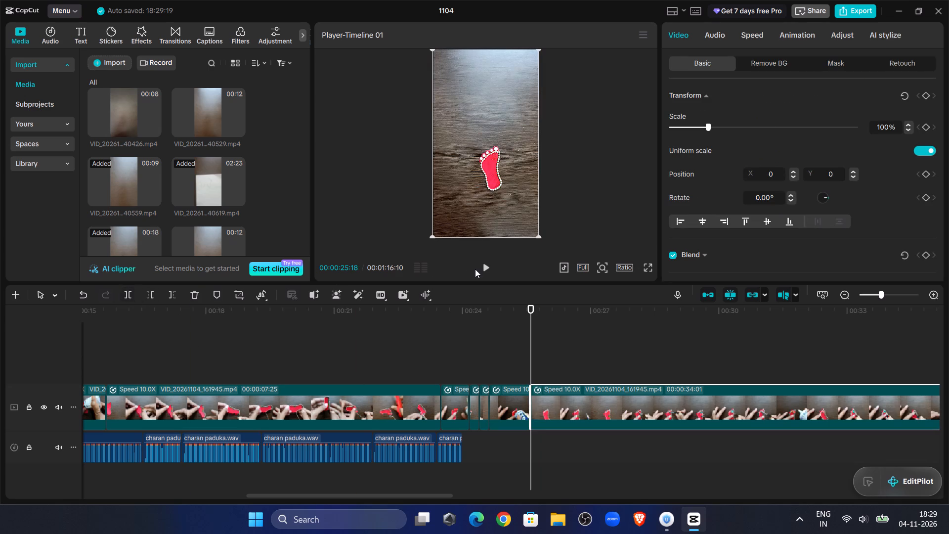
# Play past the split and trim off the last clip's start up to 00:00:25:29, shortening it to 00:00:33:20.
pyautogui.click(486, 267)
pyautogui.click(487, 267)
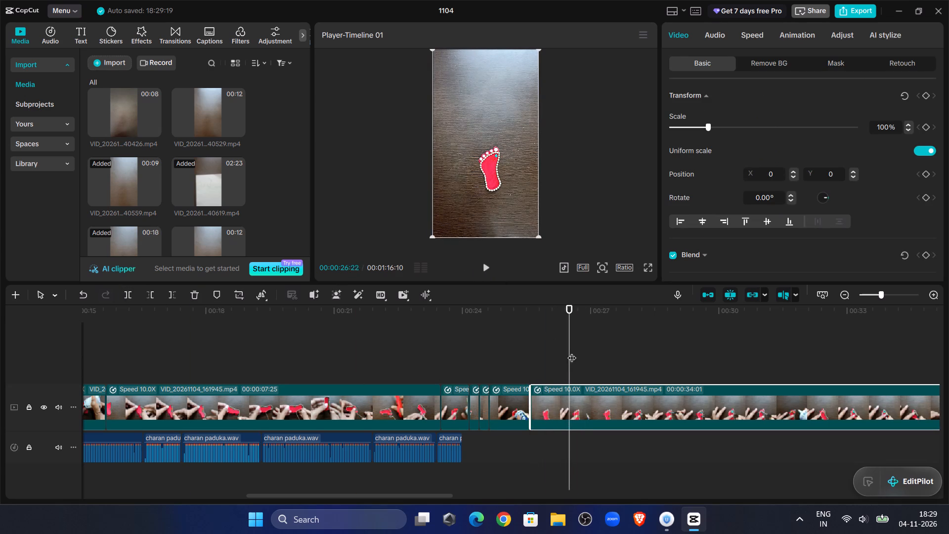
pyautogui.moveTo(571, 349); pyautogui.dragTo(547, 354)
pyautogui.click(149, 291)
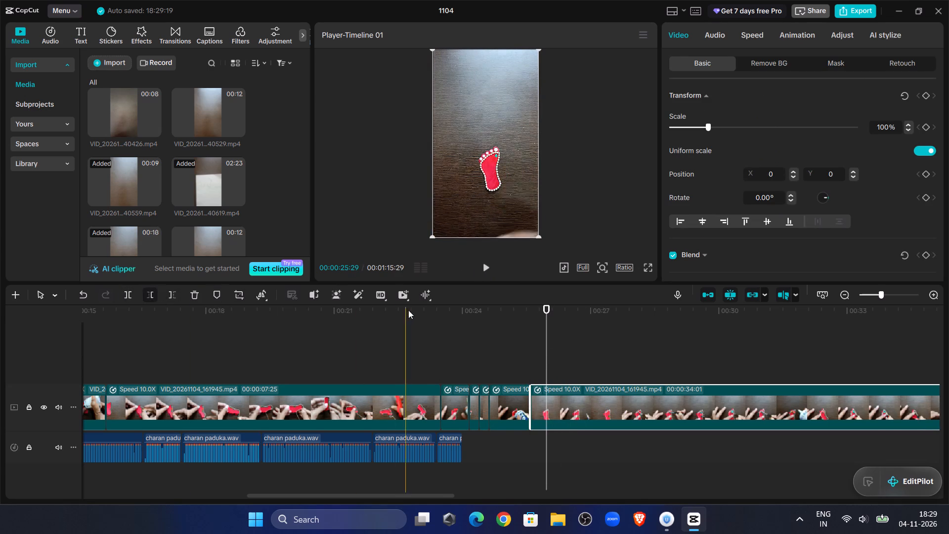
# Replay the trimmed cut and split the last clip at 00:00:26:08, between two bead placements.
pyautogui.click(482, 318)
pyautogui.click(482, 263)
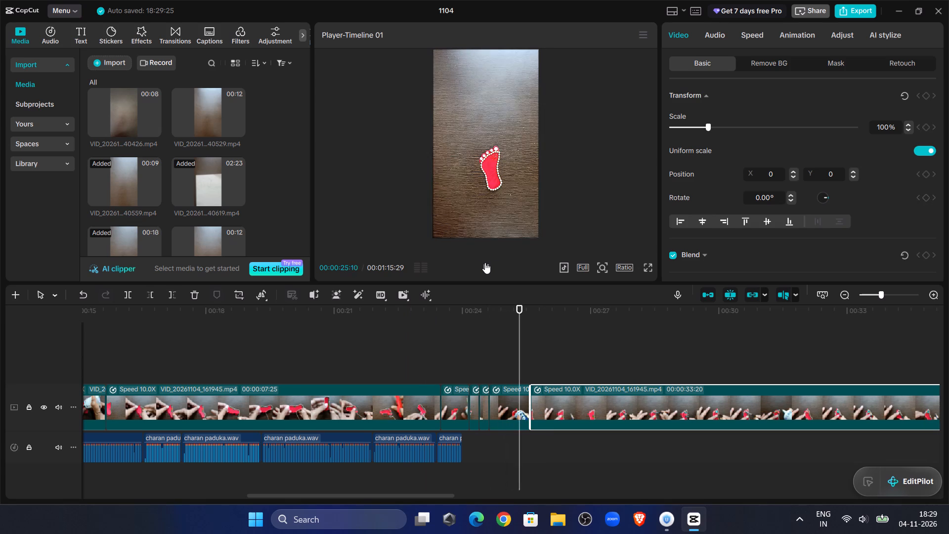
pyautogui.click(485, 263)
pyautogui.click(485, 263)
pyautogui.click(485, 263)
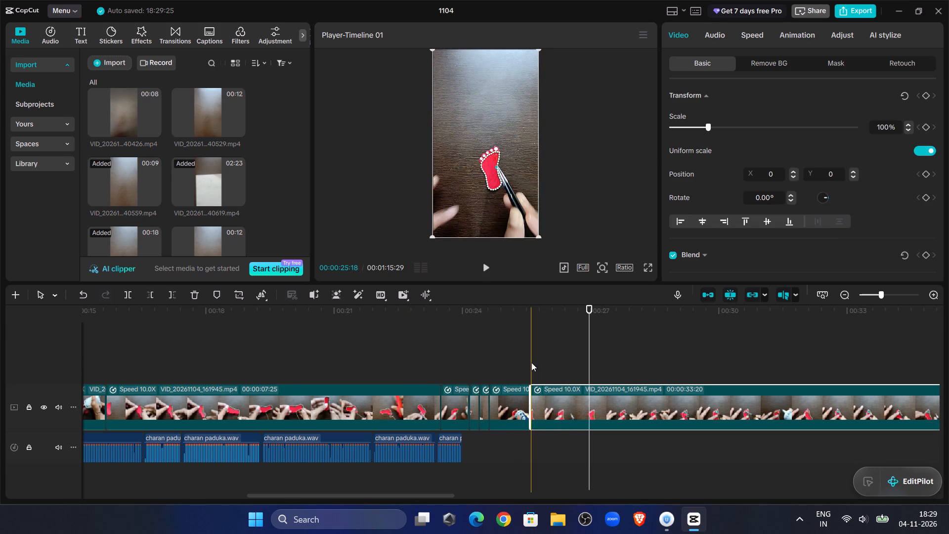
pyautogui.click(531, 362)
pyautogui.click(491, 275)
pyautogui.click(491, 270)
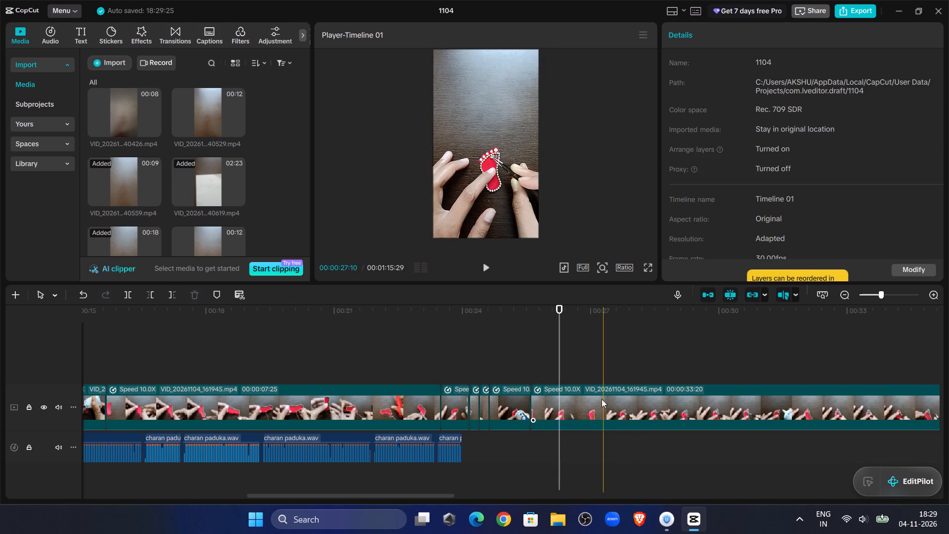
pyautogui.click(602, 399)
pyautogui.click(127, 293)
# Trim off the start of the last clip up to about 00:00:27:04, shortening it to 00:00:32:04.
pyautogui.moveTo(562, 307); pyautogui.dragTo(593, 313)
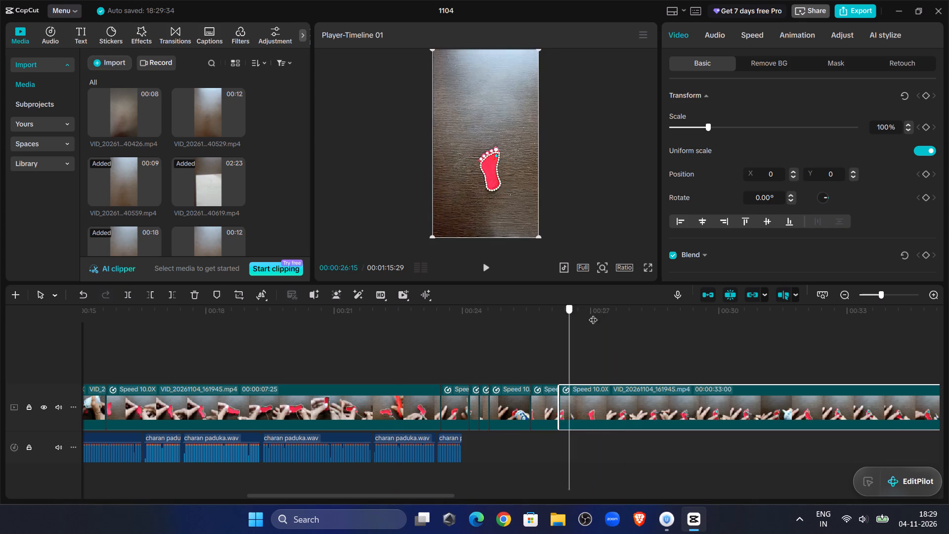
pyautogui.moveTo(593, 313); pyautogui.dragTo(597, 315)
pyautogui.click(148, 292)
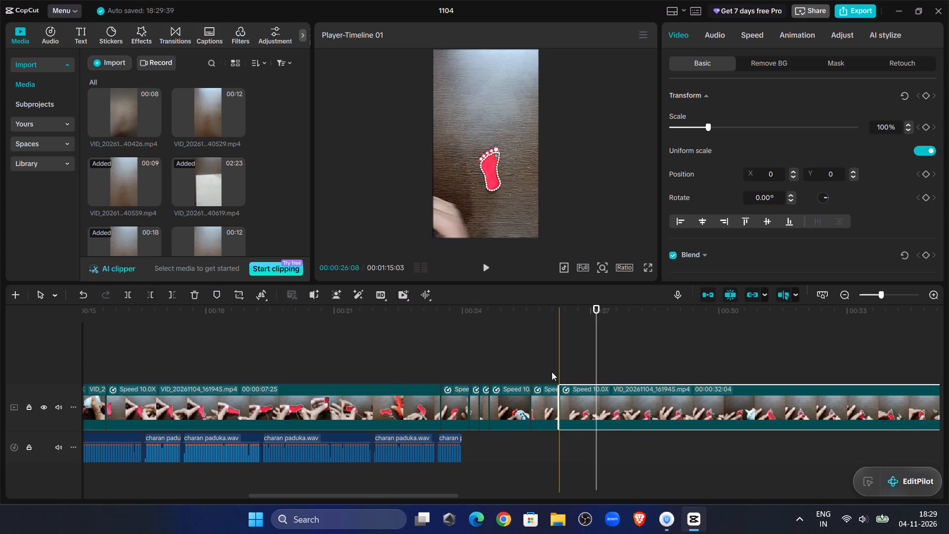
# Replay the trimmed cut and split the last clip at 00:00:26:20, while the tweezers hover over the foot.
pyautogui.click(532, 347)
pyautogui.click(498, 263)
pyautogui.click(486, 269)
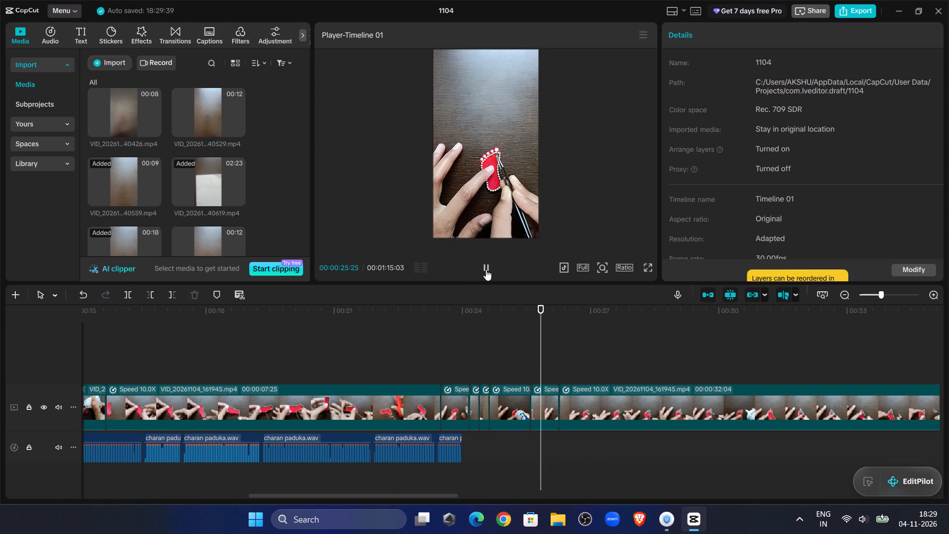
pyautogui.click(486, 269)
pyautogui.click(486, 269)
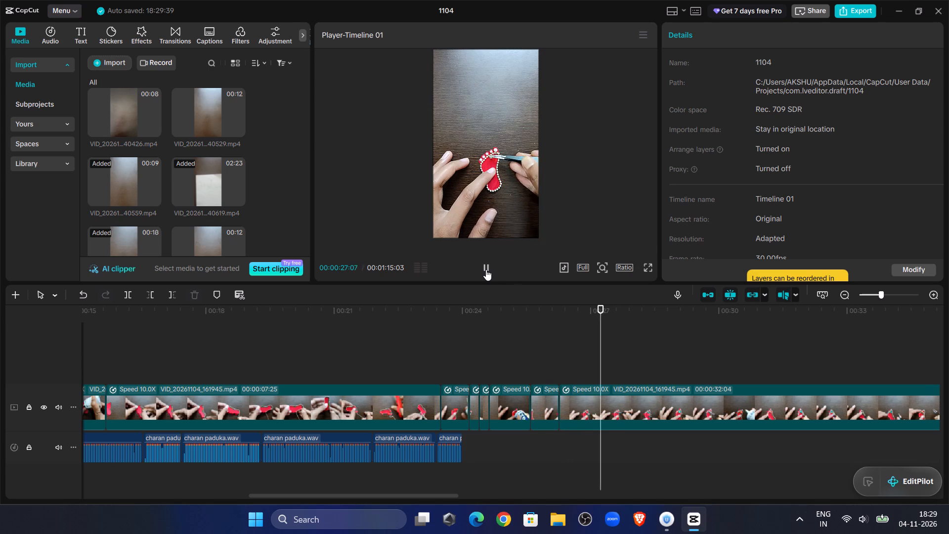
pyautogui.click(486, 269)
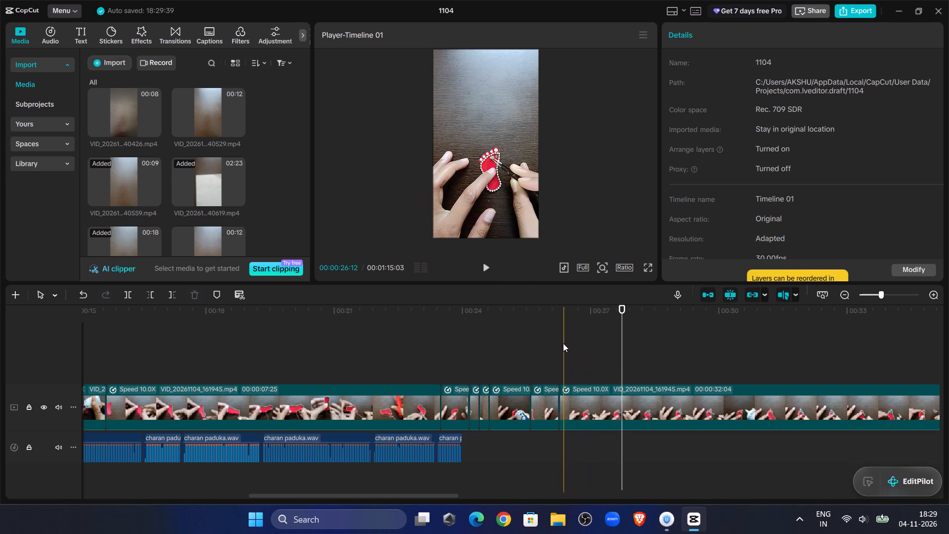
pyautogui.click(562, 343)
pyautogui.click(481, 272)
pyautogui.click(481, 272)
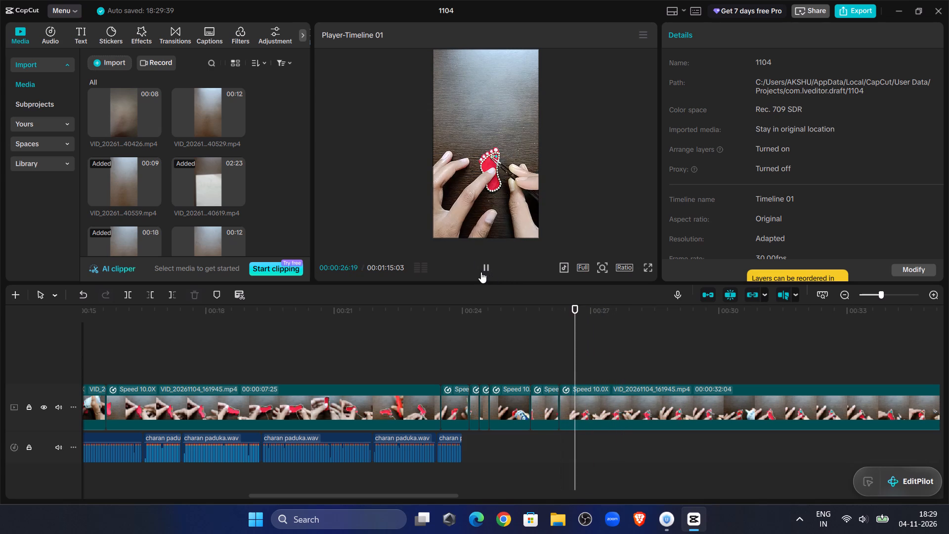
pyautogui.click(580, 352)
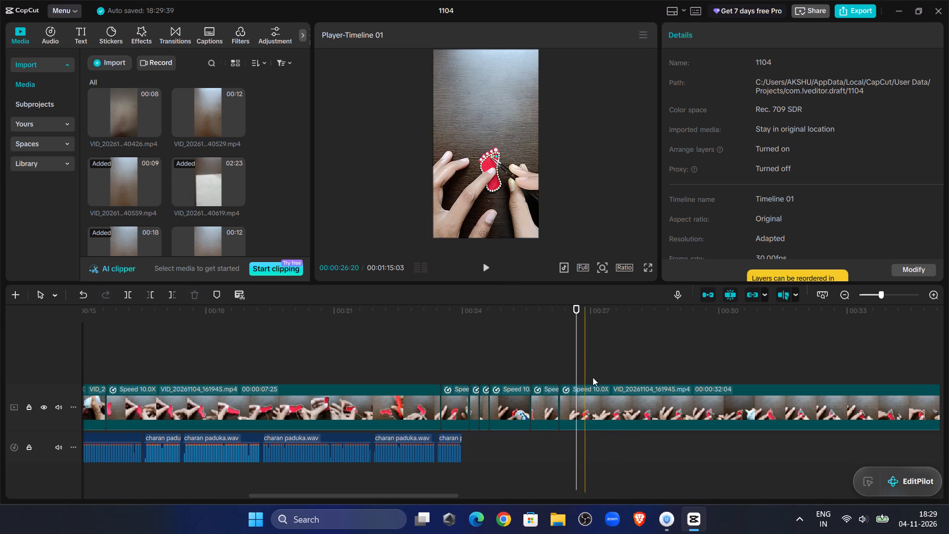
pyautogui.click(595, 407)
pyautogui.click(129, 295)
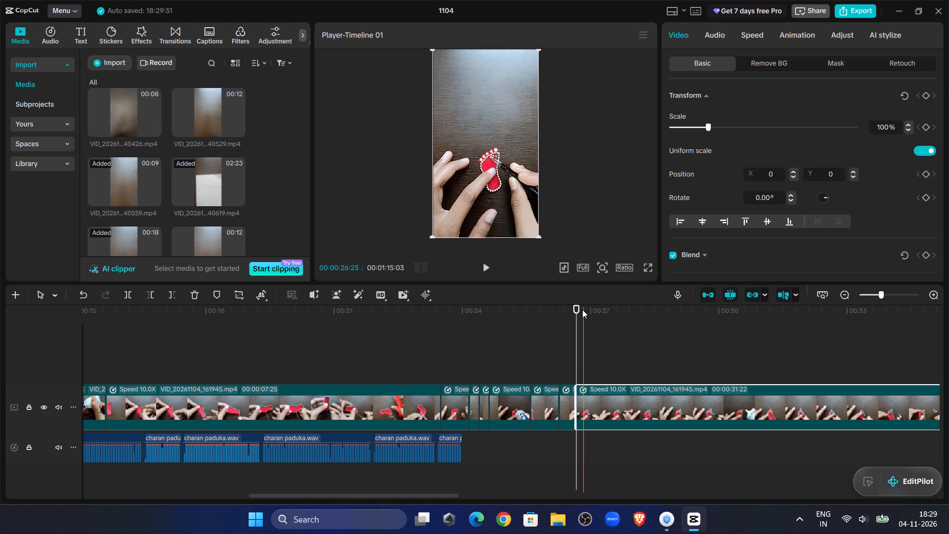
# Trim off the start of the last clip up to 00:00:28:12, shortening it to 00:00:30:00.
pyautogui.moveTo(580, 310); pyautogui.dragTo(659, 324)
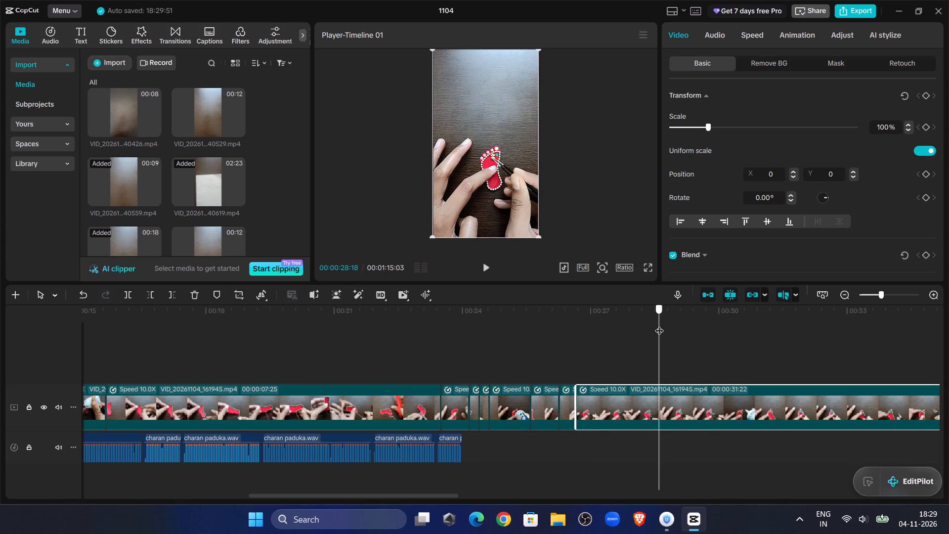
pyautogui.moveTo(659, 324); pyautogui.dragTo(651, 324)
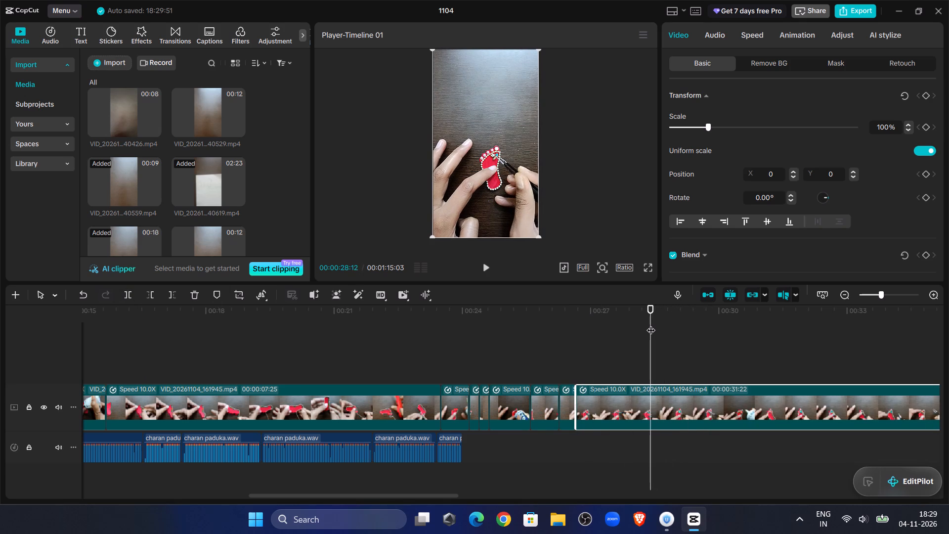
pyautogui.click(152, 298)
# Play on from the new cut and split the last clip at 00:00:27:07.
pyautogui.click(576, 348)
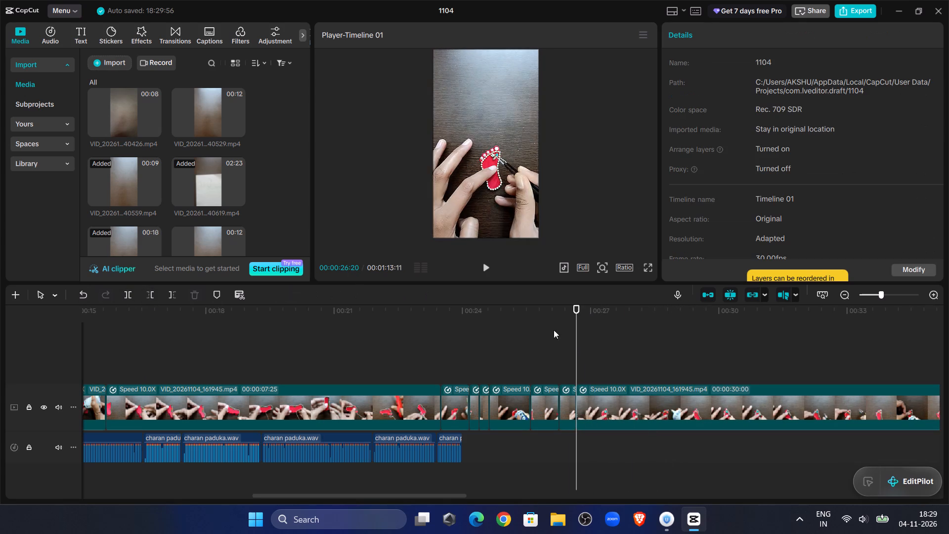
pyautogui.click(495, 268)
pyautogui.click(488, 267)
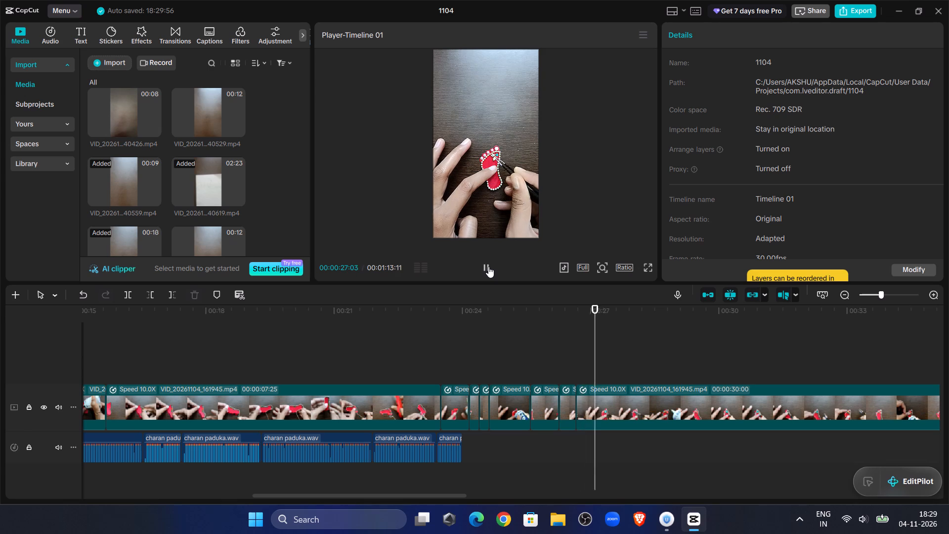
pyautogui.click(488, 267)
pyautogui.click(584, 403)
pyautogui.click(129, 293)
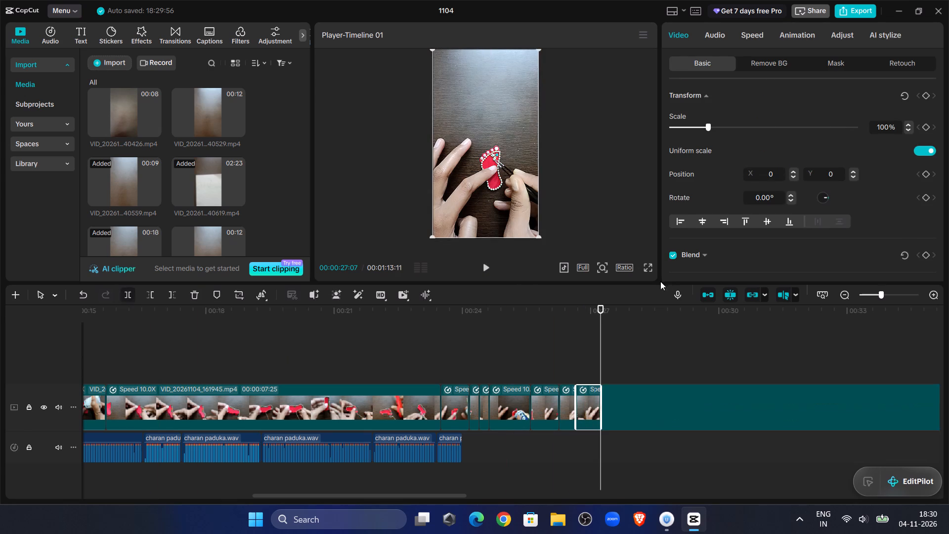
# Trim off the start of the last clip up to 00:00:29:17, where the foot lies alone, shortening it to 00:00:27:03.
pyautogui.moveTo(603, 322); pyautogui.dragTo(732, 347)
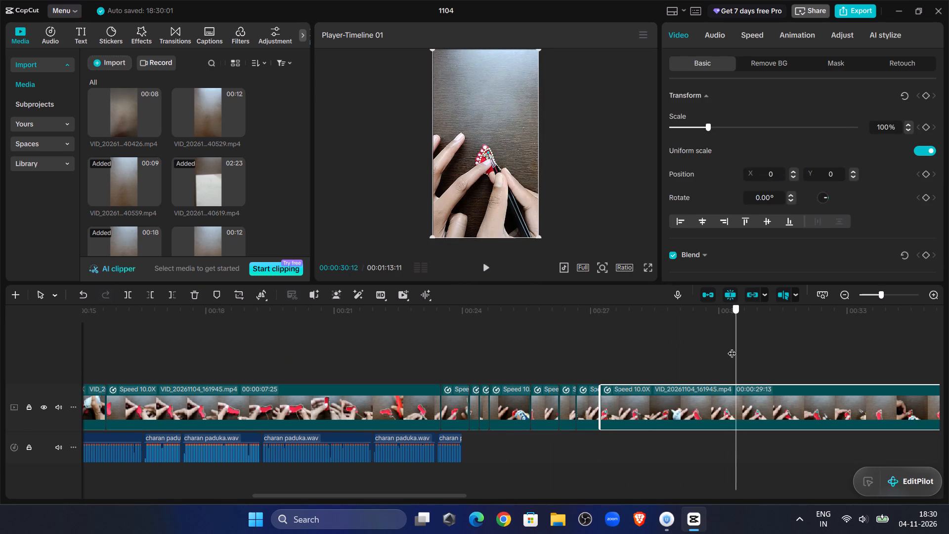
pyautogui.moveTo(732, 347); pyautogui.dragTo(700, 349)
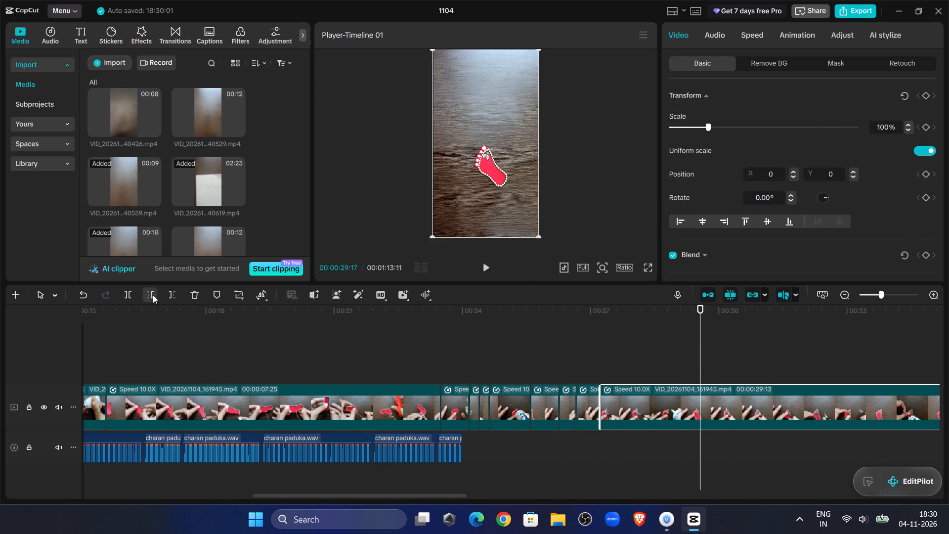
pyautogui.click(153, 295)
# Replay the recent cuts and split the last clip shortly after its start, leaving a last piece of 00:00:26:19.
pyautogui.click(560, 338)
pyautogui.click(479, 264)
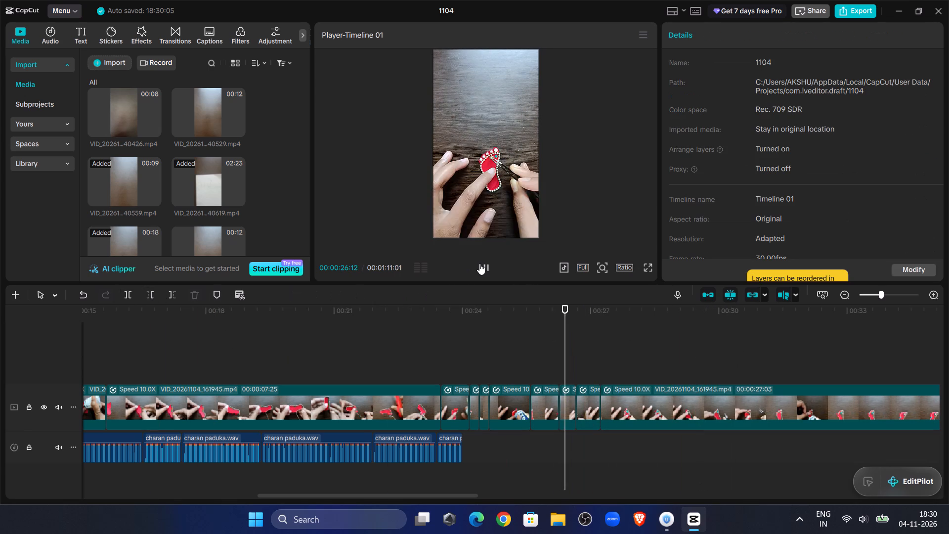
pyautogui.click(479, 264)
pyautogui.doubleClick(479, 264)
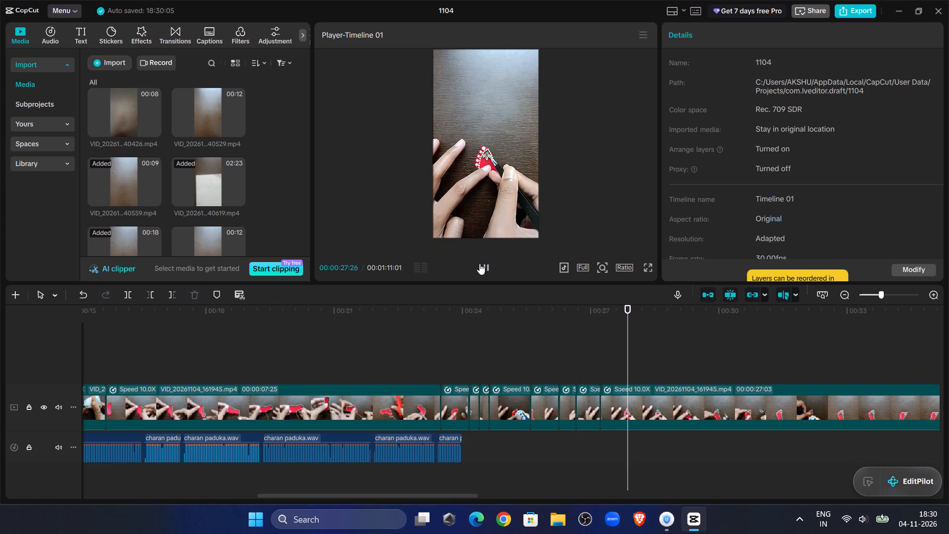
pyautogui.moveTo(628, 324); pyautogui.dragTo(612, 327)
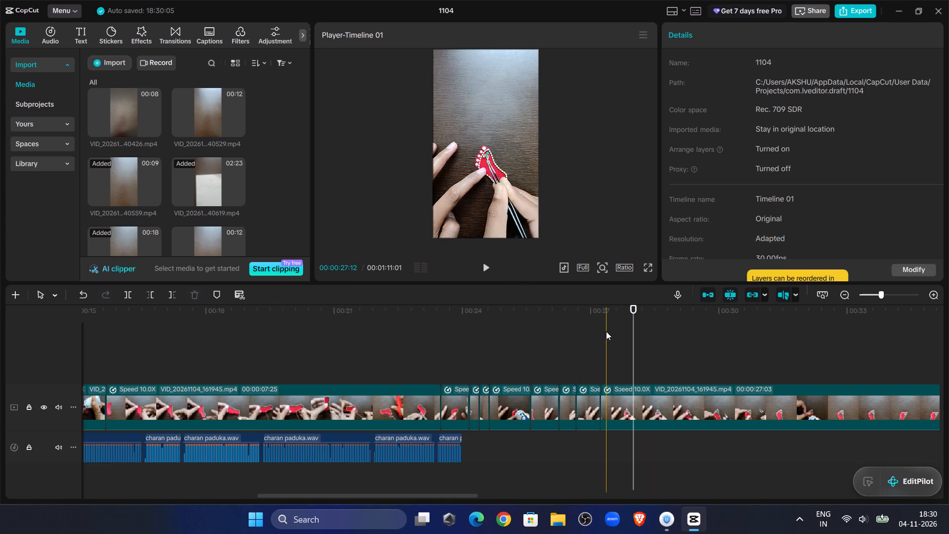
pyautogui.click(603, 332)
pyautogui.click(486, 272)
pyautogui.click(486, 272)
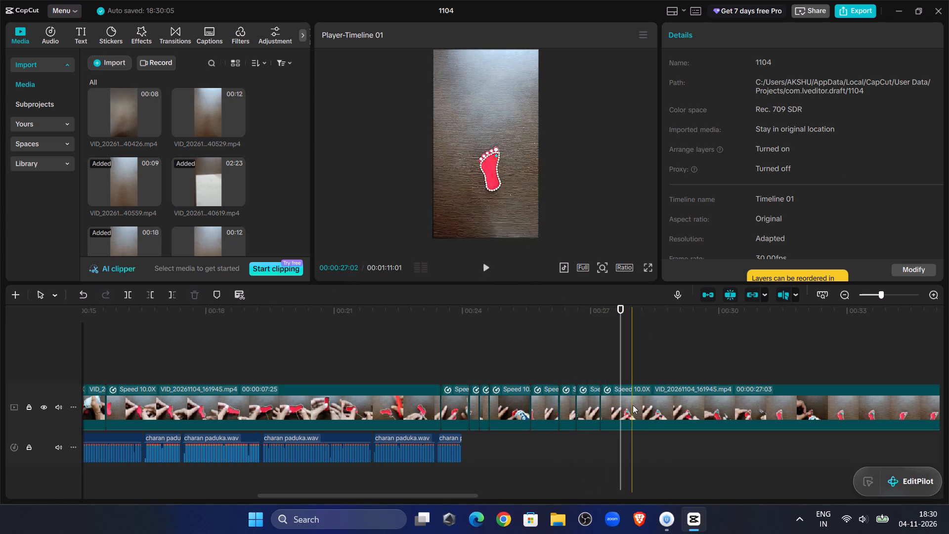
pyautogui.click(615, 410)
pyautogui.click(125, 294)
# Trim off the start of the last clip up to 00:00:30:18, shortening it to 00:00:23:22.
pyautogui.moveTo(625, 328); pyautogui.dragTo(879, 355)
pyautogui.click(784, 348)
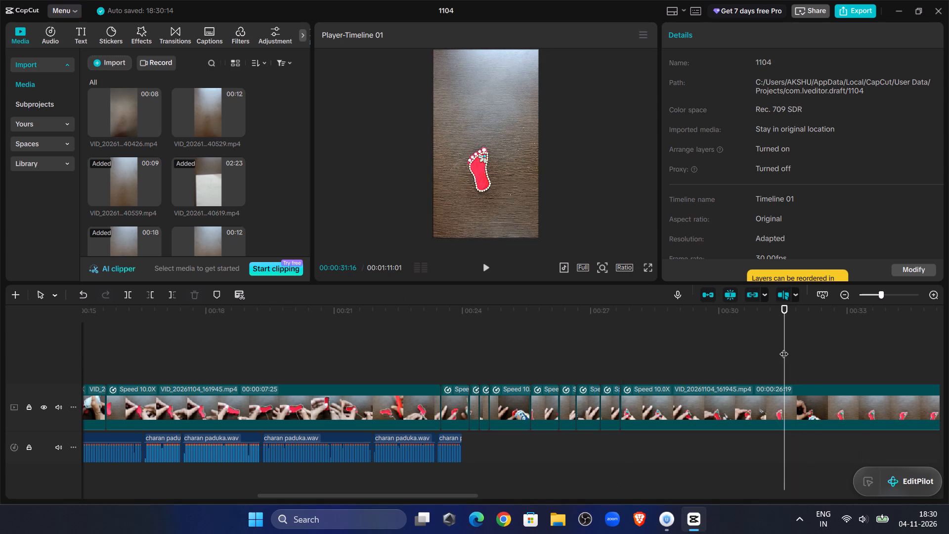
pyautogui.moveTo(784, 348); pyautogui.dragTo(746, 337)
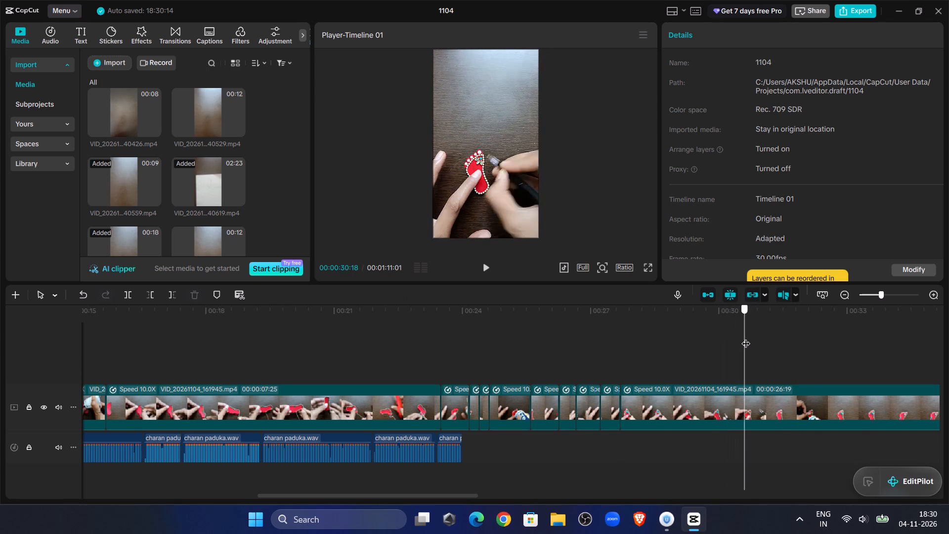
pyautogui.moveTo(746, 337); pyautogui.dragTo(749, 341)
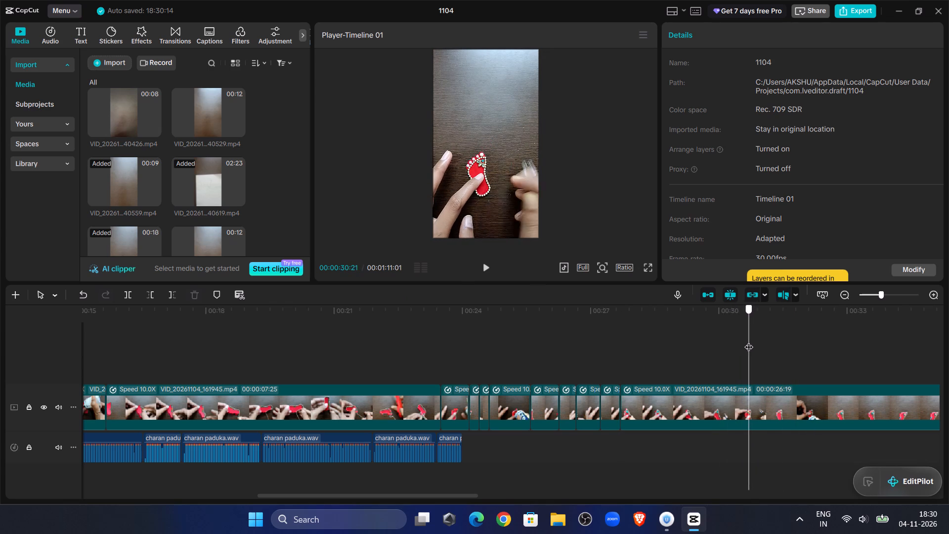
pyautogui.moveTo(749, 341); pyautogui.dragTo(744, 340)
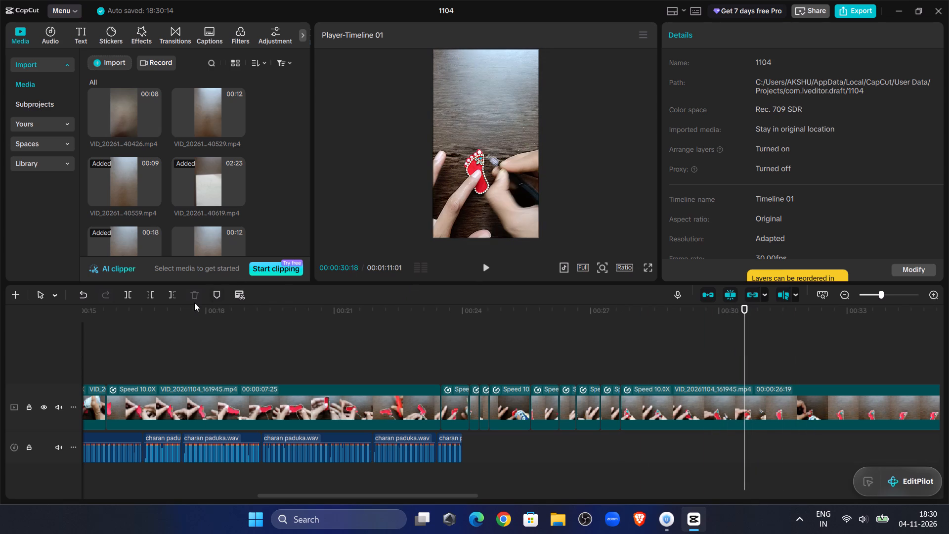
pyautogui.click(151, 297)
# Replay the cuts and split the last clip at 00:00:28:00, where the foot lies alone.
pyautogui.click(584, 318)
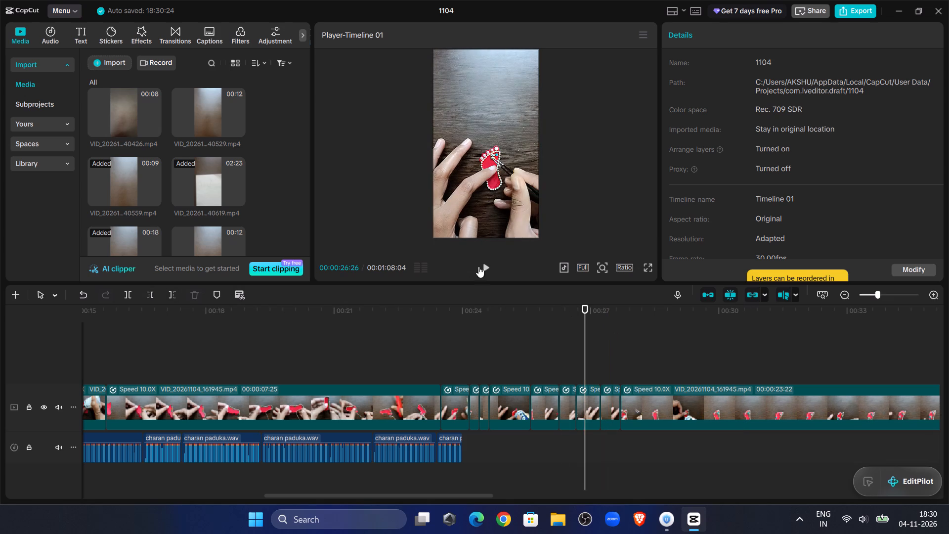
pyautogui.click(487, 269)
pyautogui.click(489, 270)
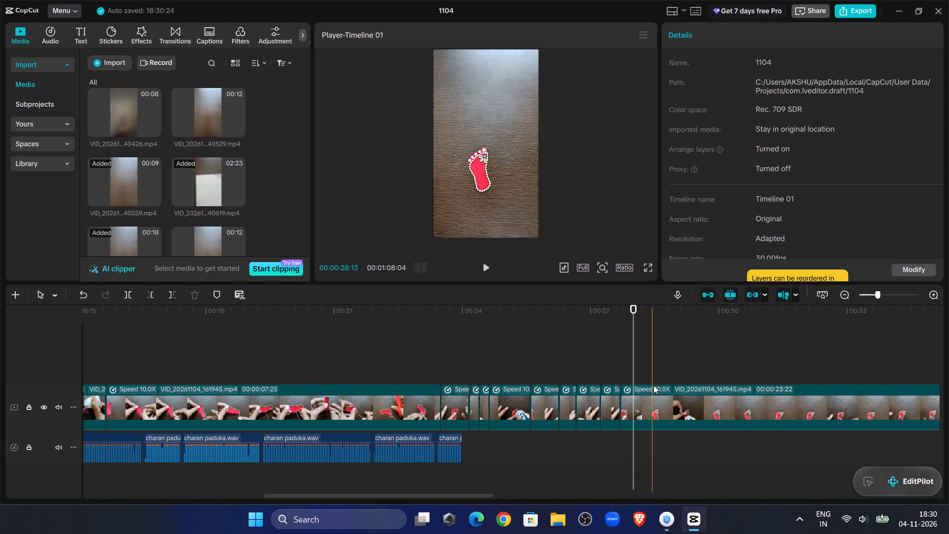
pyautogui.click(655, 387)
pyautogui.click(132, 292)
# Play past the split and trim off the last clip's start, shortening it to 00:00:20:25.
pyautogui.click(488, 265)
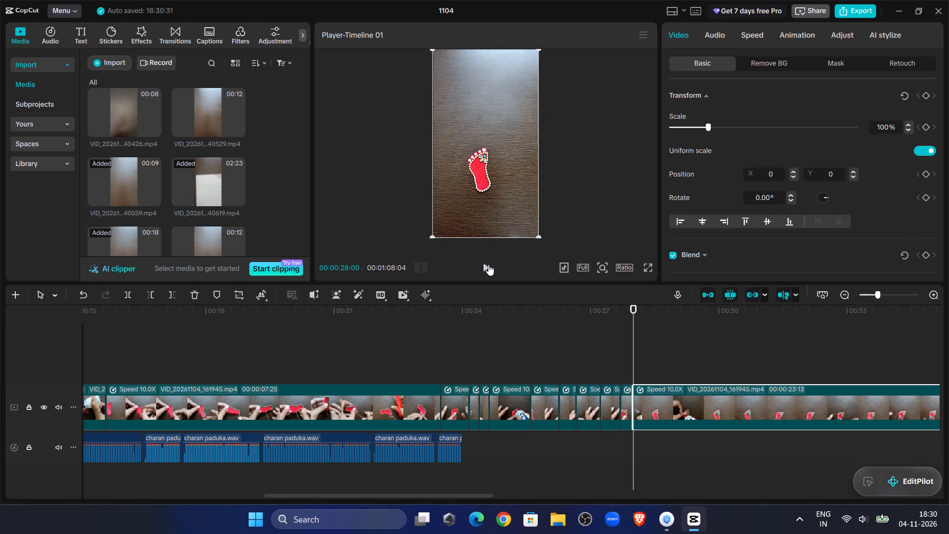
pyautogui.click(489, 265)
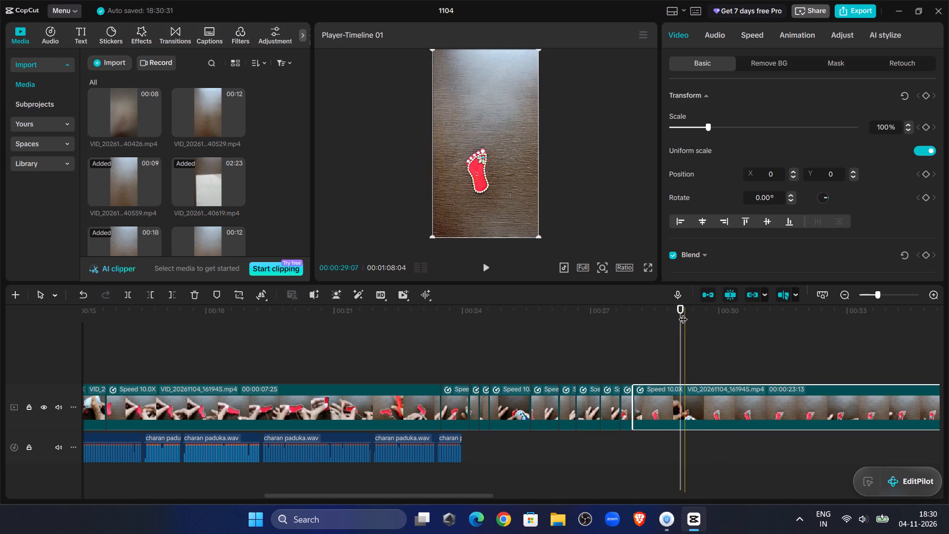
pyautogui.moveTo(680, 311); pyautogui.dragTo(745, 323)
pyautogui.click(153, 294)
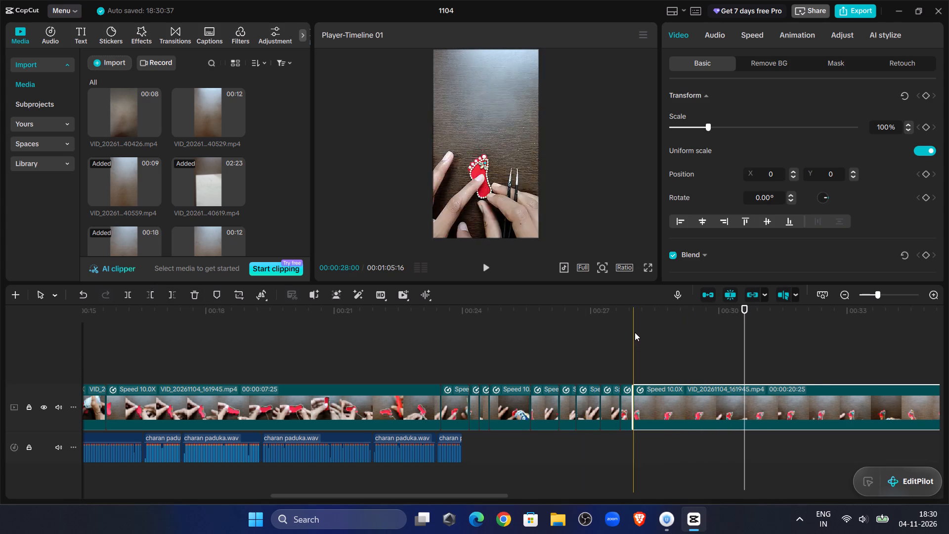
# Replay the trimmed cut and split the last clip at 00:00:28:16, where the foot lies alone.
pyautogui.click(634, 331)
pyautogui.click(490, 266)
pyautogui.click(490, 266)
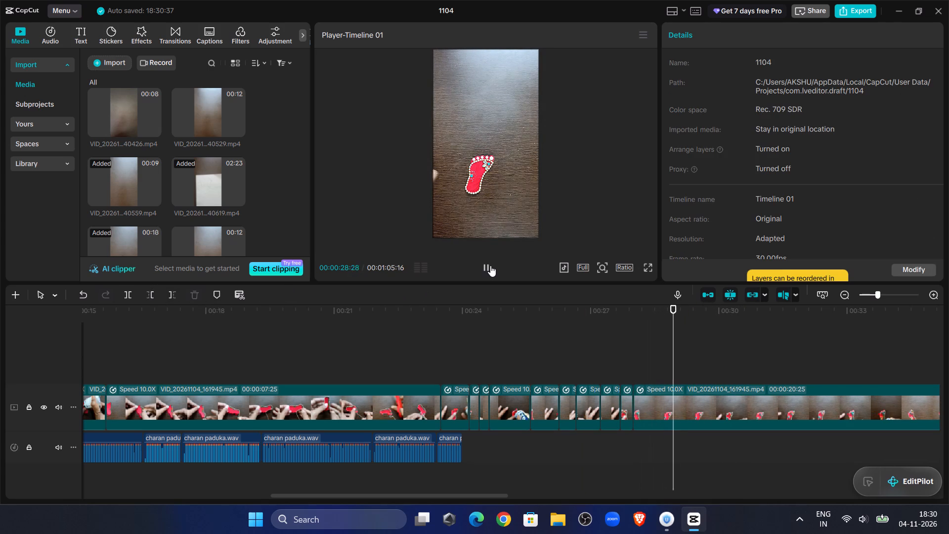
pyautogui.click(636, 344)
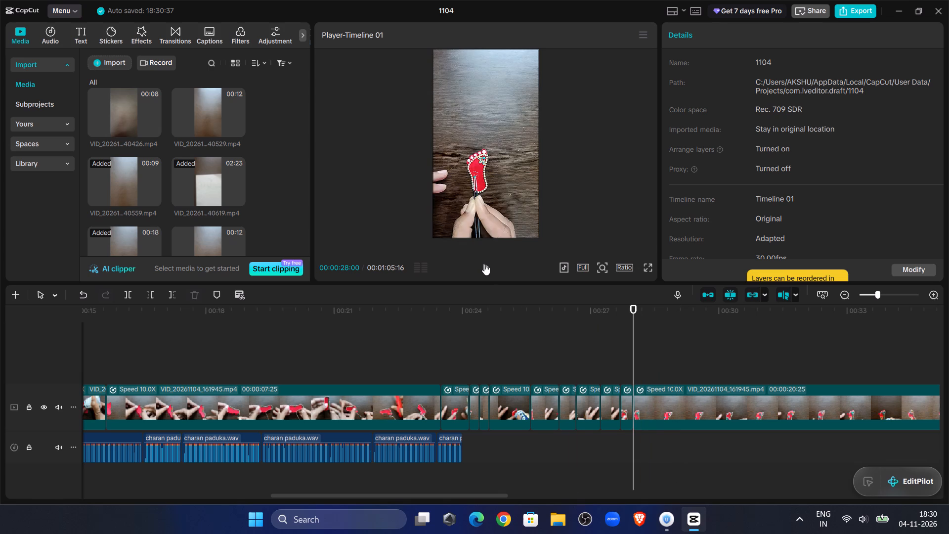
pyautogui.click(484, 264)
pyautogui.click(484, 264)
pyautogui.click(690, 404)
pyautogui.click(129, 296)
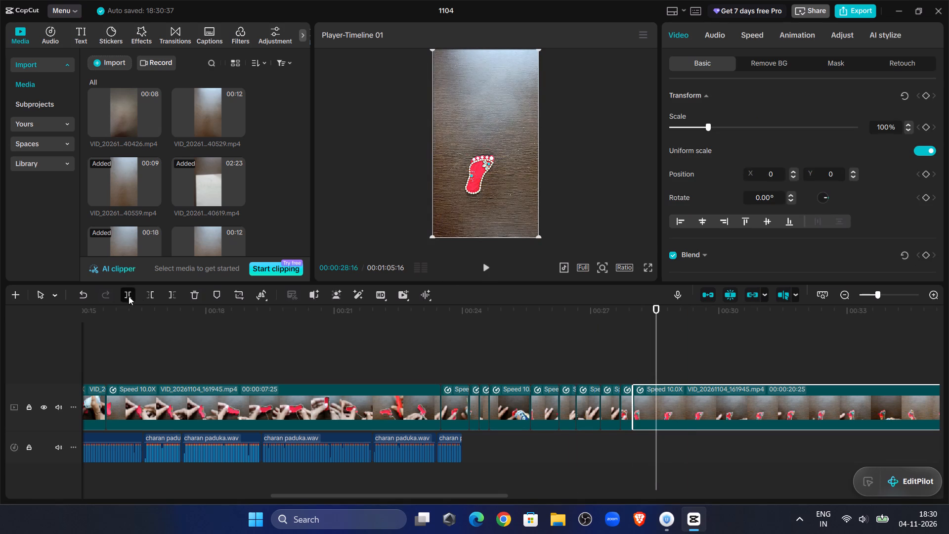
# Play past the split and trim off the last clip's start up to 00:00:29:14, shortening it to 00:00:19:11.
pyautogui.click(487, 269)
pyautogui.click(487, 269)
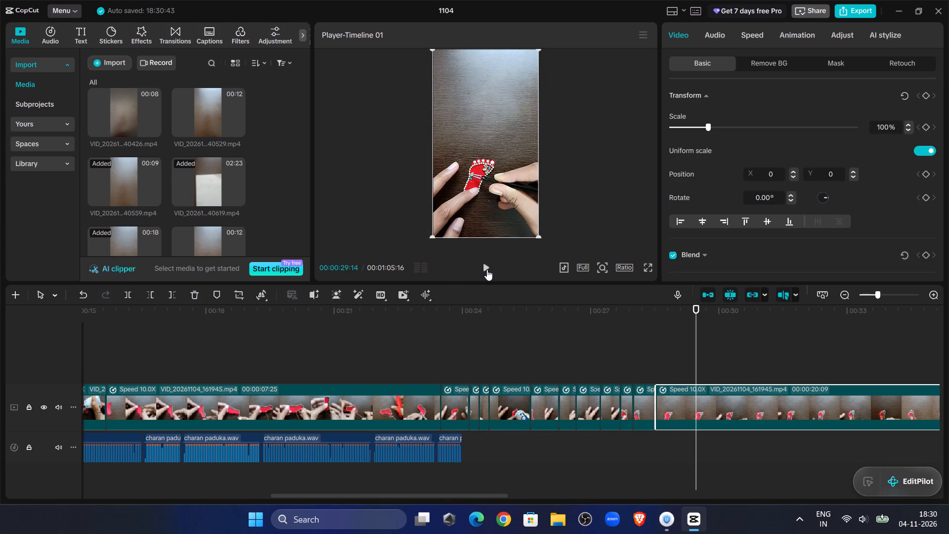
pyautogui.click(154, 290)
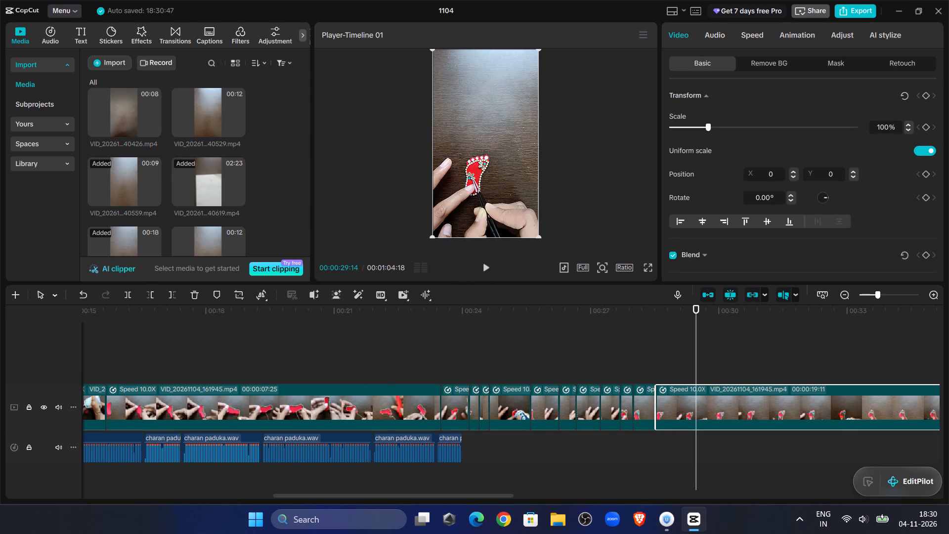
# Play through the bead gluing from the recent cut and split the last clip at 00:00:30:16.
pyautogui.moveTo(378, 497); pyautogui.dragTo(421, 494)
pyautogui.click(490, 351)
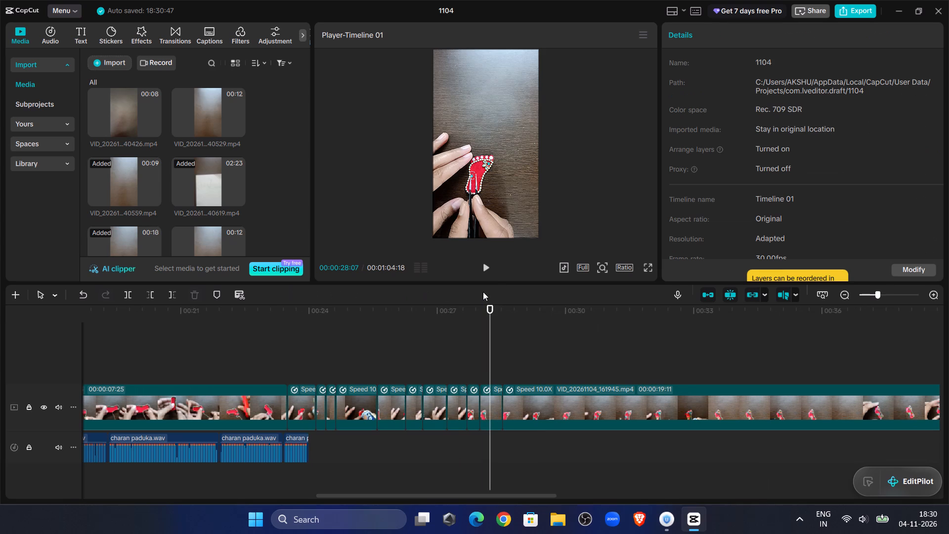
pyautogui.click(489, 274)
pyautogui.click(489, 274)
pyautogui.click(489, 274)
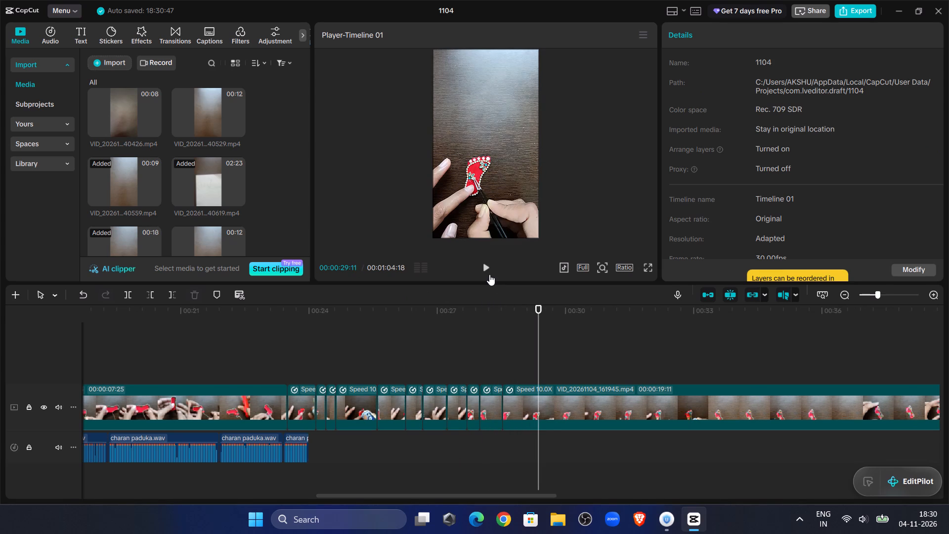
pyautogui.click(489, 274)
pyautogui.click(489, 274)
pyautogui.click(489, 274)
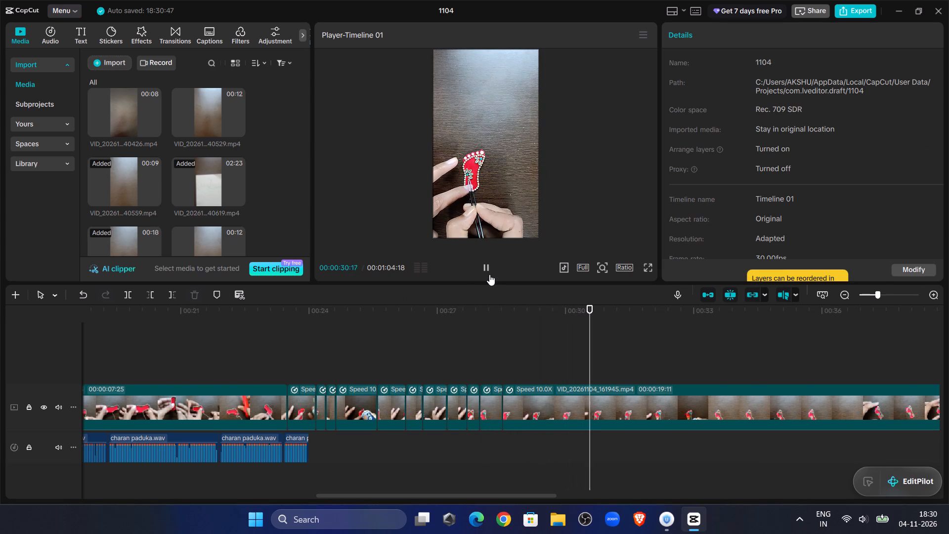
pyautogui.moveTo(594, 350); pyautogui.dragTo(588, 352)
pyautogui.click(586, 403)
pyautogui.click(135, 295)
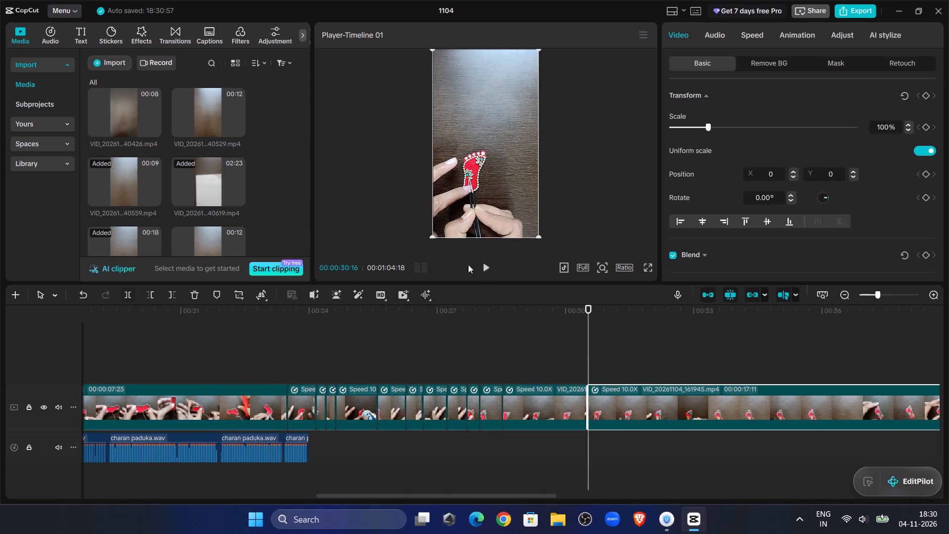
# Play past the split and trim off the following clip's start up to 00:00:31:04, shortening it to 00:00:16:23.
pyautogui.click(486, 264)
pyautogui.click(487, 264)
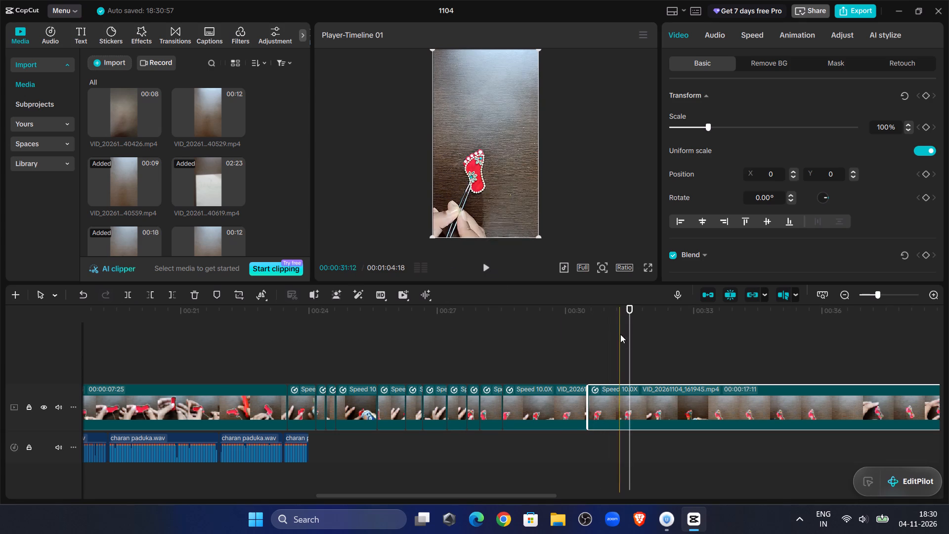
pyautogui.moveTo(632, 337); pyautogui.dragTo(613, 335)
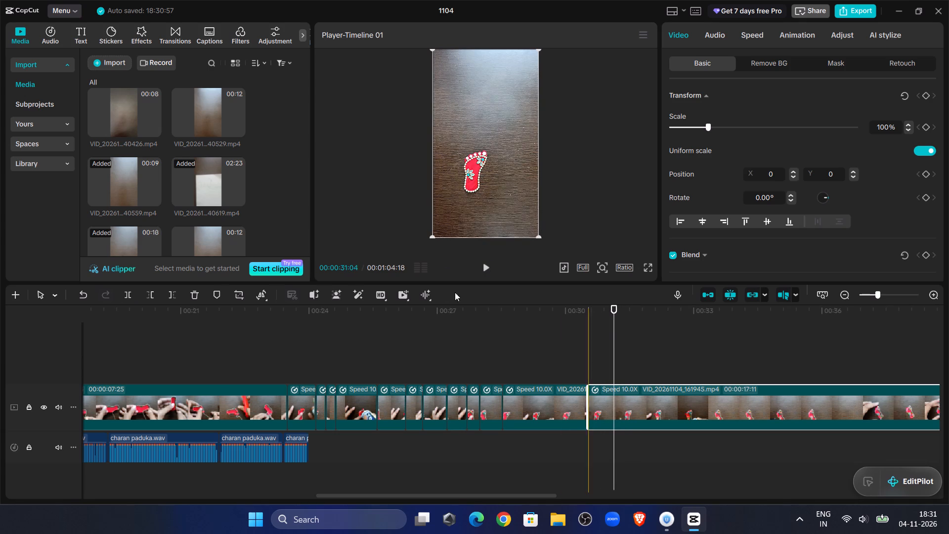
pyautogui.click(145, 290)
# Replay the trimmed cut and split the long VID_20261104_161945.mp4 clip at 00:00:31:00.
pyautogui.click(544, 350)
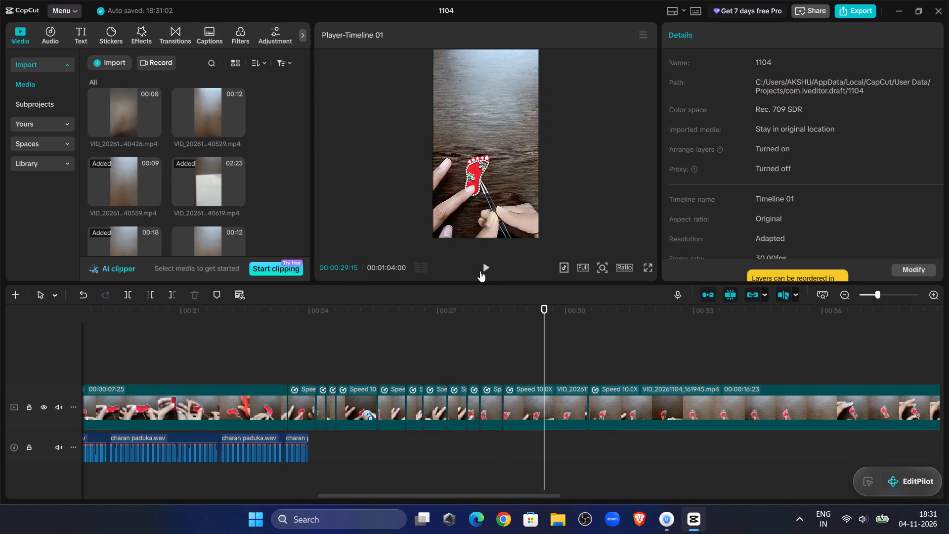
pyautogui.click(480, 271)
pyautogui.click(482, 270)
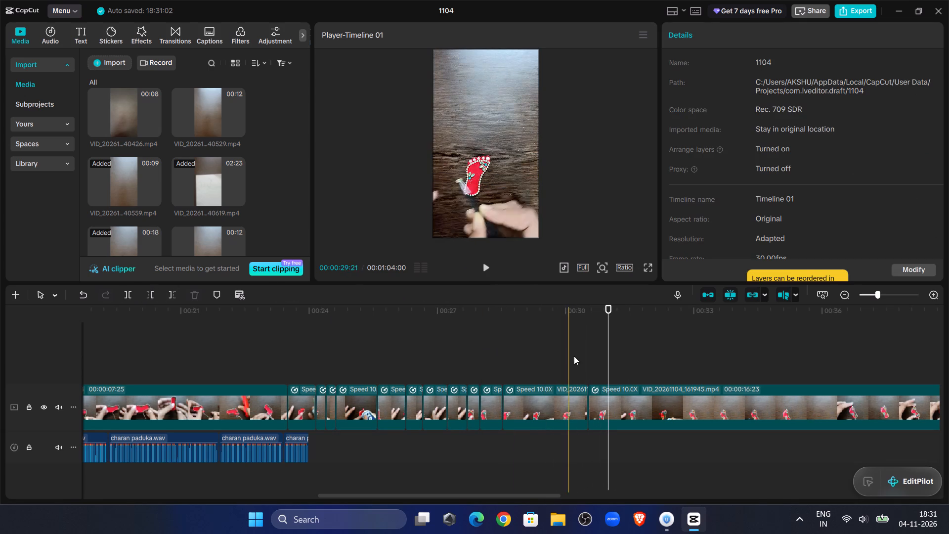
pyautogui.click(605, 394)
pyautogui.click(126, 292)
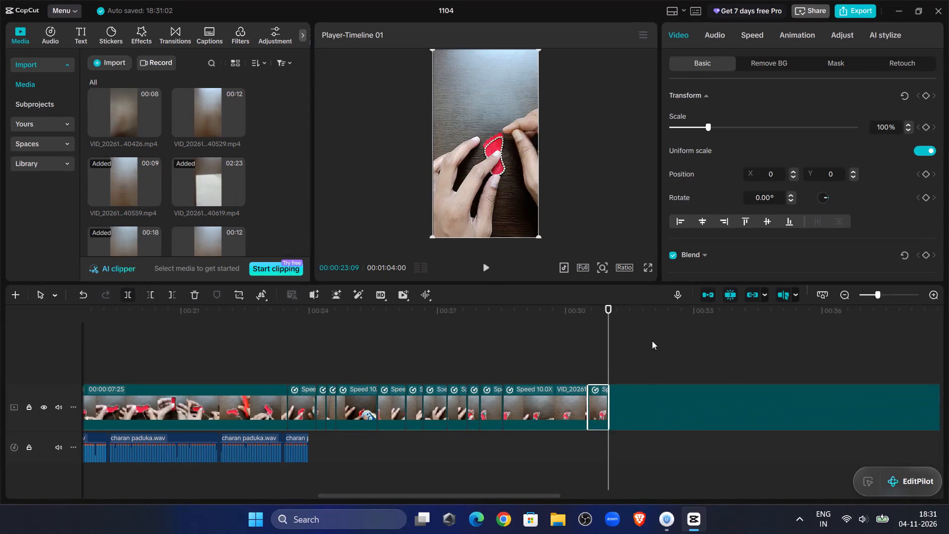
# Trim off the start of the clip after the split up to 00:00:34:16, shortening it to 00:00:12:23.
pyautogui.moveTo(610, 324); pyautogui.dragTo(723, 346)
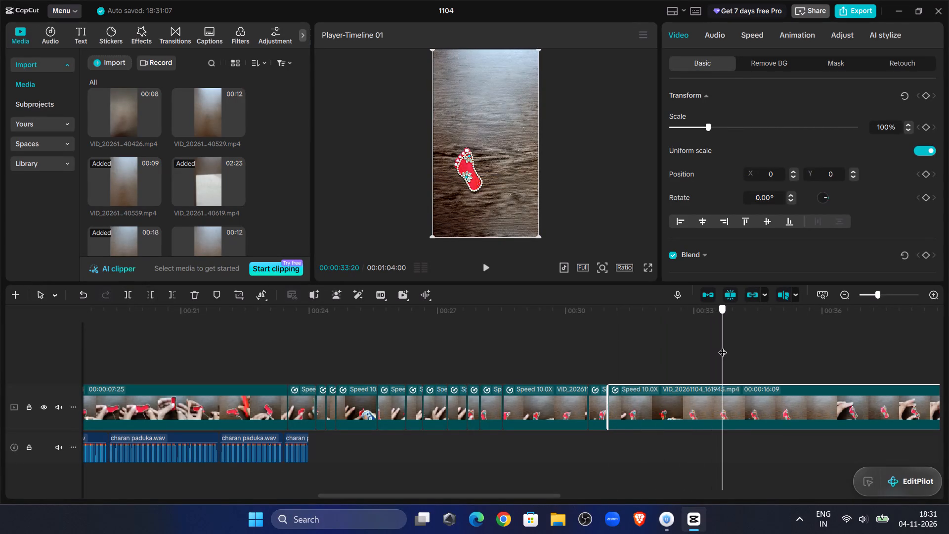
pyautogui.moveTo(723, 346); pyautogui.dragTo(759, 358)
pyautogui.click(153, 293)
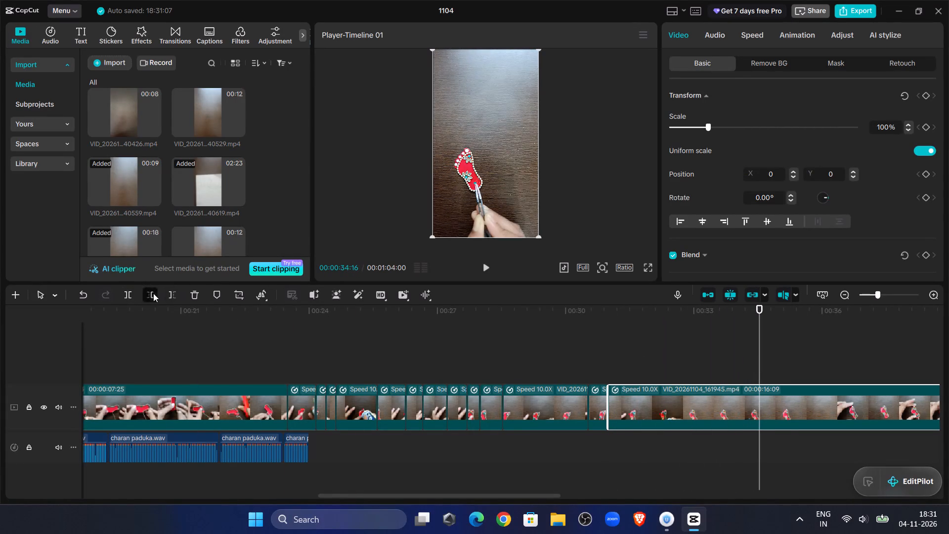
# Play through the latest cuts and the bead gluing that follows to check how the footage runs.
pyautogui.click(579, 342)
pyautogui.click(485, 267)
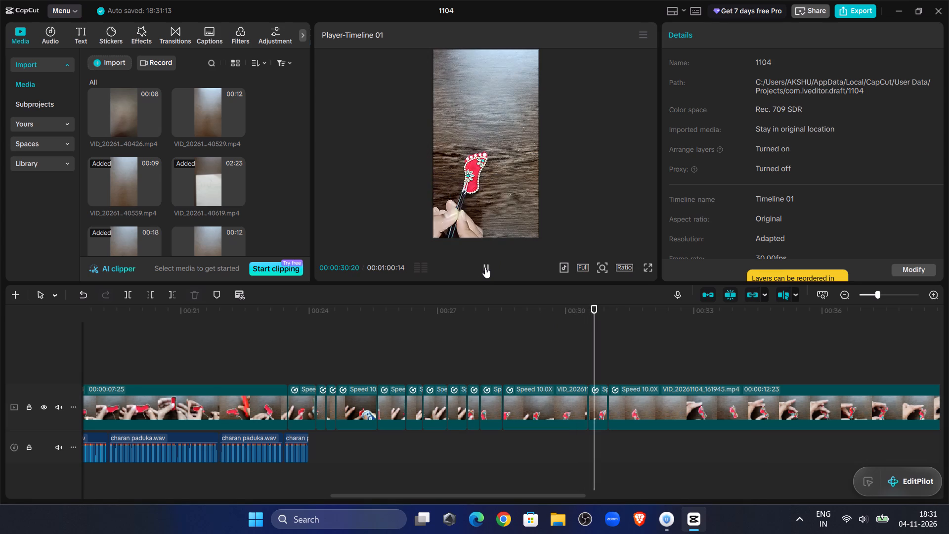
pyautogui.click(485, 267)
pyautogui.click(485, 267)
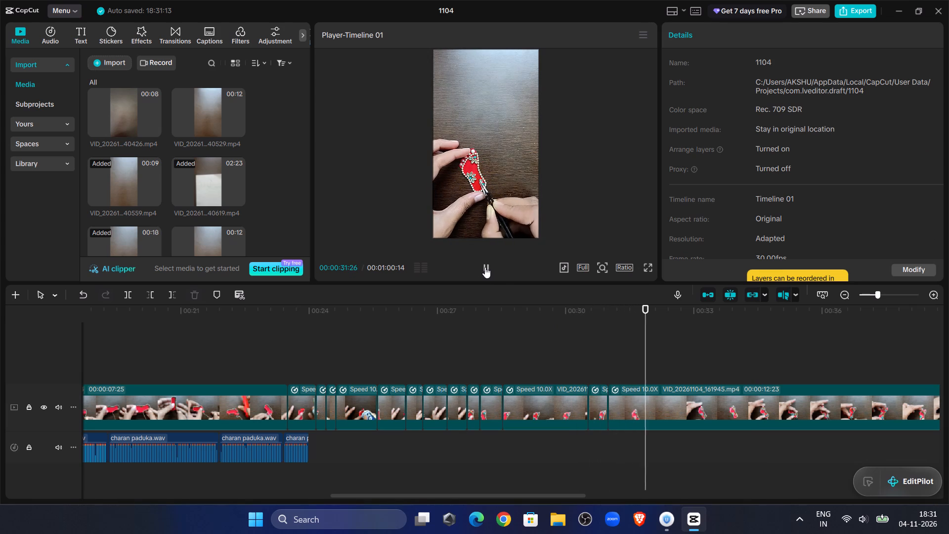
pyautogui.click(485, 267)
pyautogui.click(485, 267)
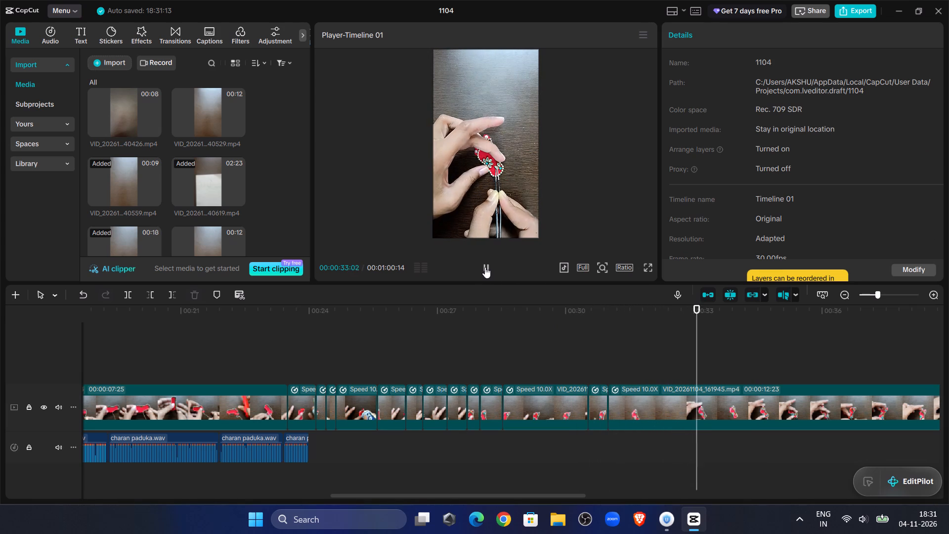
pyautogui.click(485, 267)
pyautogui.click(485, 267)
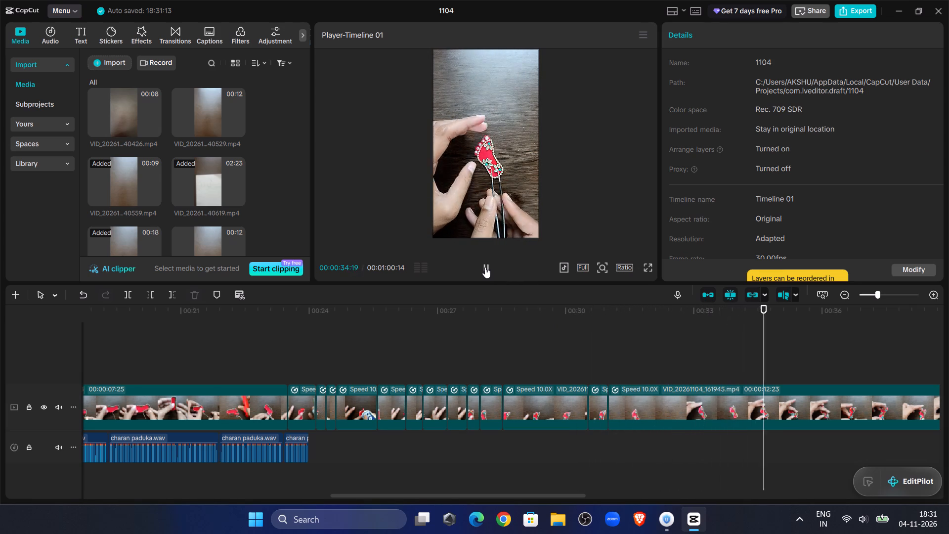
pyautogui.click(485, 267)
# Replay the bead gluing from the latest cut and split the long clip at 00:00:31:27, where both hands hold the foot.
pyautogui.click(607, 352)
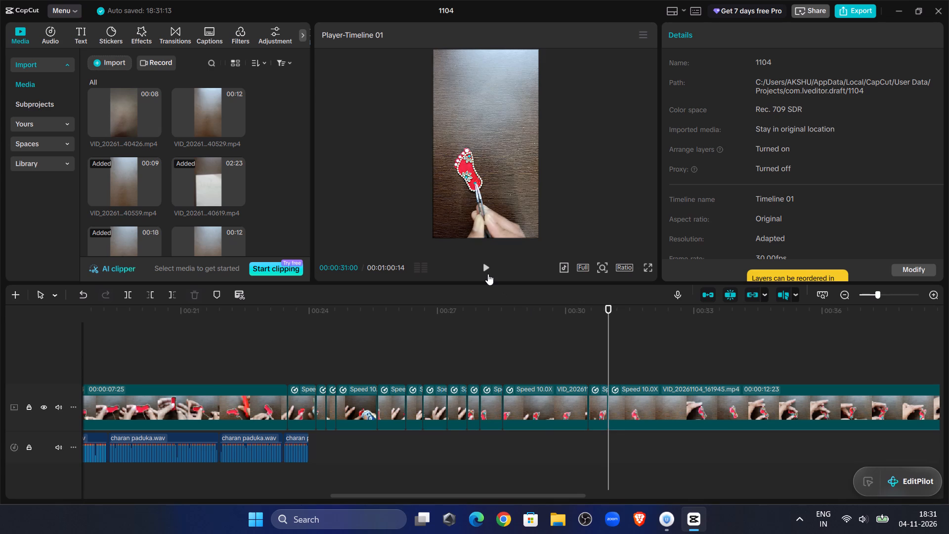
pyautogui.click(487, 273)
pyautogui.click(487, 273)
pyautogui.click(680, 408)
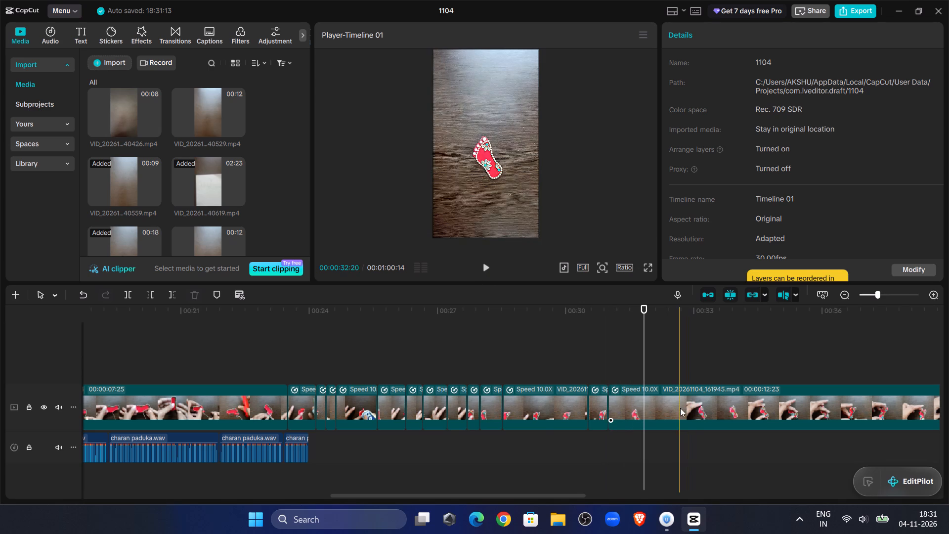
pyautogui.click(483, 267)
pyautogui.click(483, 267)
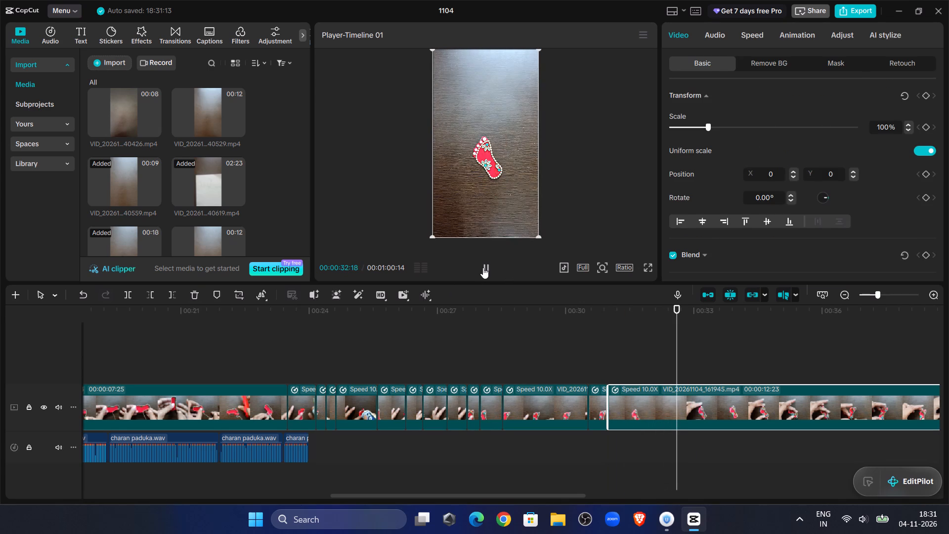
pyautogui.click(606, 356)
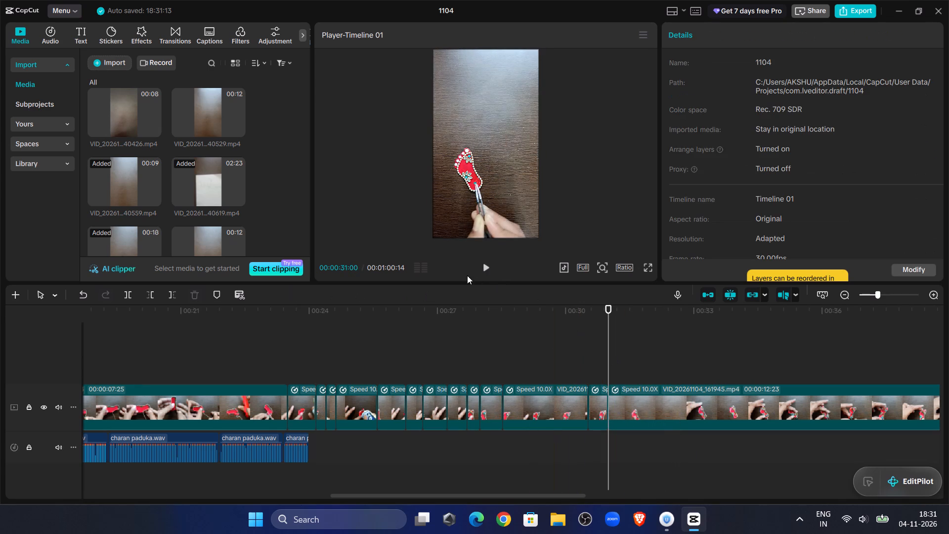
pyautogui.moveTo(477, 267); pyautogui.dragTo(483, 268)
pyautogui.click(484, 268)
pyautogui.click(484, 268)
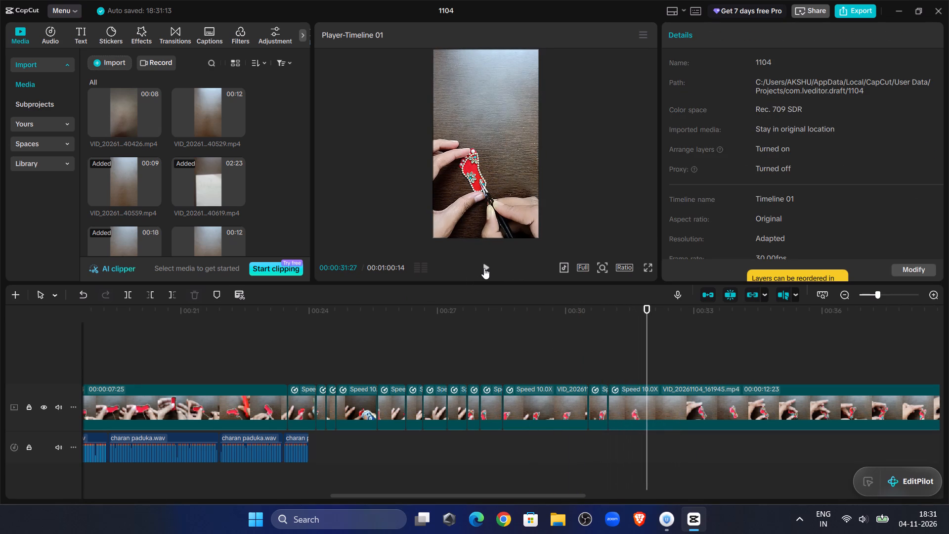
pyautogui.click(659, 415)
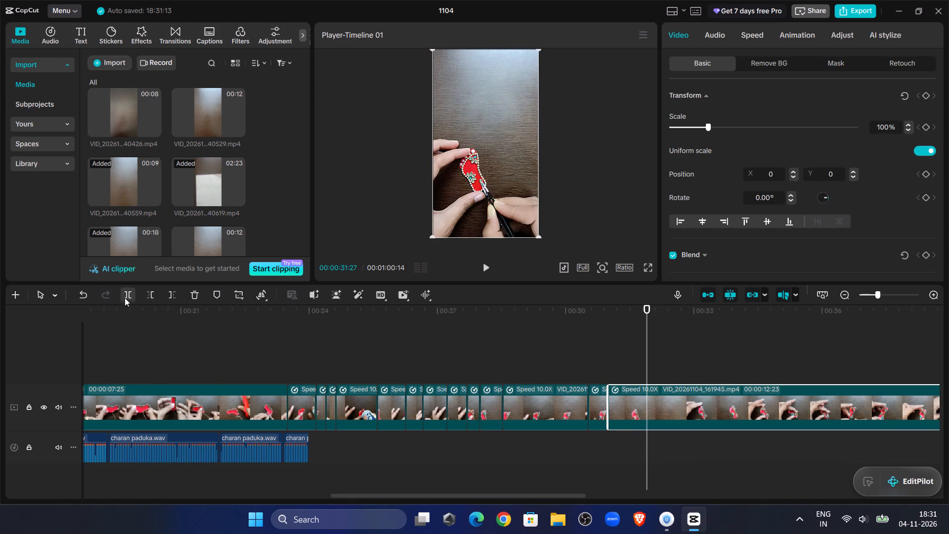
pyautogui.click(125, 298)
# Play past the split and trim off the following clip's start, shortening it to 00:00:10:25.
pyautogui.click(488, 270)
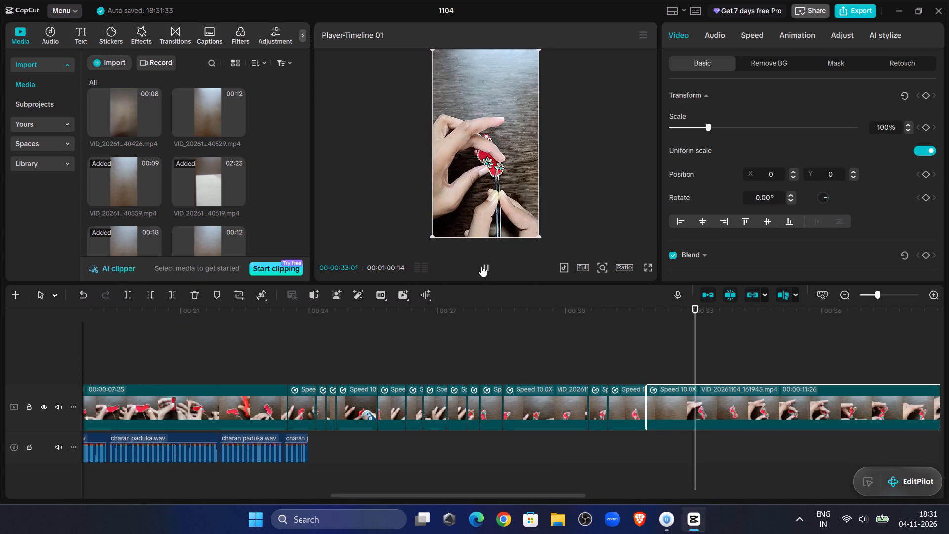
pyautogui.click(481, 266)
pyautogui.moveTo(702, 334); pyautogui.dragTo(692, 335)
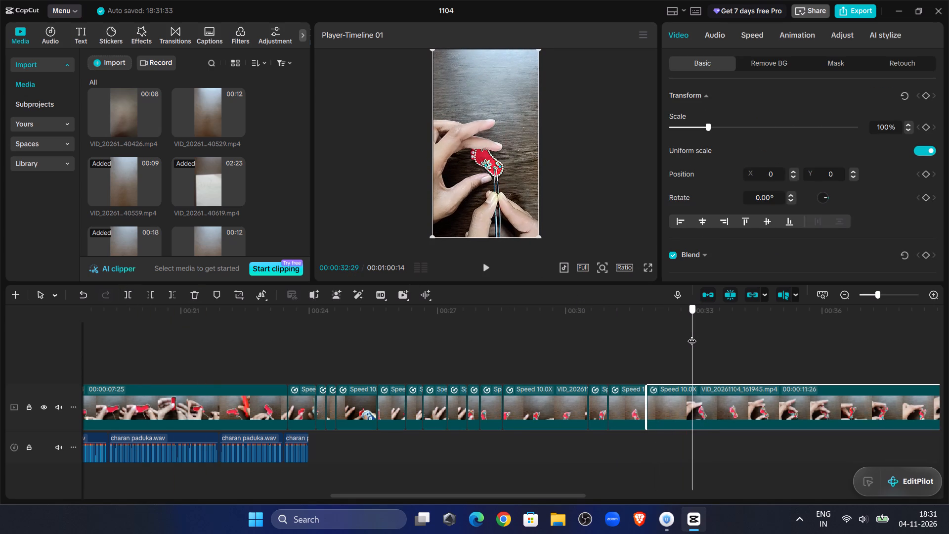
pyautogui.moveTo(692, 335); pyautogui.dragTo(691, 334)
pyautogui.click(144, 292)
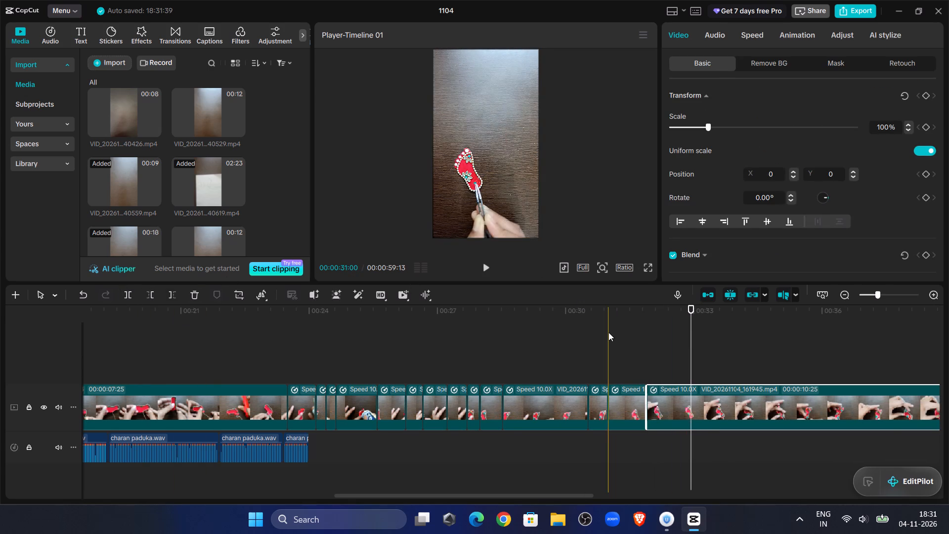
# Replay the recent cuts and split the long VID_20261104_161945.mp4 clip at 00:00:32:26.
pyautogui.click(608, 332)
pyautogui.click(491, 267)
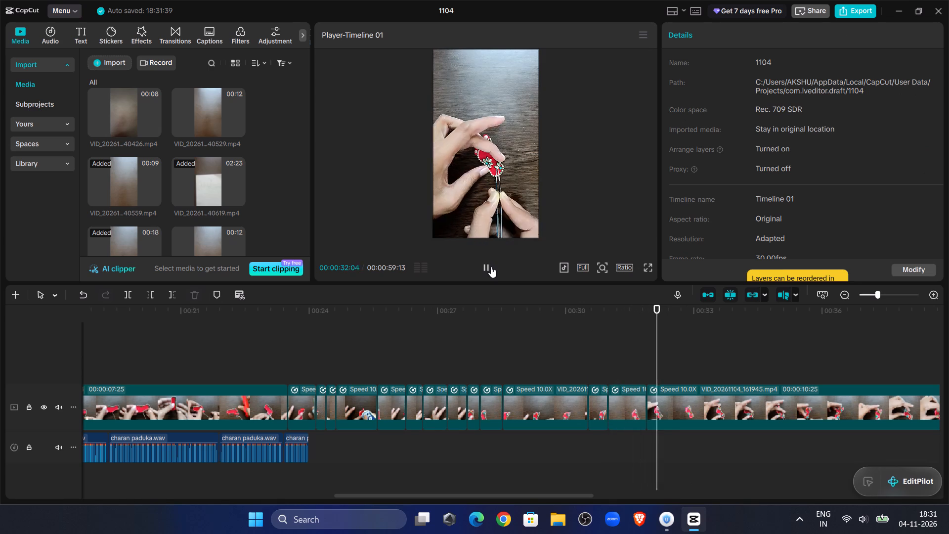
pyautogui.click(491, 267)
pyautogui.doubleClick(491, 267)
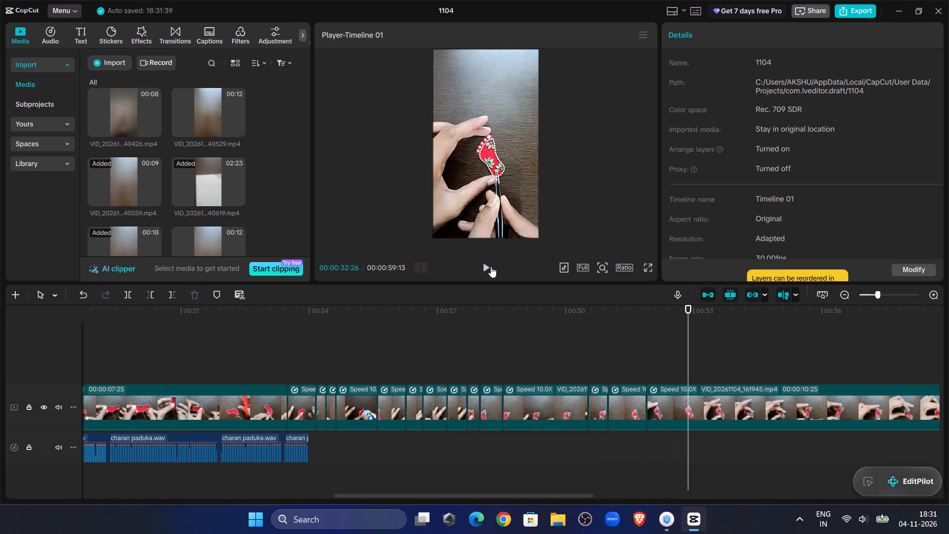
pyautogui.click(694, 400)
pyautogui.click(129, 301)
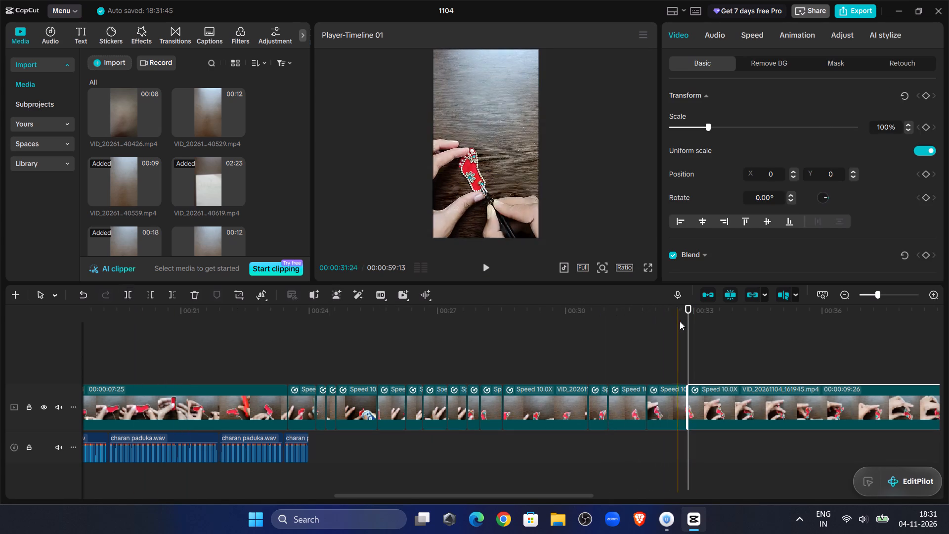
# Trim off the start of the clip after the split up to 00:00:37:15, shortening it to 00:00:05:07.
pyautogui.moveTo(687, 321); pyautogui.dragTo(841, 354)
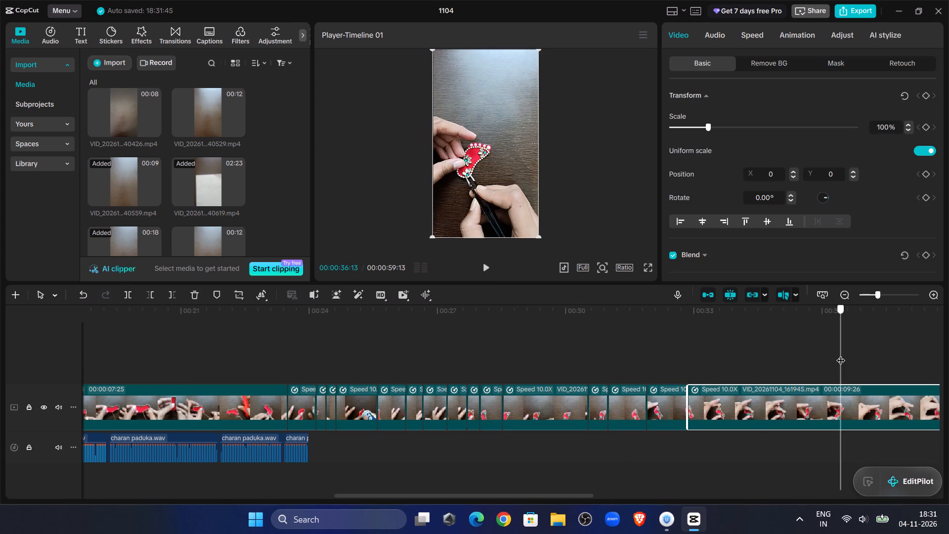
pyautogui.moveTo(841, 354); pyautogui.dragTo(862, 354)
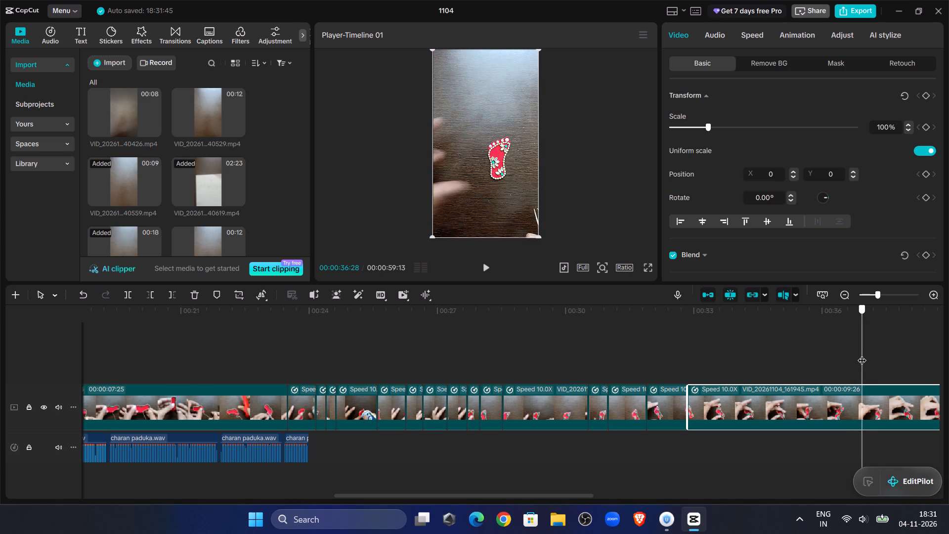
pyautogui.moveTo(862, 354); pyautogui.dragTo(886, 356)
pyautogui.click(149, 299)
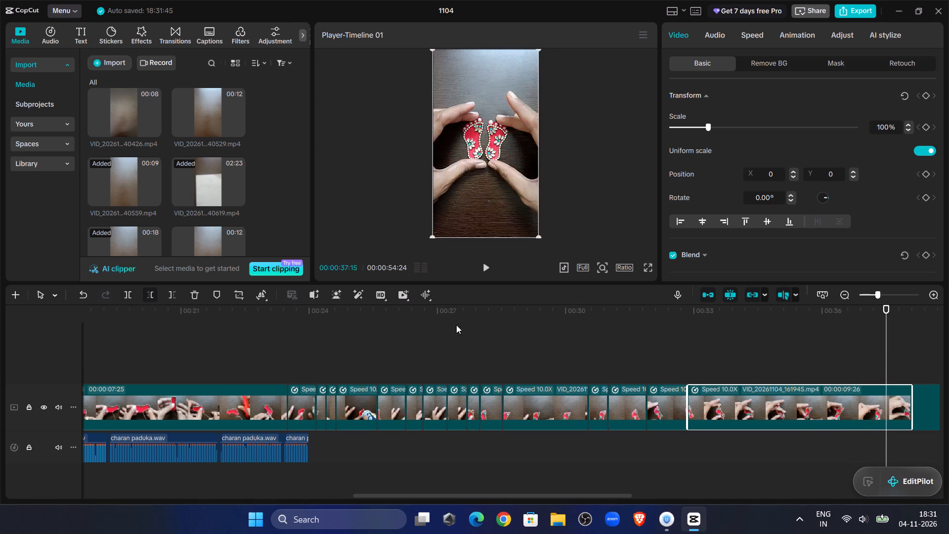
# Replay the recent cuts and split the 00:00:05:07 clip at 00:00:33:16, during the bead gluing.
pyautogui.click(646, 327)
pyautogui.click(494, 261)
pyautogui.click(491, 267)
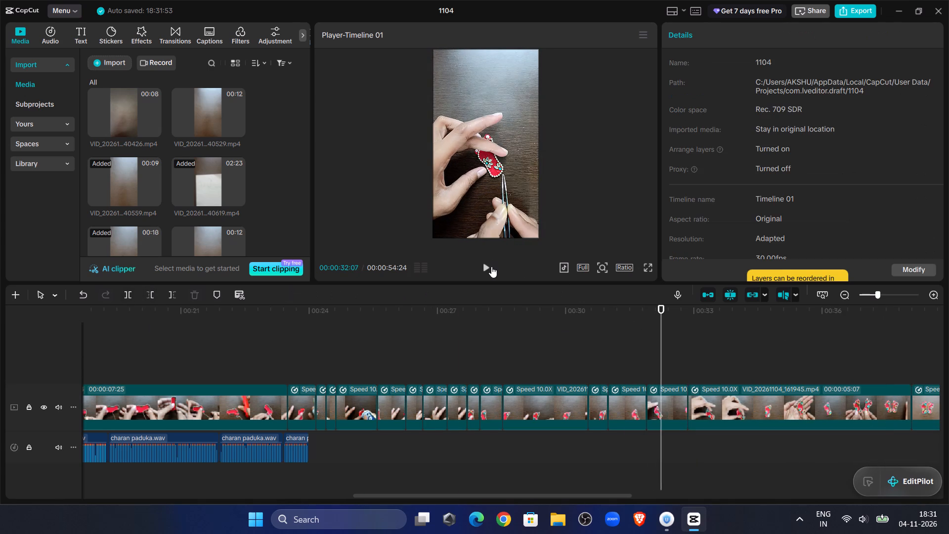
pyautogui.click(491, 267)
pyautogui.click(491, 267)
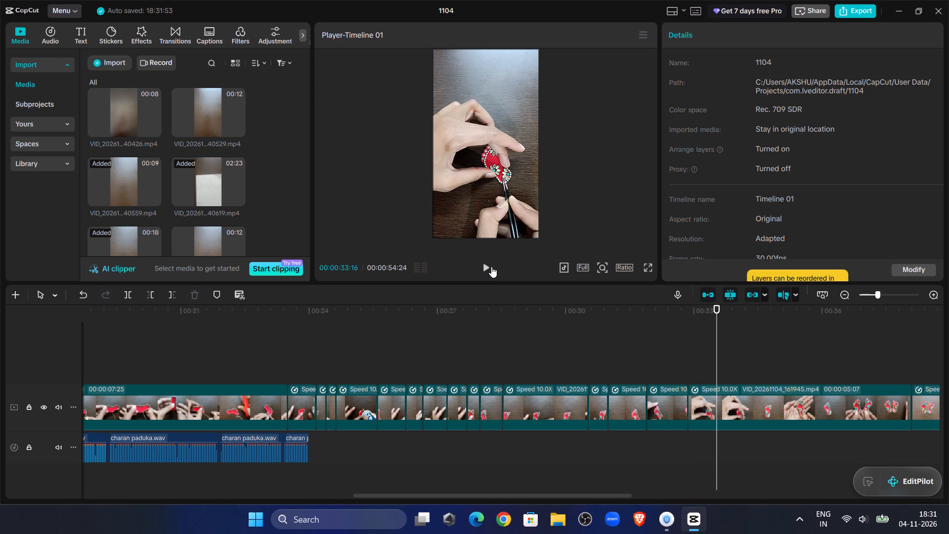
pyautogui.click(727, 402)
pyautogui.click(128, 292)
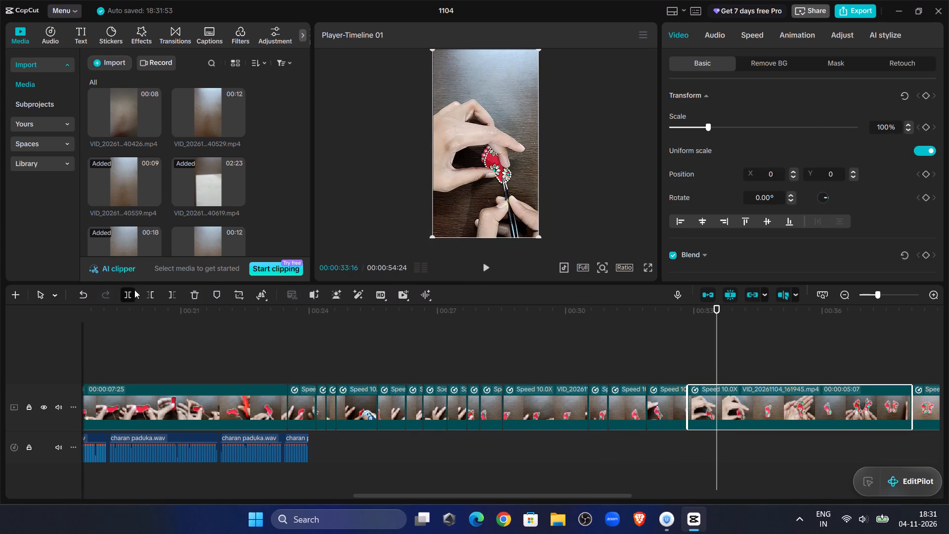
# Play past the split and trim off the following clip's start, shortening it to 00:00:04:02.
pyautogui.click(495, 265)
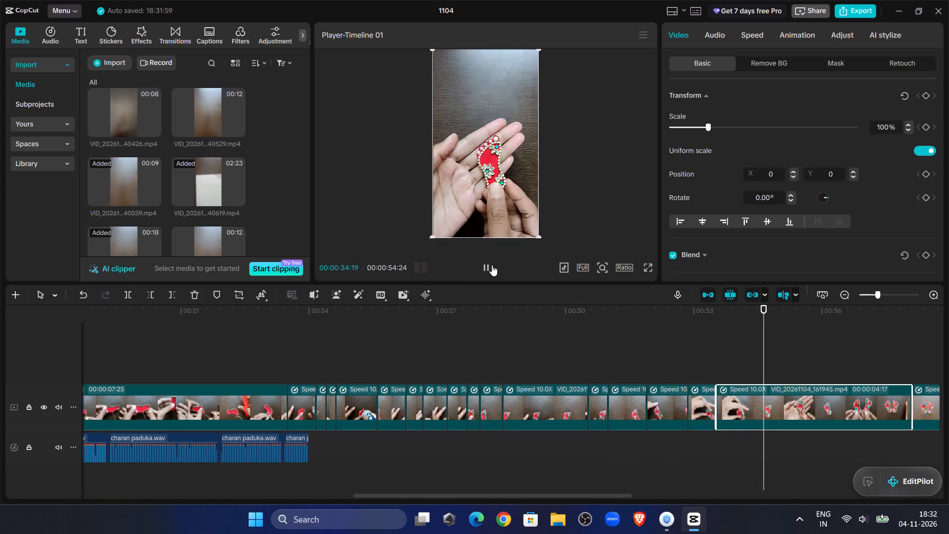
pyautogui.click(492, 265)
pyautogui.moveTo(773, 326); pyautogui.dragTo(757, 328)
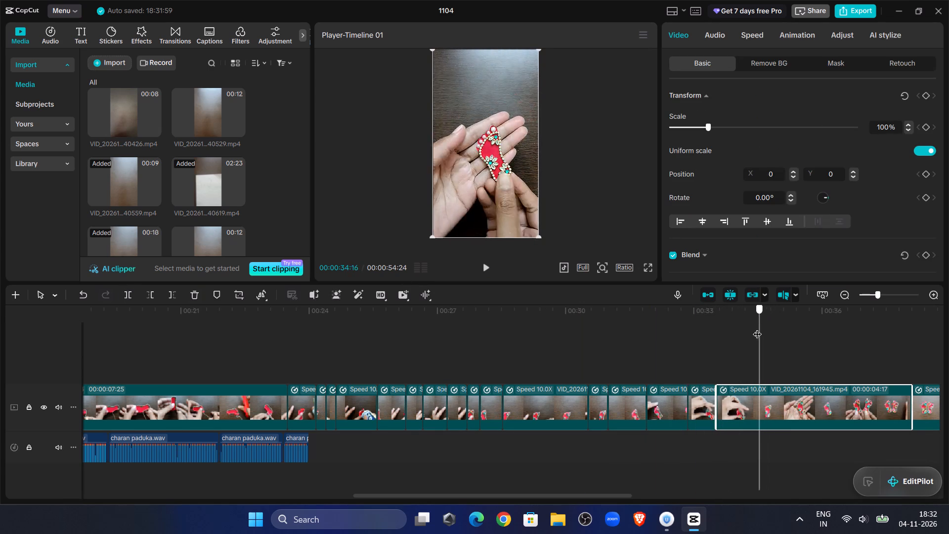
pyautogui.moveTo(757, 328); pyautogui.dragTo(738, 323)
pyautogui.click(152, 288)
# Replay the recent cuts from 00:00:32:23 through the 00:00:04:02 clip and into the clip after it.
pyautogui.click(685, 341)
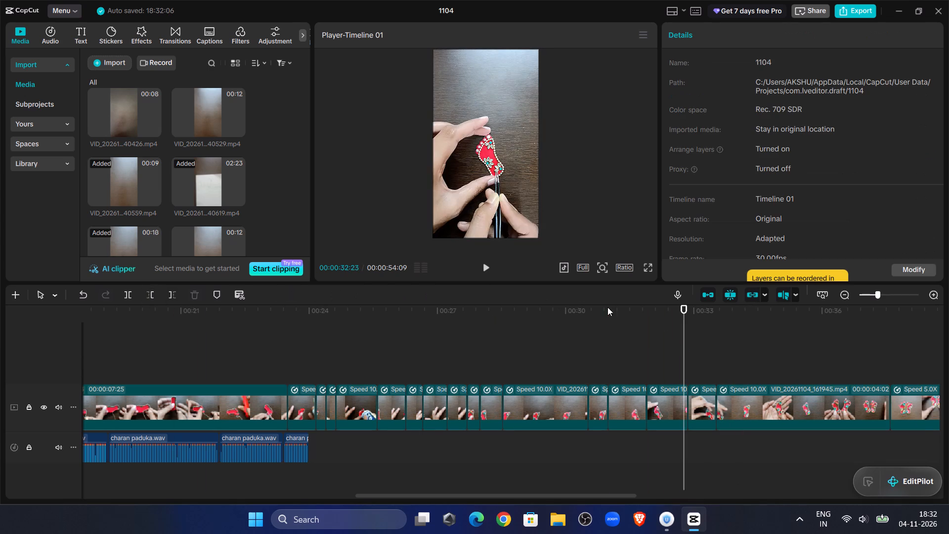
pyautogui.click(481, 267)
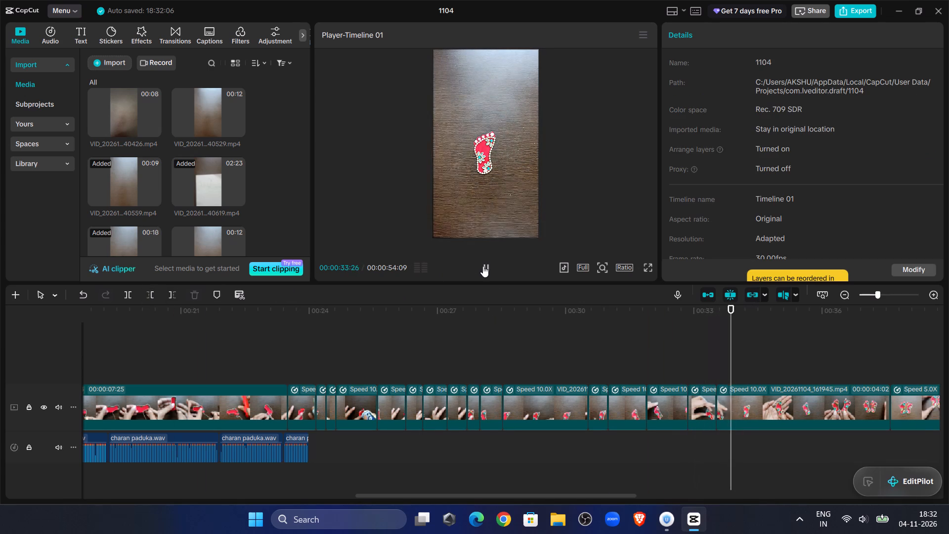
pyautogui.click(483, 266)
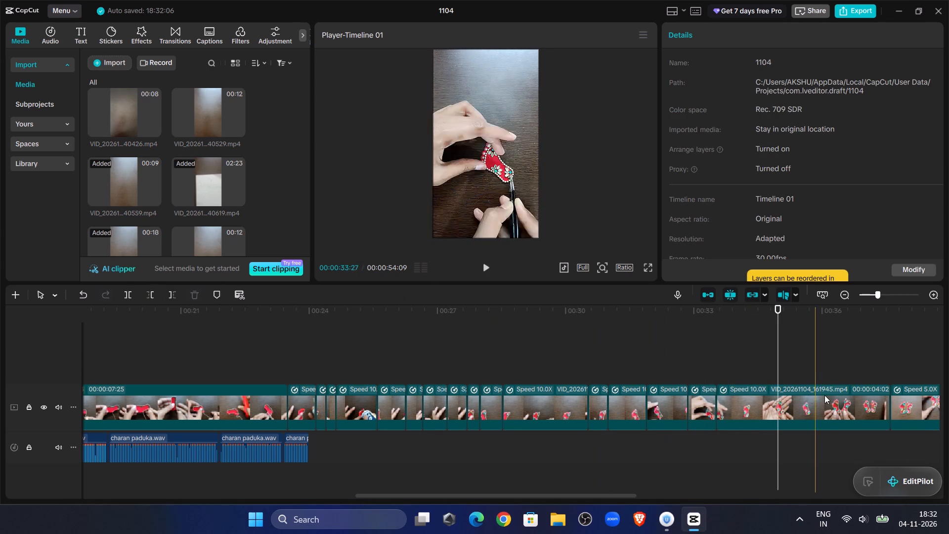
pyautogui.click(489, 267)
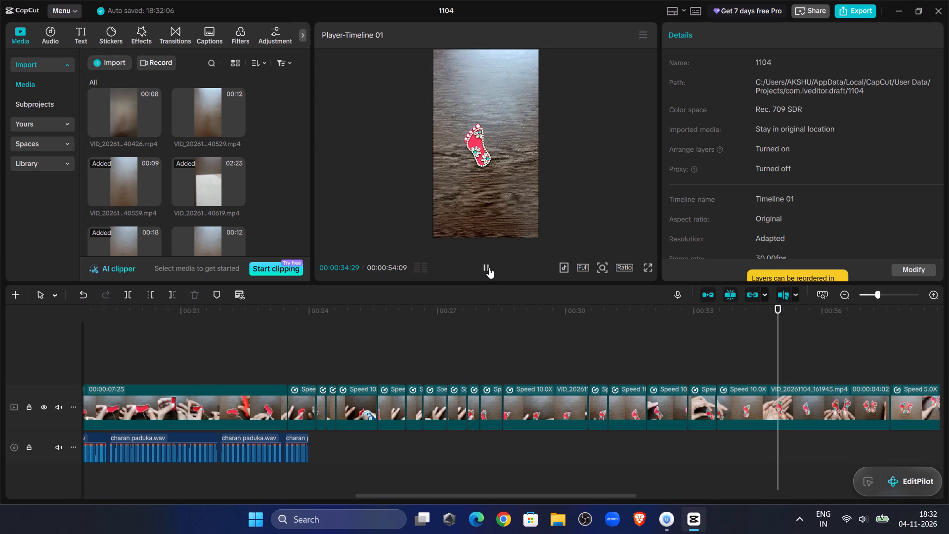
pyautogui.click(489, 267)
pyautogui.click(489, 267)
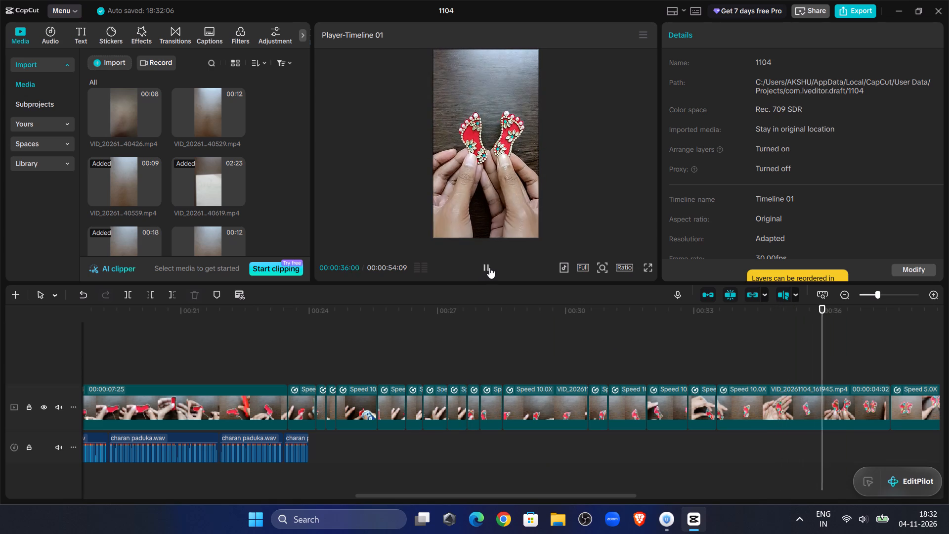
pyautogui.click(489, 267)
pyautogui.doubleClick(489, 267)
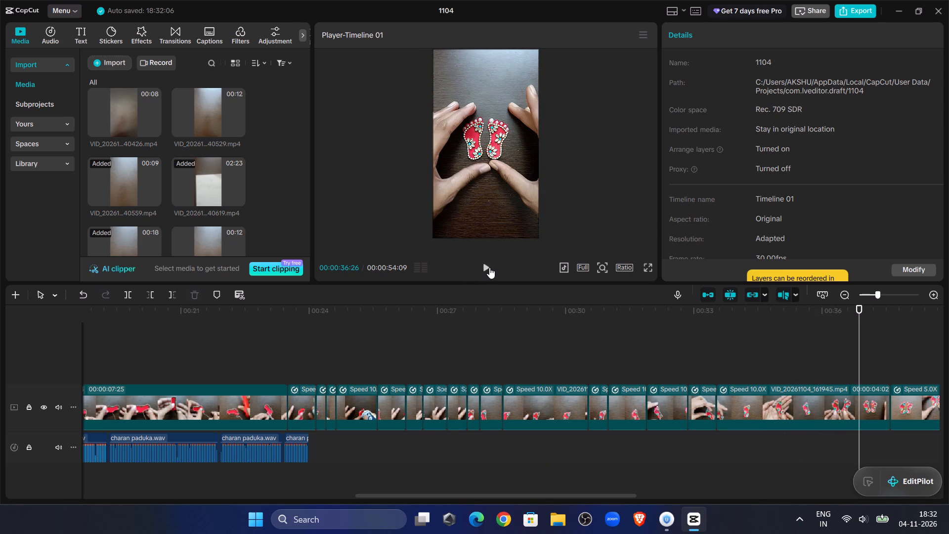
pyautogui.doubleClick(489, 267)
pyautogui.doubleClick(489, 267)
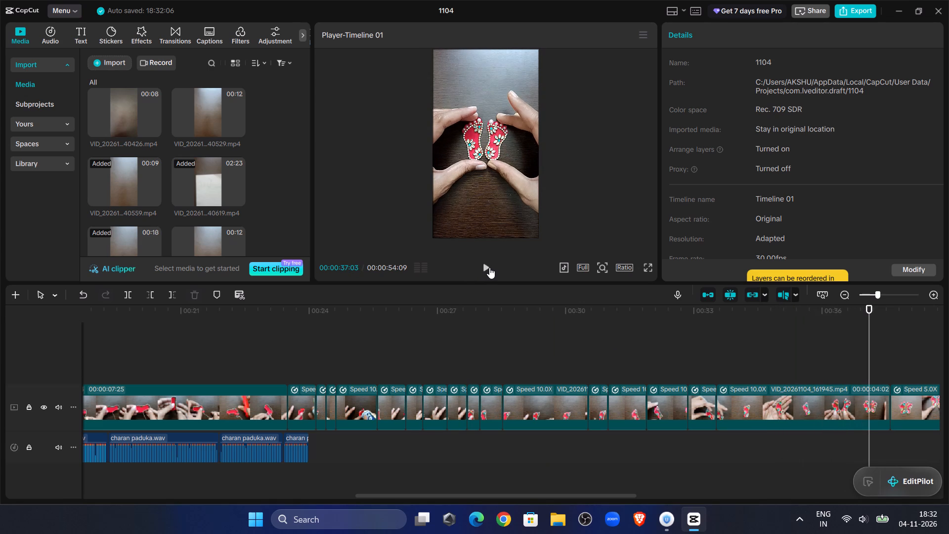
pyautogui.click(489, 267)
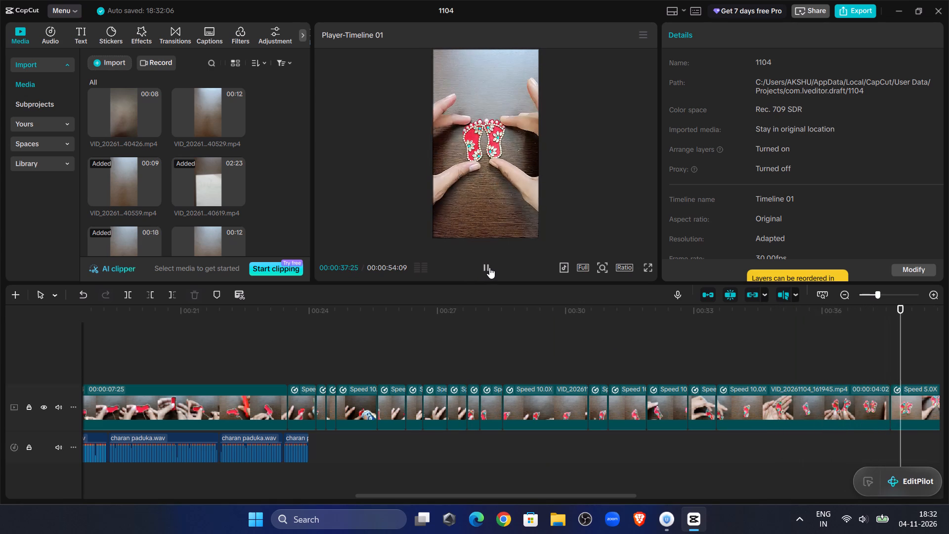
pyautogui.click(488, 267)
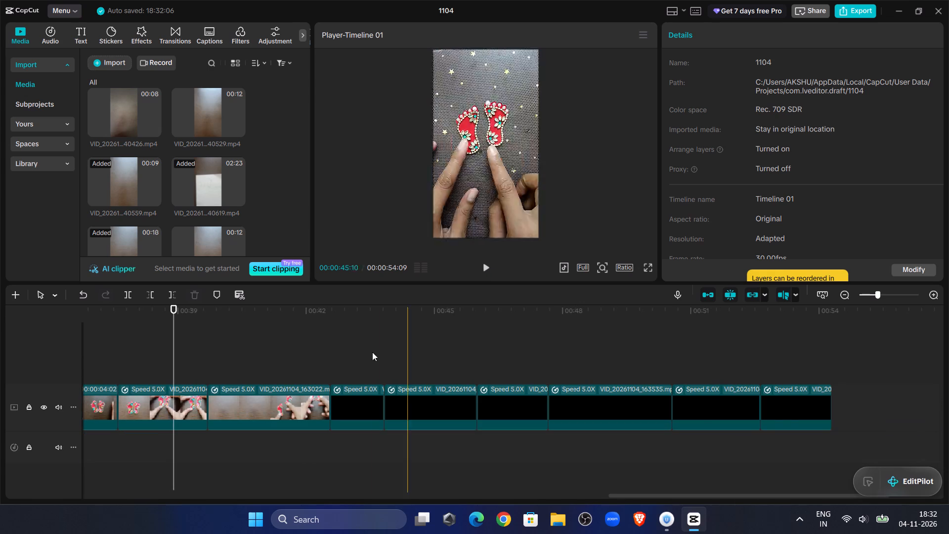
# Play on into VID_20261104_163022.mp4 and delete the 5.0X clip between it and the 00:00:04:02 clip.
pyautogui.click(488, 266)
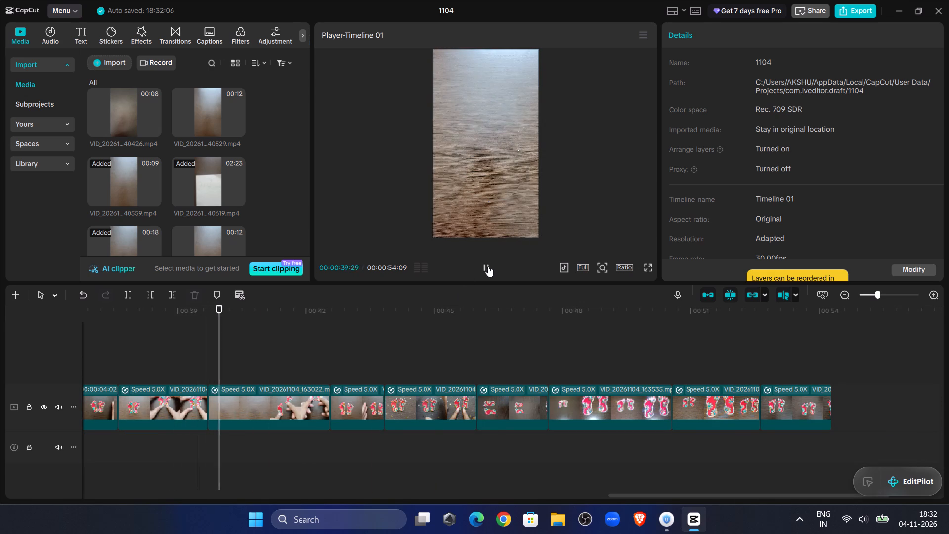
pyautogui.click(488, 266)
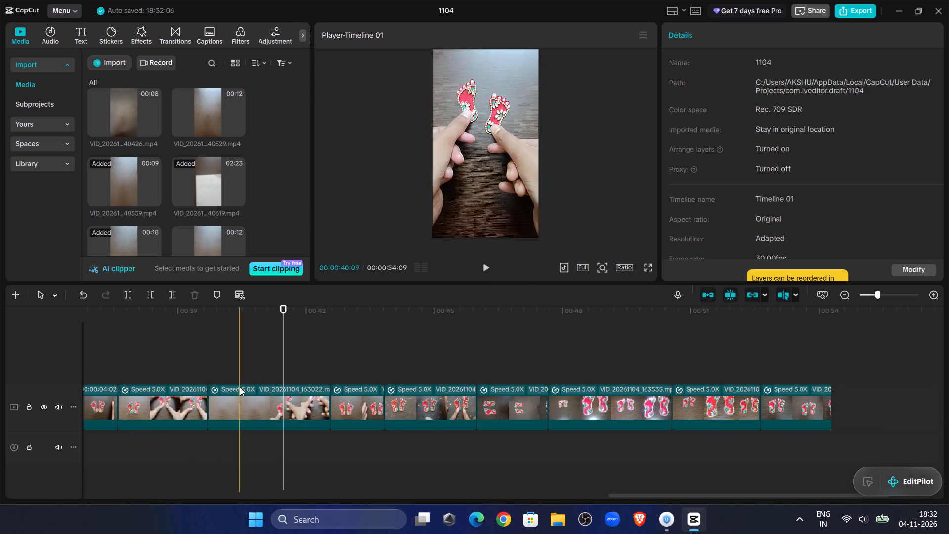
pyautogui.click(172, 414)
pyautogui.press('Delete')
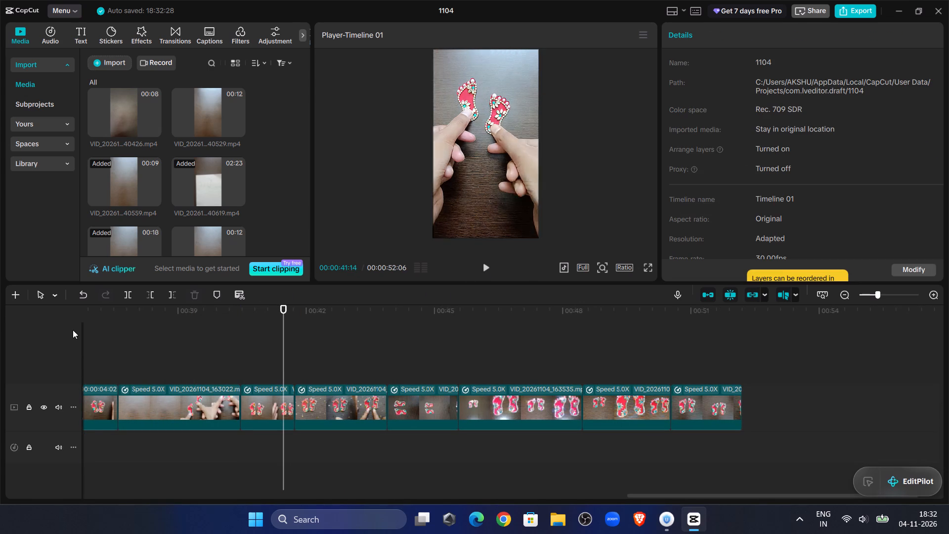
# Replay the VID_20261104_163022.mp4 clip repeatedly to examine its ending and the change to the following clip.
pyautogui.click(100, 338)
pyautogui.click(494, 268)
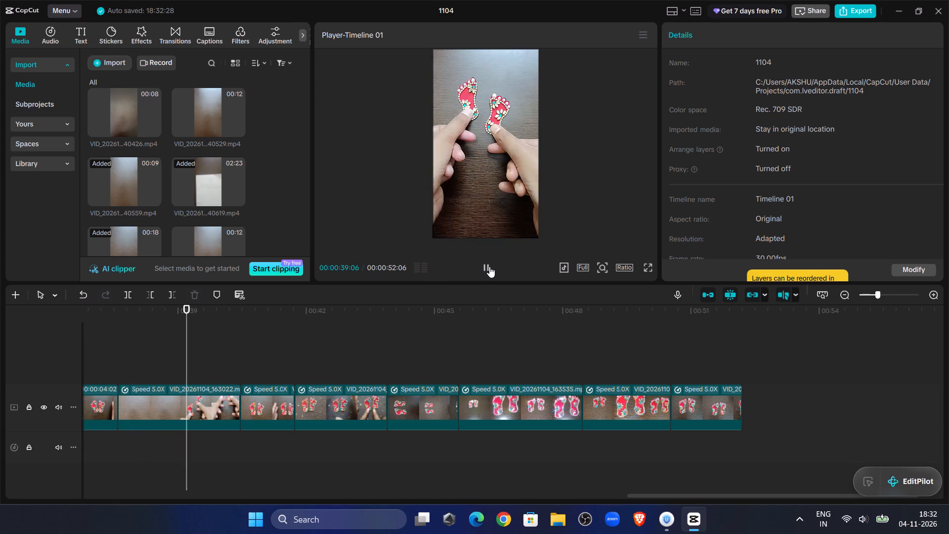
pyautogui.click(489, 266)
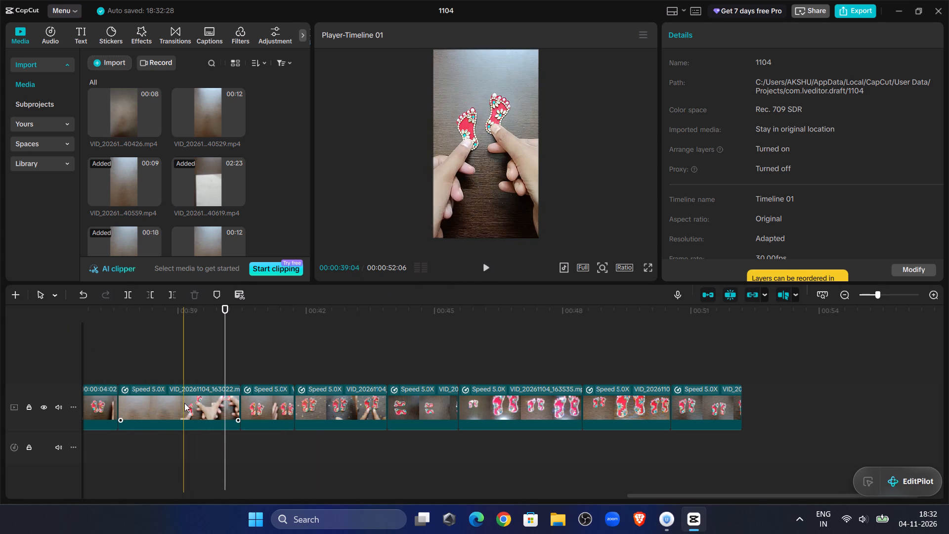
pyautogui.click(488, 265)
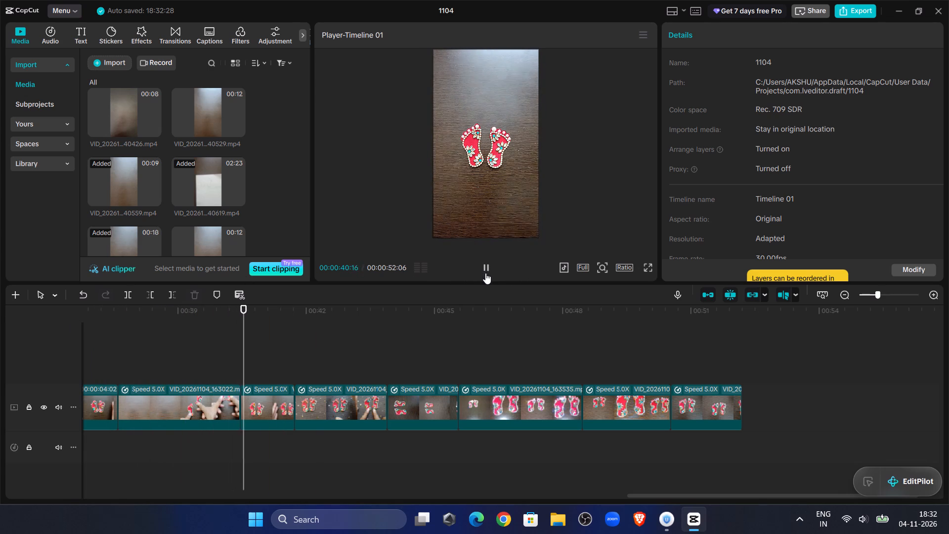
pyautogui.click(485, 273)
pyautogui.click(191, 360)
pyautogui.click(480, 268)
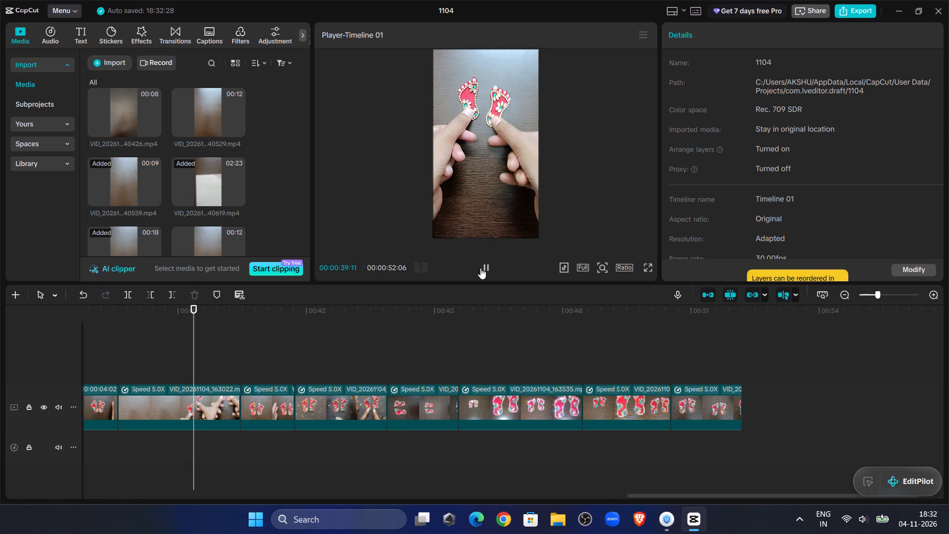
pyautogui.click(480, 268)
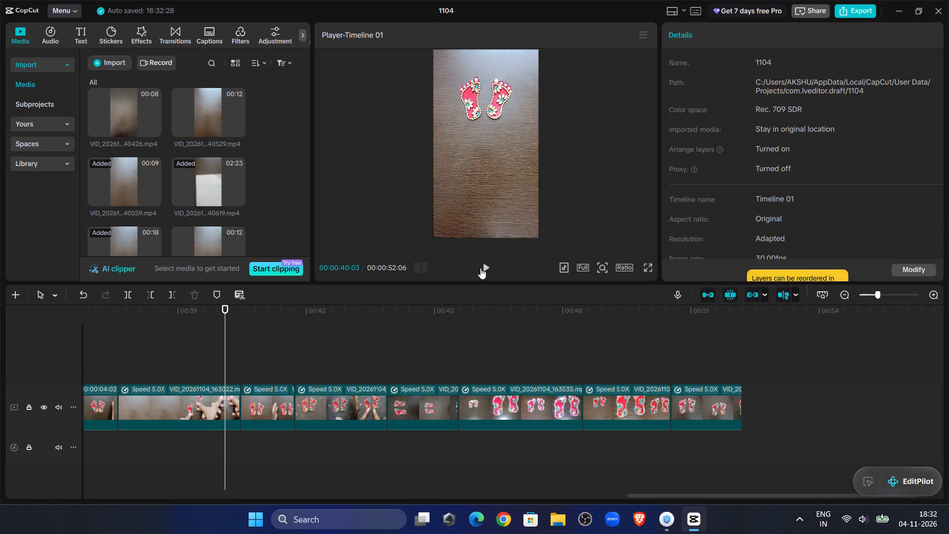
pyautogui.doubleClick(480, 268)
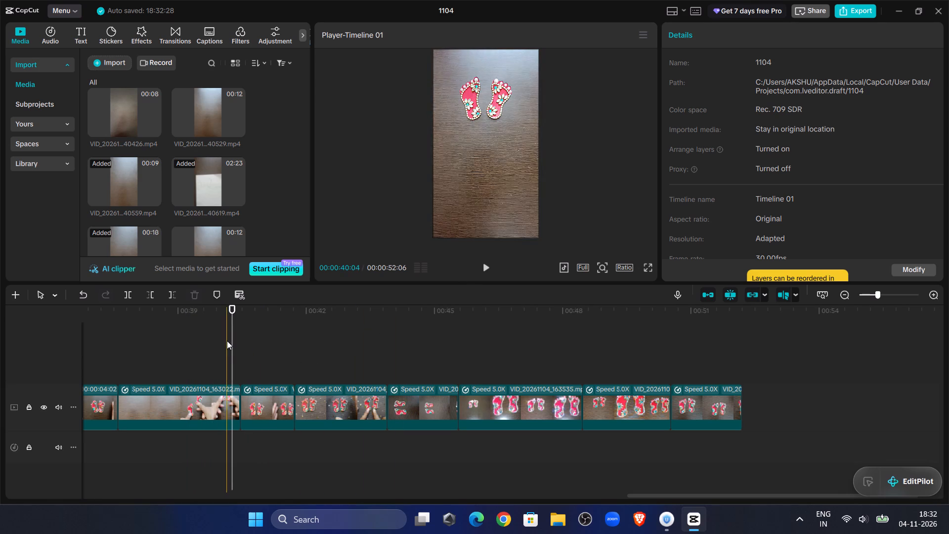
pyautogui.moveTo(227, 341); pyautogui.dragTo(214, 341)
pyautogui.click(487, 269)
pyautogui.click(487, 269)
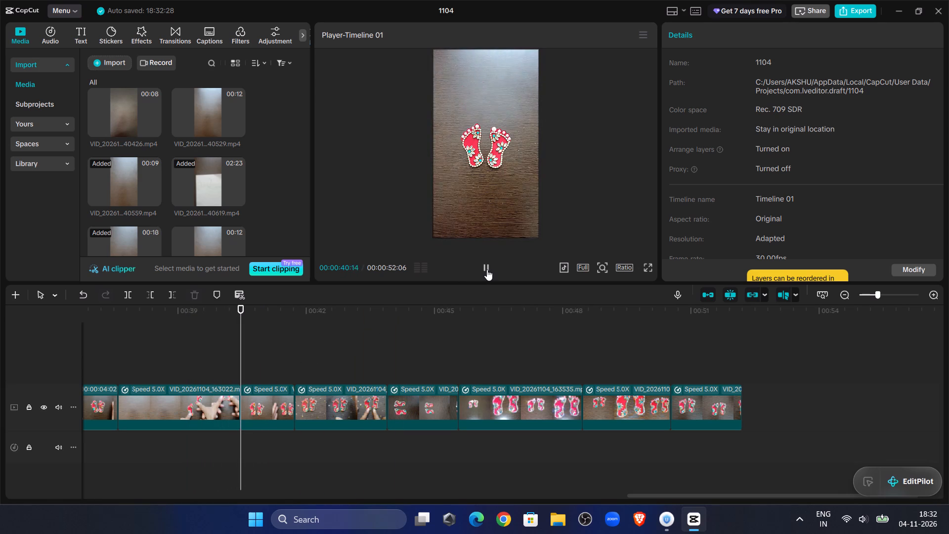
# Replay the ending of VID_20261104_163022.mp4 and trim off the part after about 00:00:40:00.
pyautogui.click(182, 360)
pyautogui.click(177, 345)
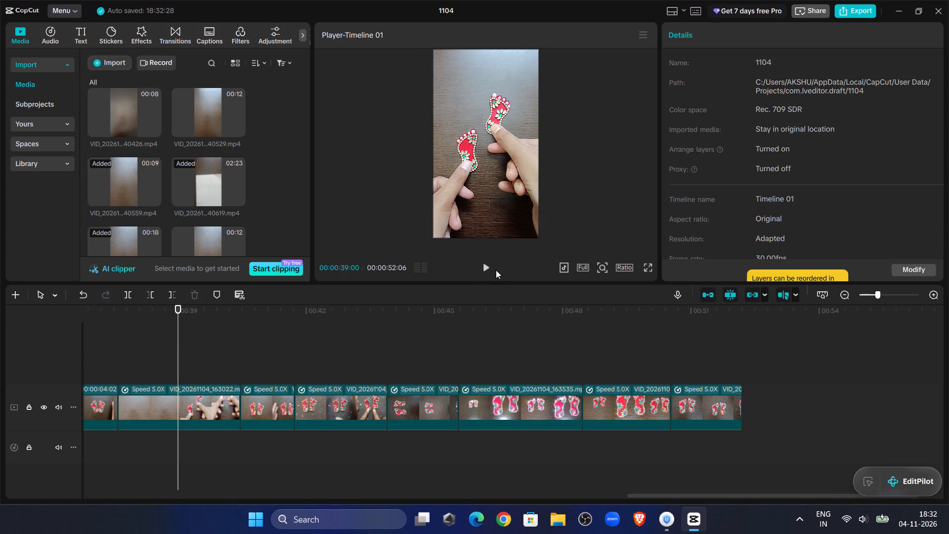
pyautogui.click(496, 270)
pyautogui.click(489, 268)
pyautogui.click(489, 268)
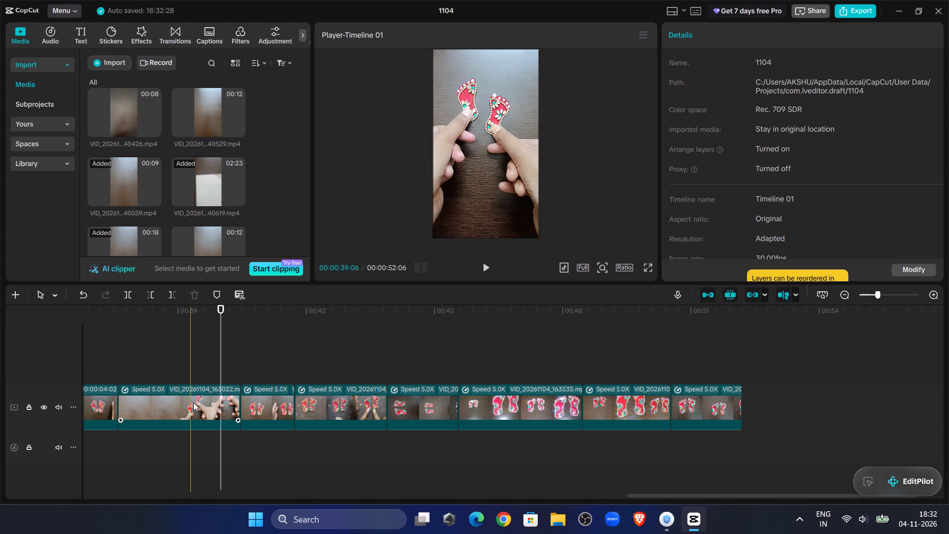
pyautogui.click(193, 403)
pyautogui.click(171, 295)
# Play past the trimmed clip and delete the 5.0X clip showing the feet on the star-patterned cloth.
pyautogui.click(486, 270)
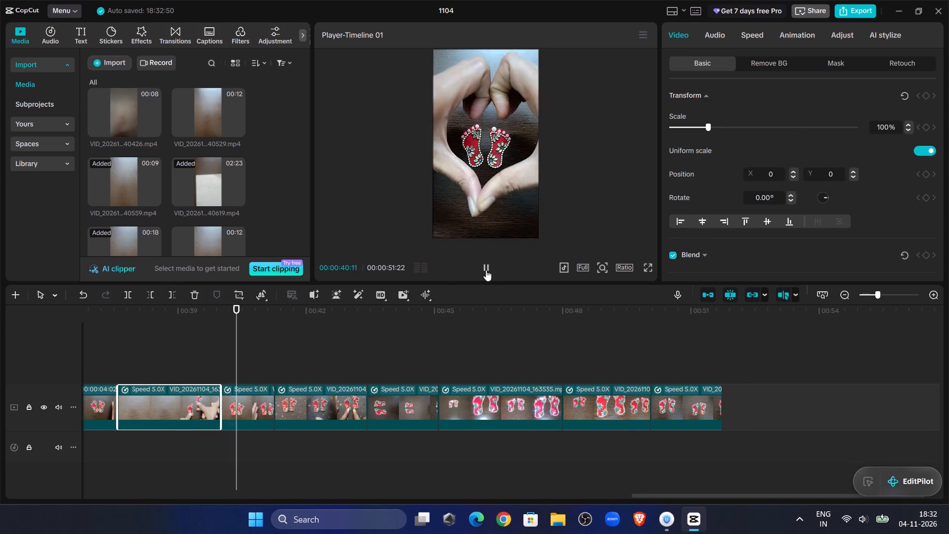
pyautogui.click(486, 270)
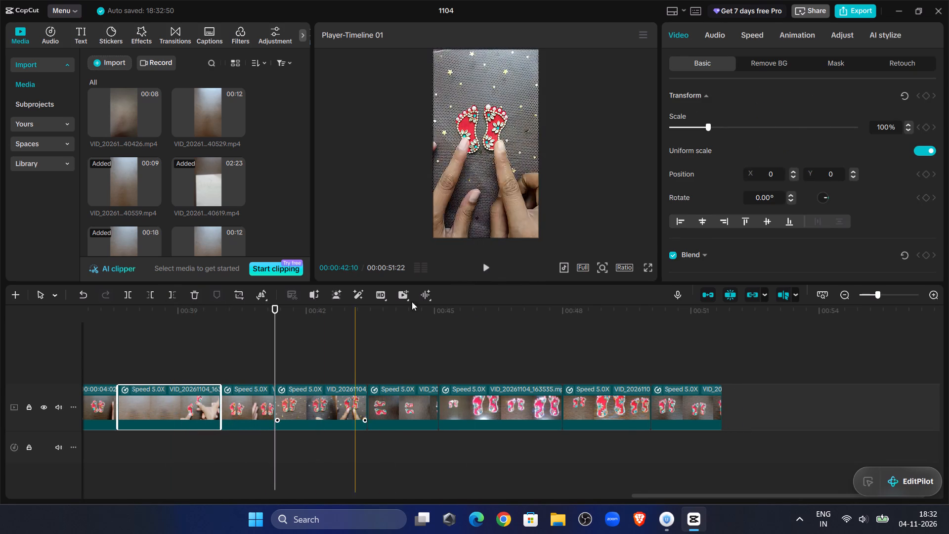
pyautogui.click(485, 267)
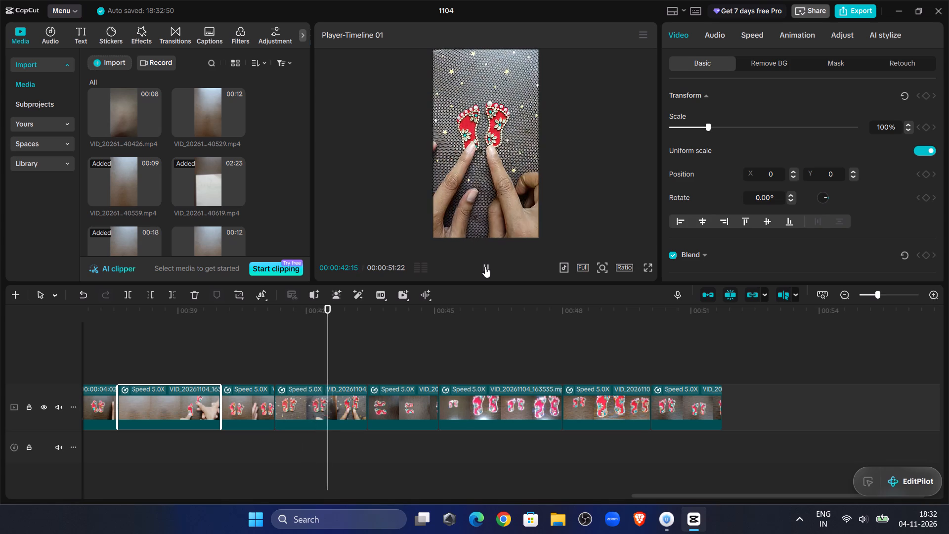
pyautogui.click(332, 396)
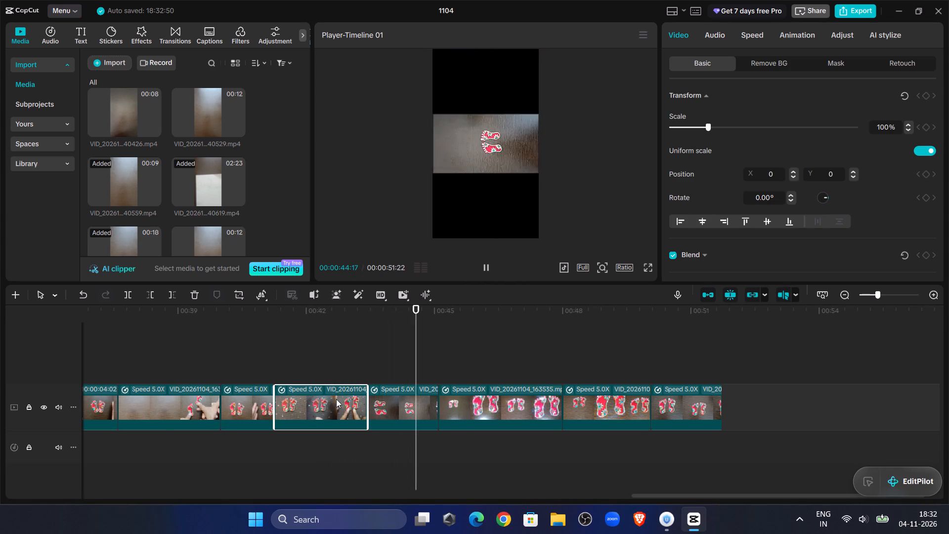
pyautogui.press('Delete')
# Play from the hand-heart clip onward and trim off the start of VID_20261104_163535.mp4 up to 00:00:44:26.
pyautogui.click(295, 342)
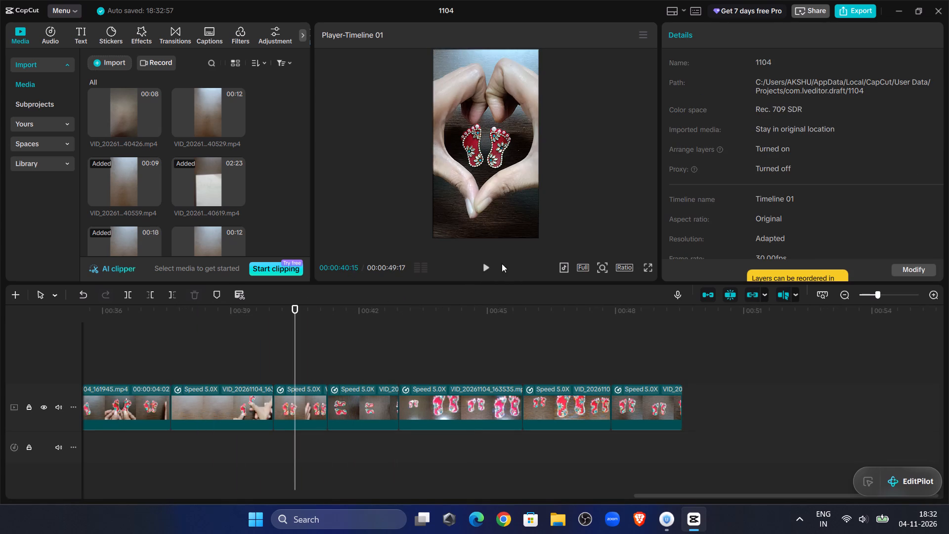
pyautogui.click(487, 267)
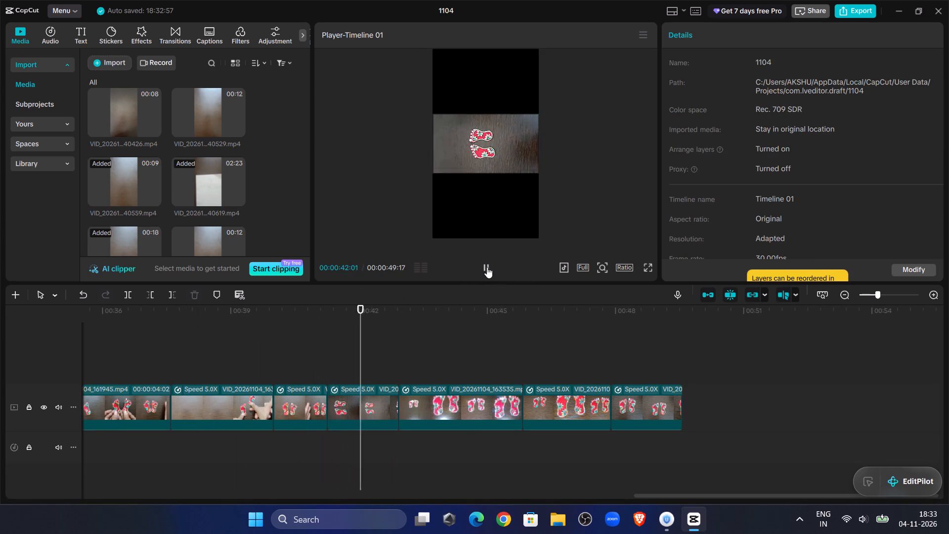
pyautogui.click(487, 267)
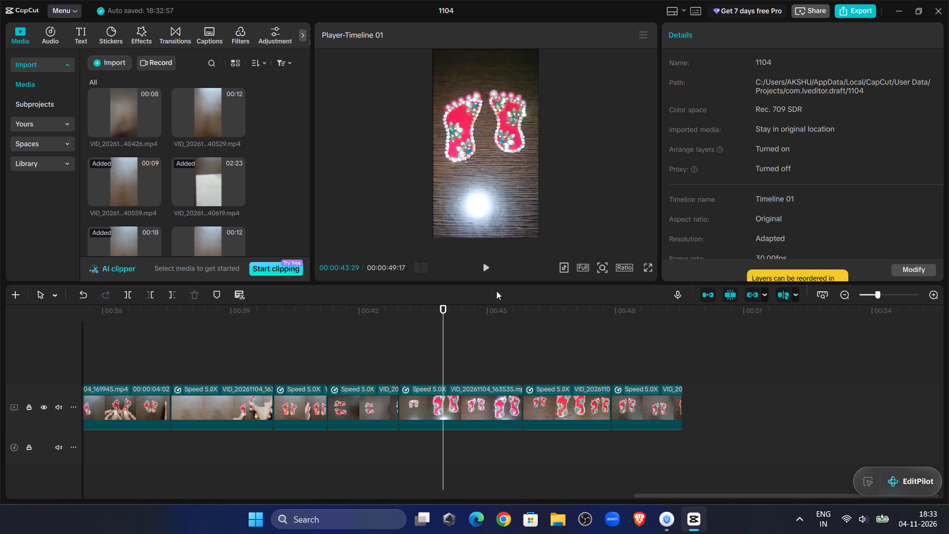
pyautogui.click(487, 271)
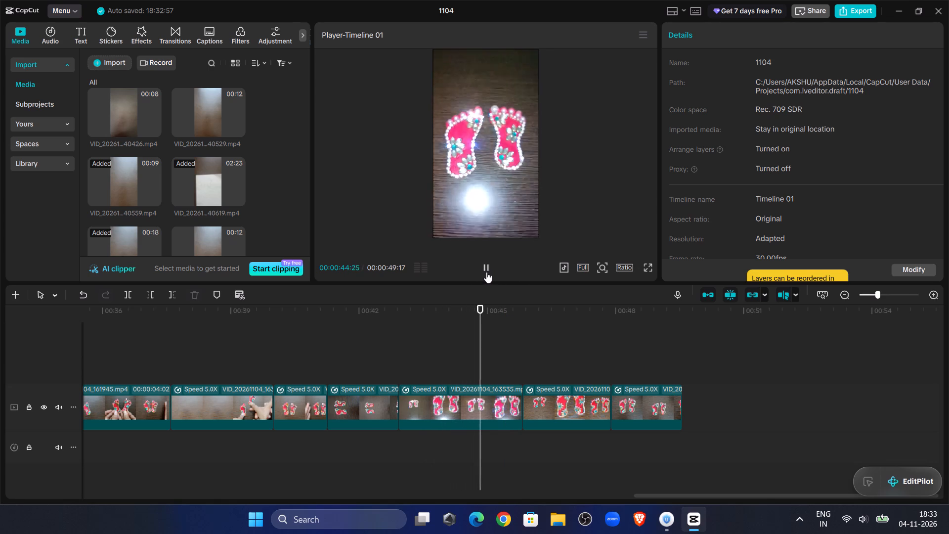
pyautogui.click(486, 272)
pyautogui.click(472, 335)
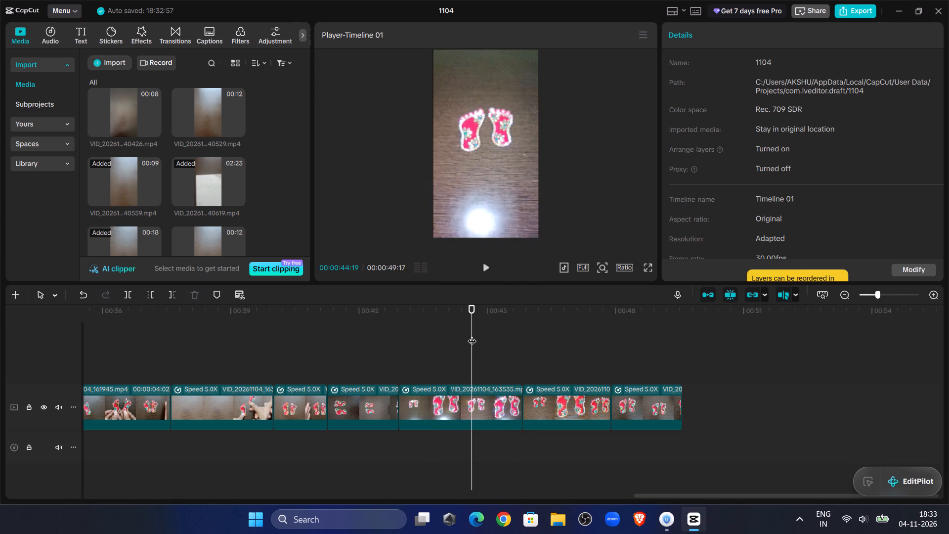
pyautogui.moveTo(472, 335); pyautogui.dragTo(481, 340)
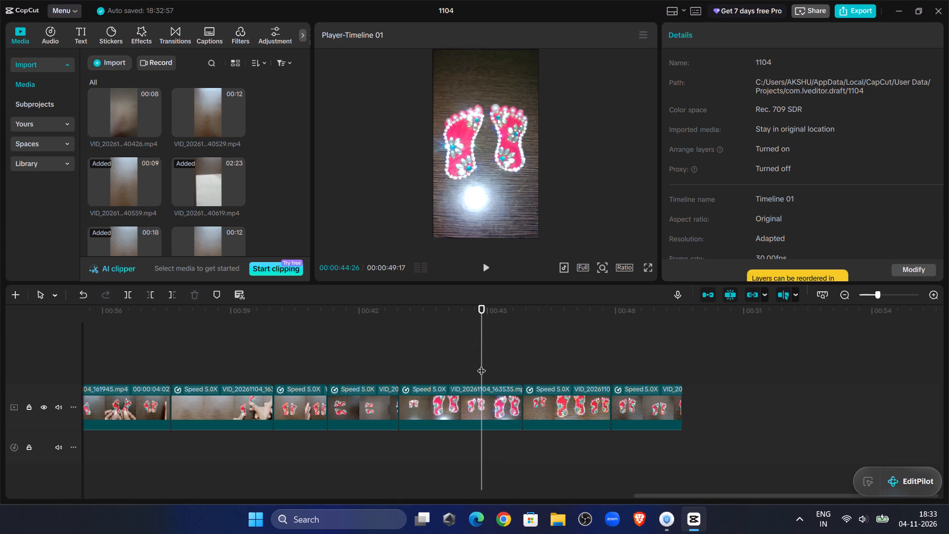
pyautogui.click(481, 390)
pyautogui.click(152, 298)
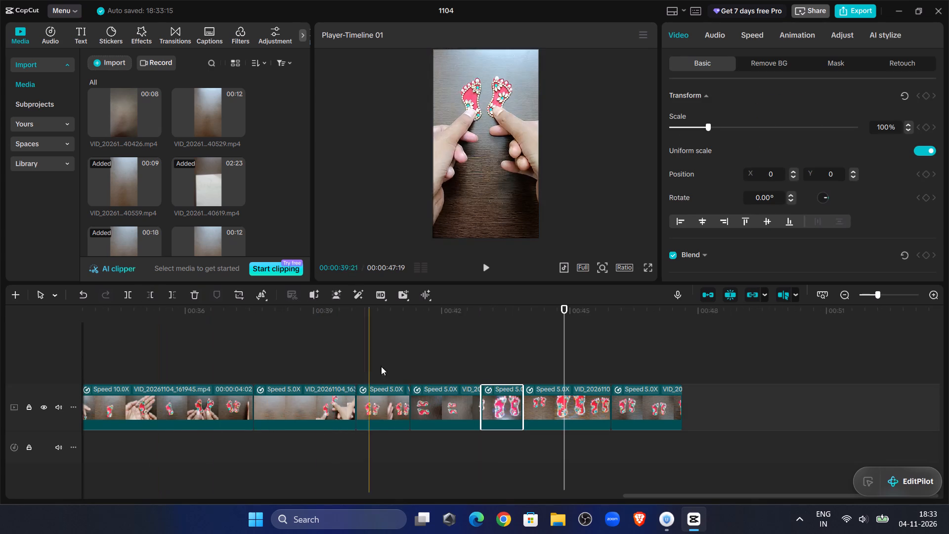
# Replay from the end of the hand-heart clip and delete the landscape-oriented 5.0X clip that follows it.
pyautogui.click(404, 360)
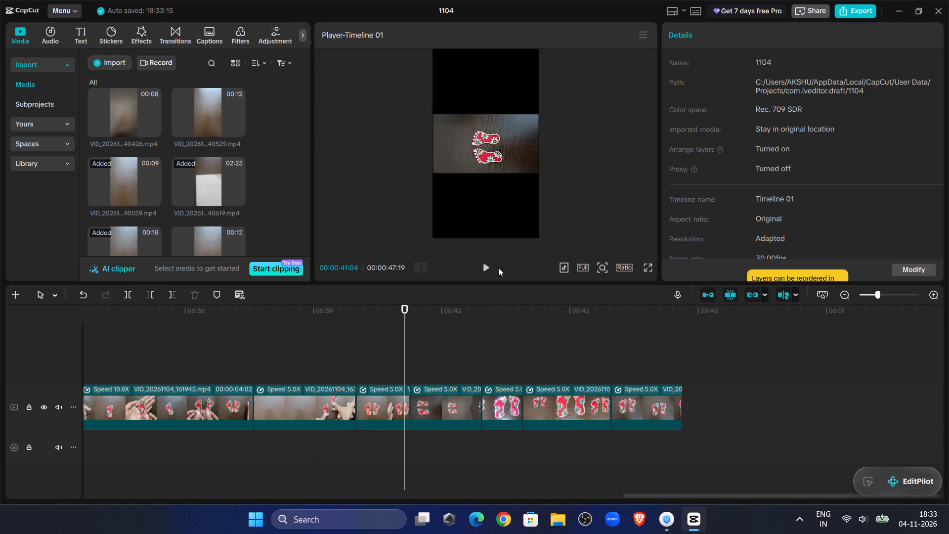
pyautogui.click(492, 262)
pyautogui.click(491, 269)
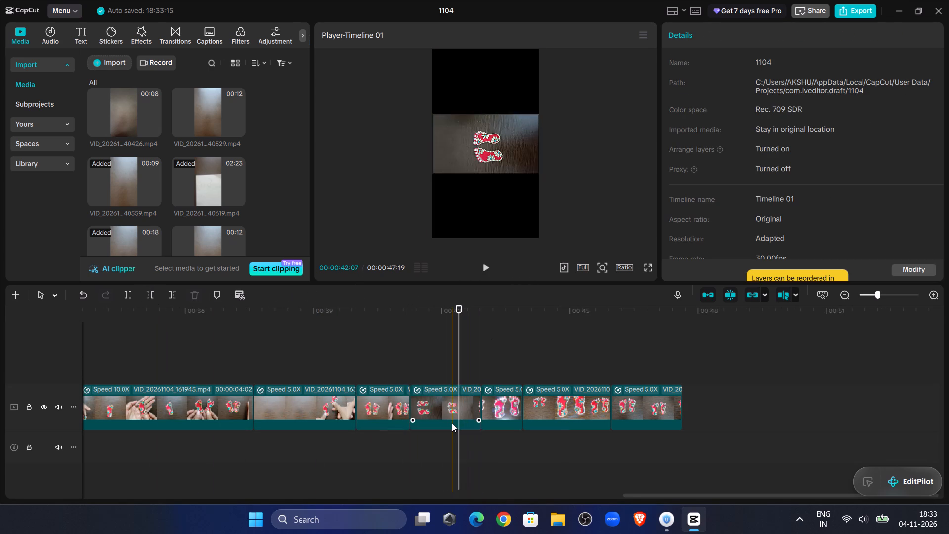
pyautogui.click(452, 423)
pyautogui.press('Delete')
pyautogui.click(459, 358)
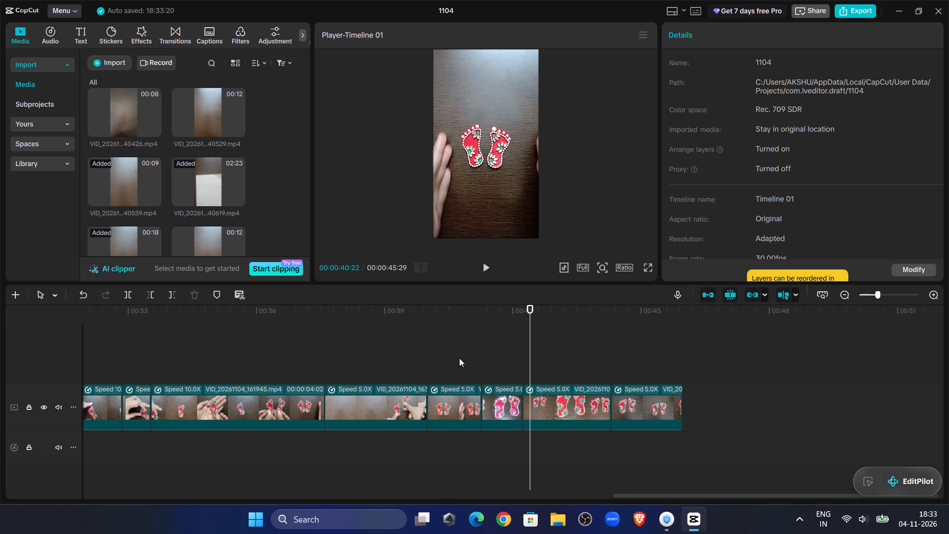
# Replay the ending, also in full screen, and trim the second-to-last 5.0X clip to end at 00:00:43:15.
pyautogui.click(480, 267)
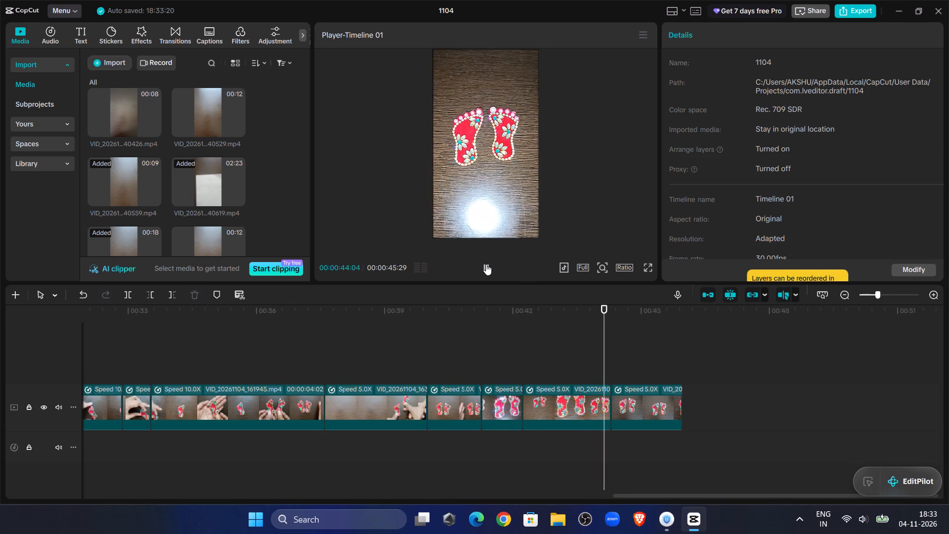
pyautogui.click(487, 264)
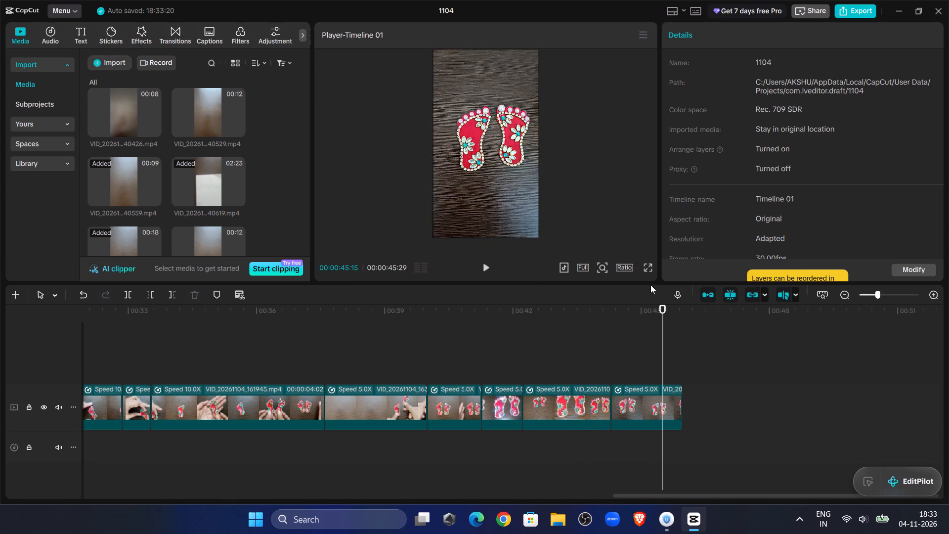
pyautogui.click(650, 271)
pyautogui.click(593, 477)
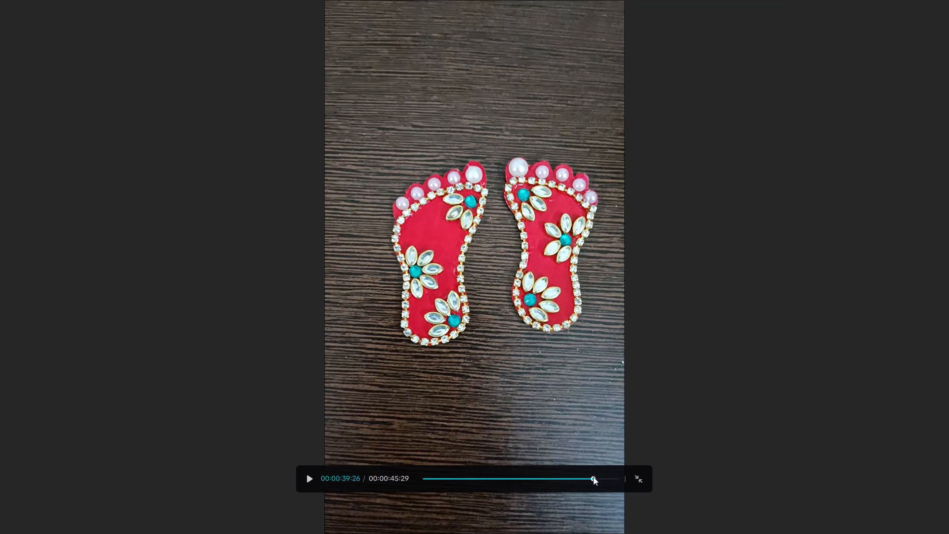
pyautogui.click(312, 474)
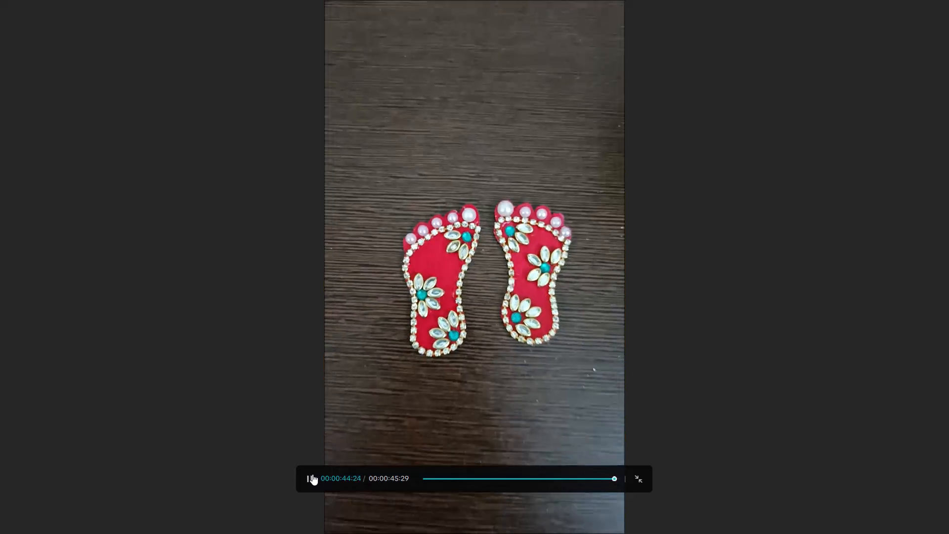
pyautogui.click(640, 481)
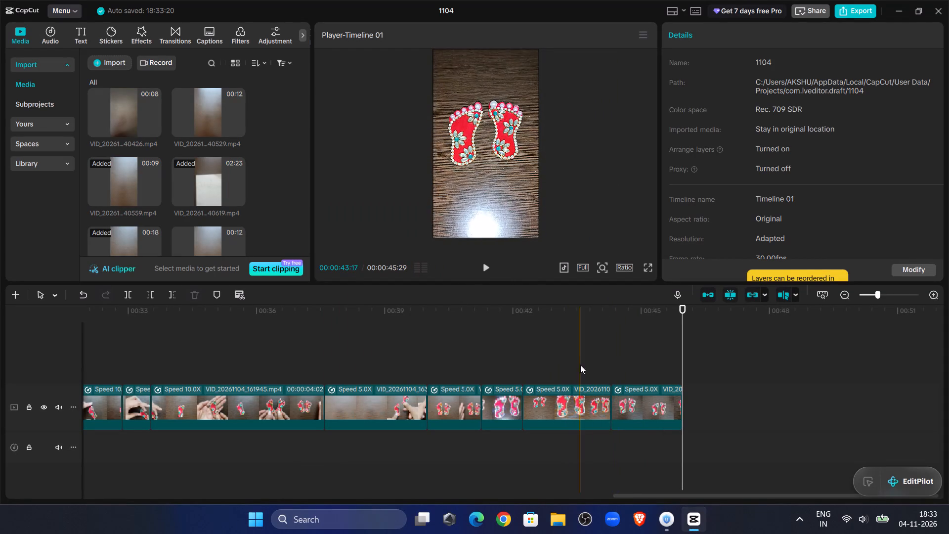
pyautogui.click(520, 363)
pyautogui.click(484, 271)
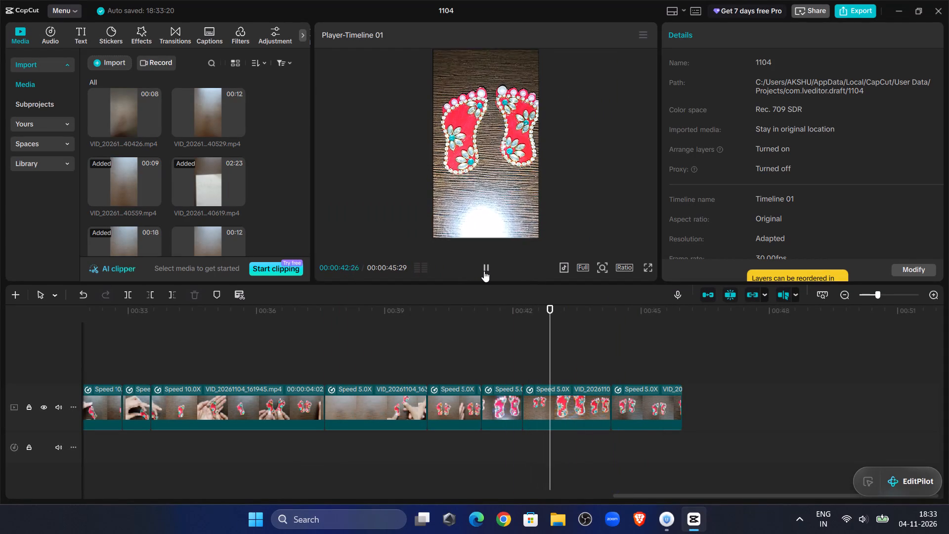
pyautogui.click(484, 271)
pyautogui.click(561, 403)
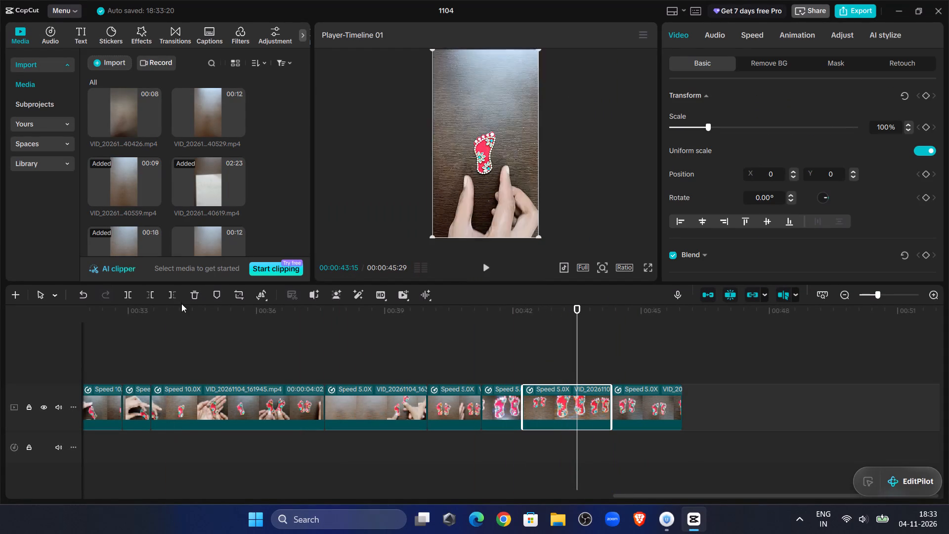
pyautogui.click(173, 293)
# Play on into the final 5.0X clip and trim off its end after about 00:00:44:07.
pyautogui.click(485, 268)
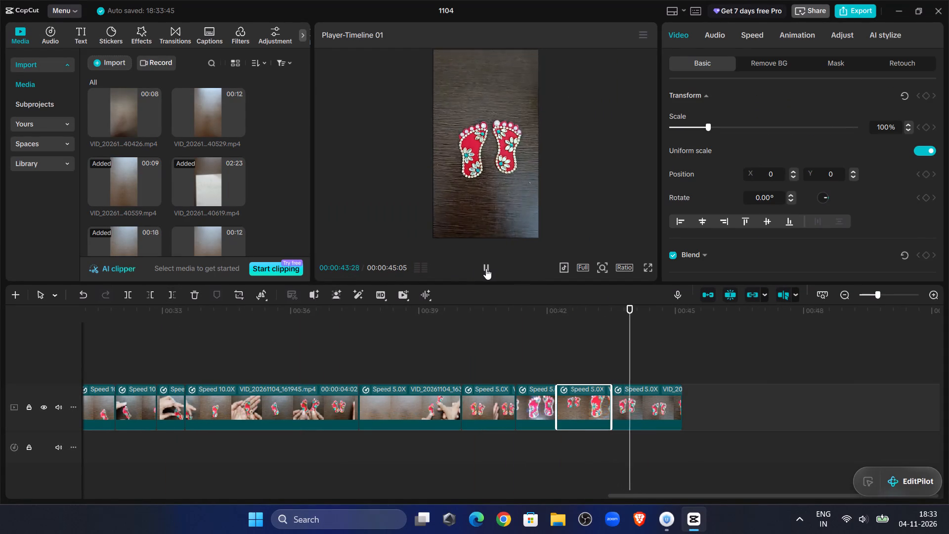
pyautogui.click(486, 268)
pyautogui.click(651, 412)
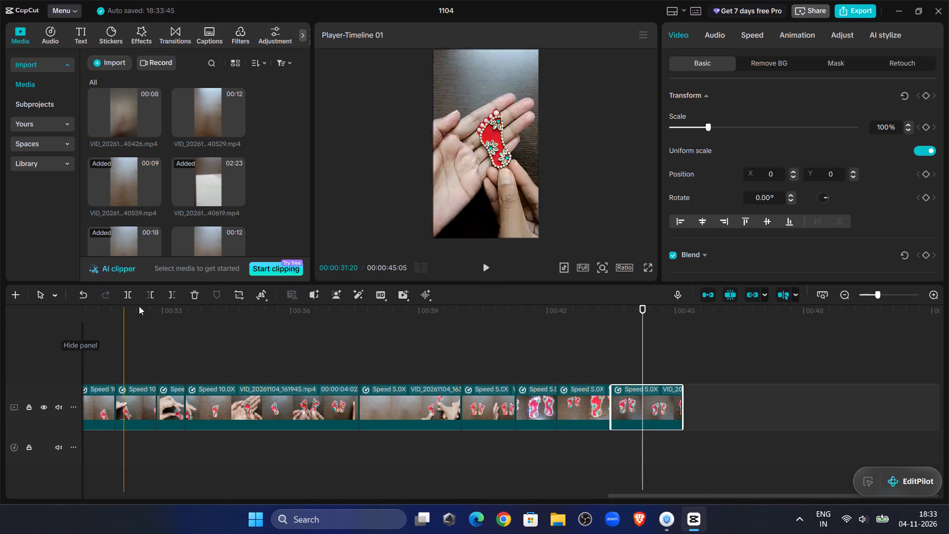
pyautogui.click(170, 295)
# Play from about 00:00:24:00, where the voice-over ends, and trim off the end of the 10.0X clip VID_20261104_161945.mp4 after 00:00:36:22.
pyautogui.click(504, 343)
pyautogui.moveTo(504, 343); pyautogui.dragTo(0, 388)
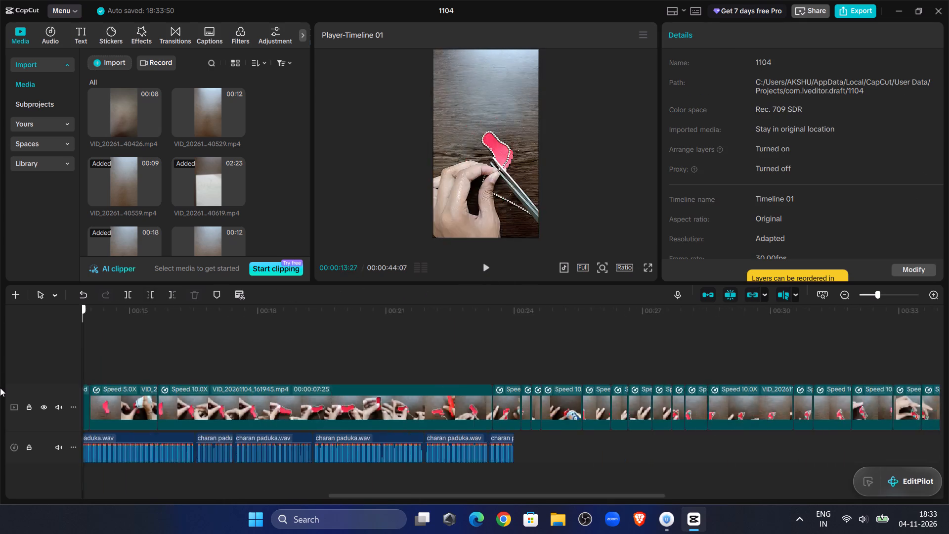
pyautogui.moveTo(0, 388); pyautogui.dragTo(948, 365)
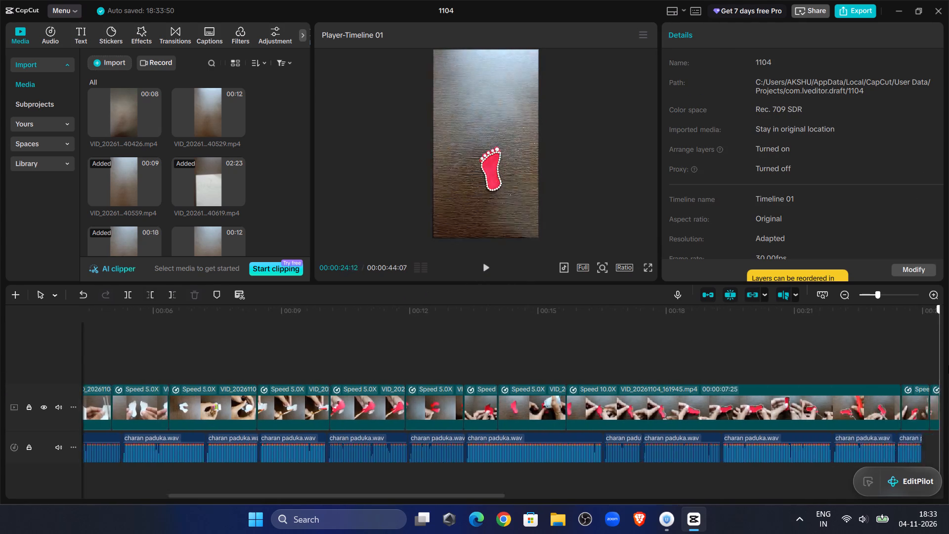
pyautogui.moveTo(948, 365); pyautogui.dragTo(474, 340)
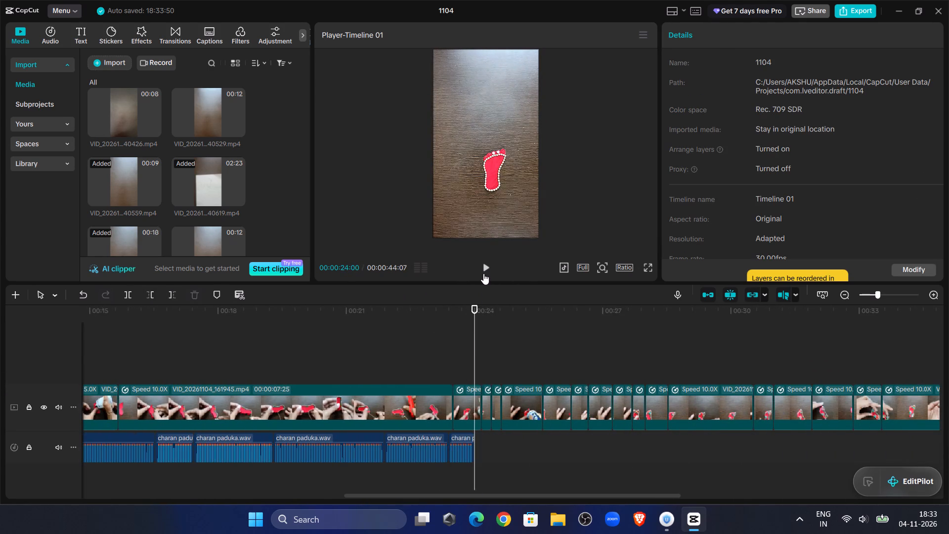
pyautogui.click(483, 273)
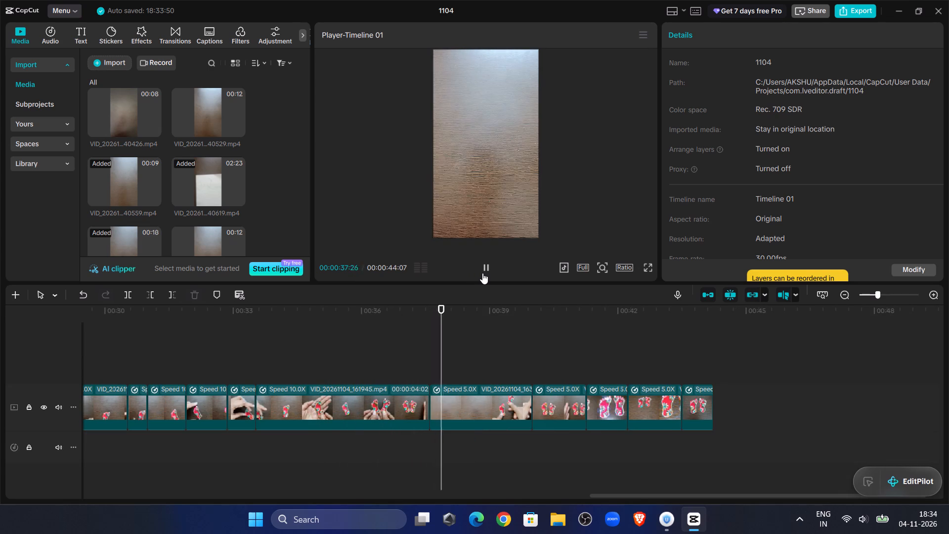
pyautogui.click(296, 356)
pyautogui.click(486, 272)
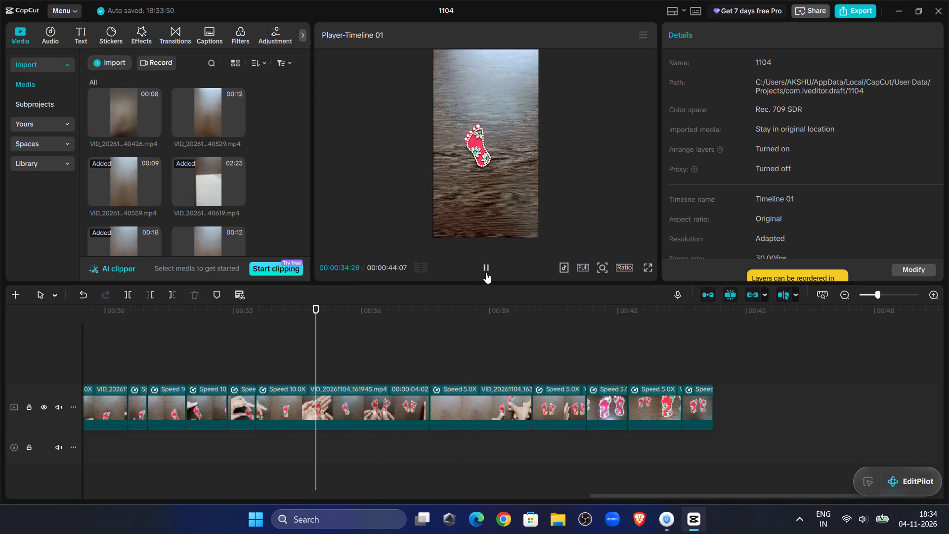
pyautogui.click(486, 272)
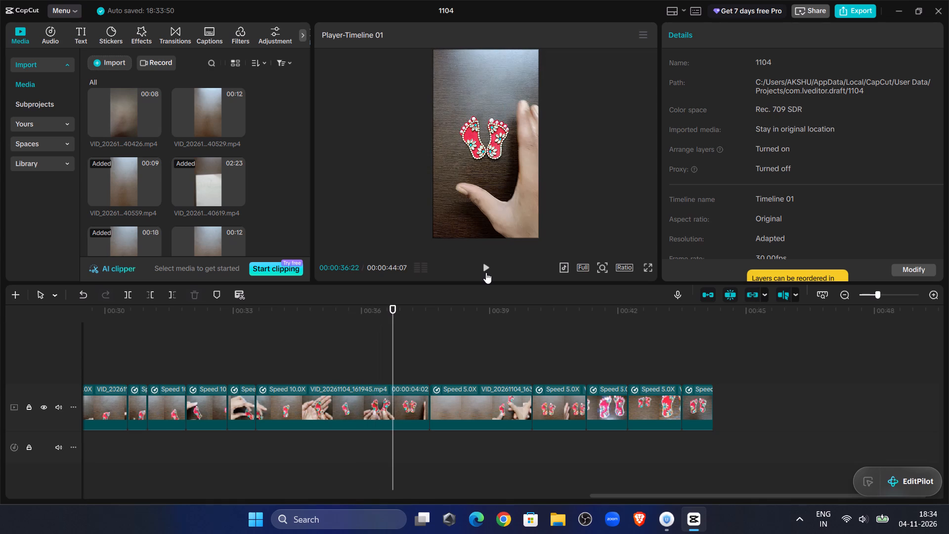
pyautogui.click(360, 405)
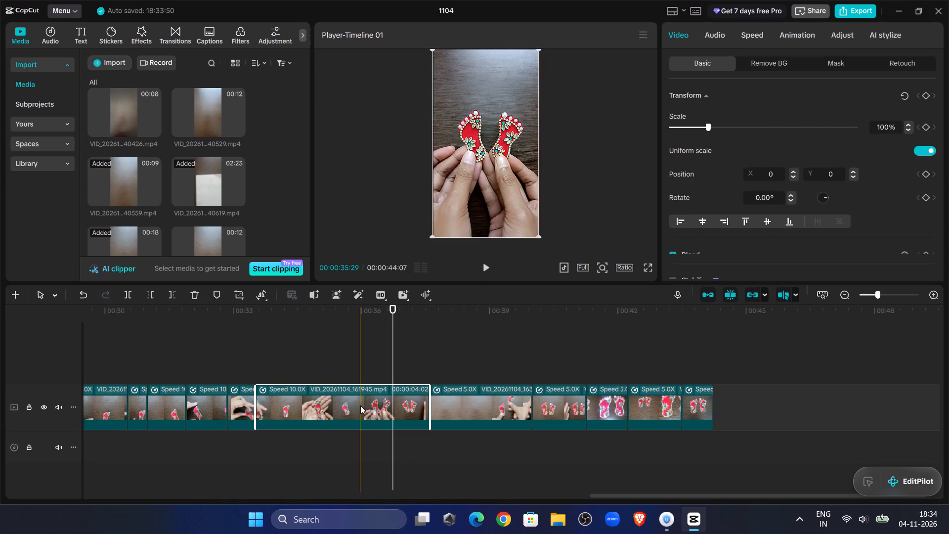
pyautogui.click(176, 296)
# Play to the end, delete the short 5.0X clip around 00:00:40:01, and replay the ending.
pyautogui.click(492, 269)
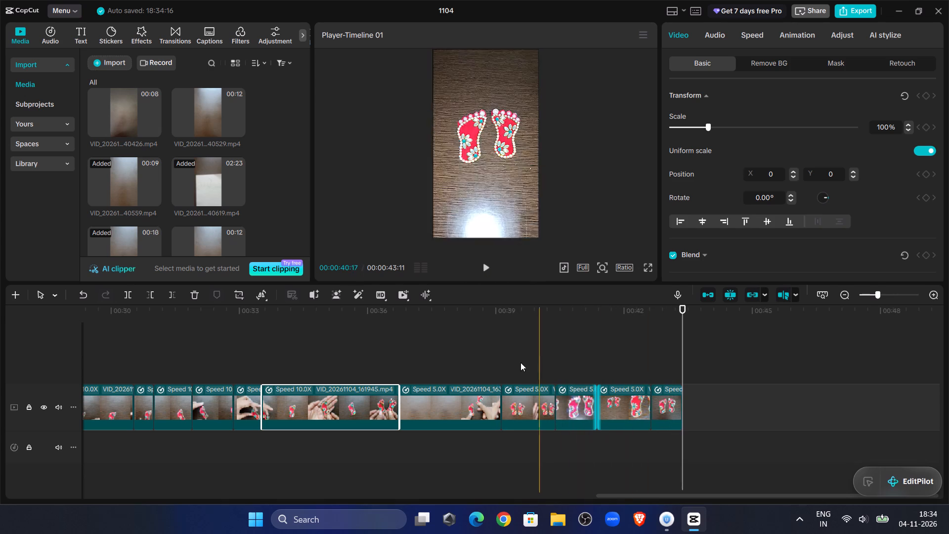
pyautogui.click(511, 350)
pyautogui.click(482, 264)
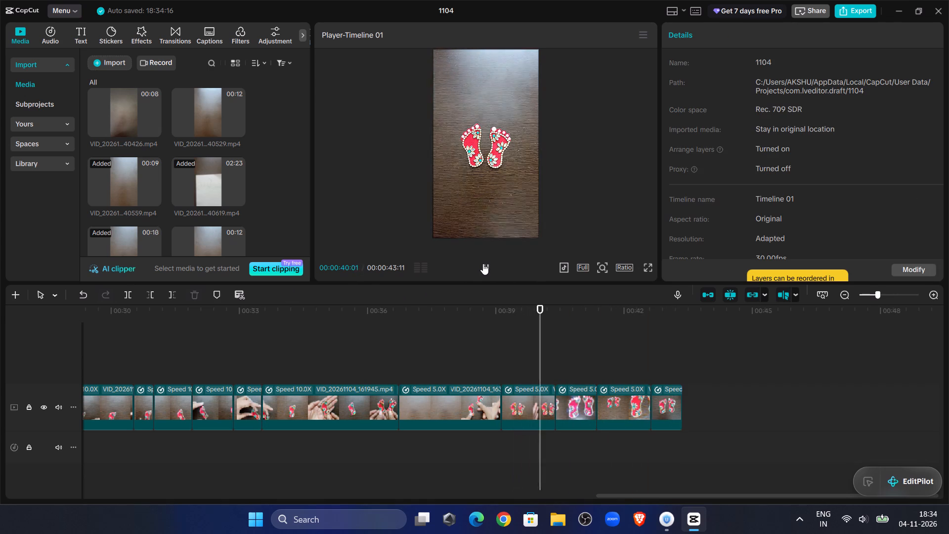
pyautogui.click(483, 264)
pyautogui.click(529, 405)
pyautogui.press('Delete')
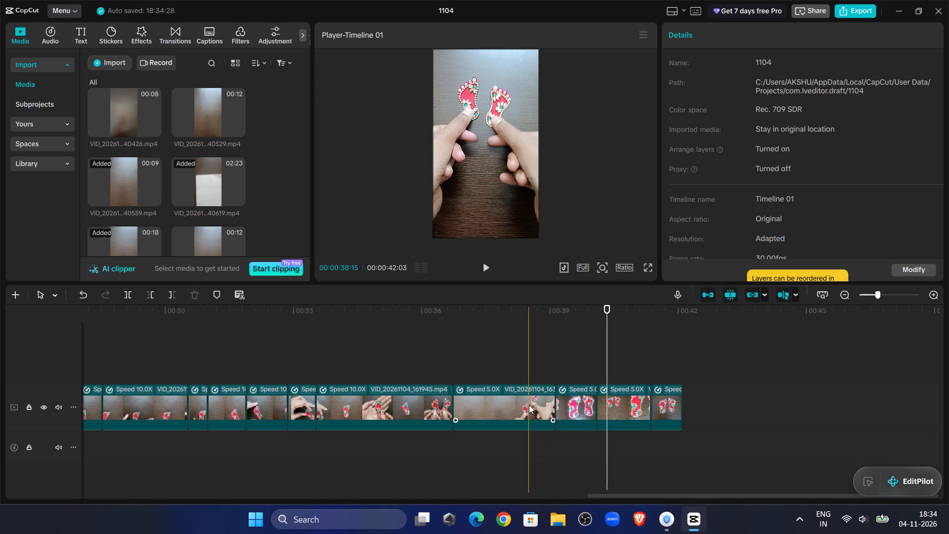
pyautogui.click(493, 322)
pyautogui.click(487, 265)
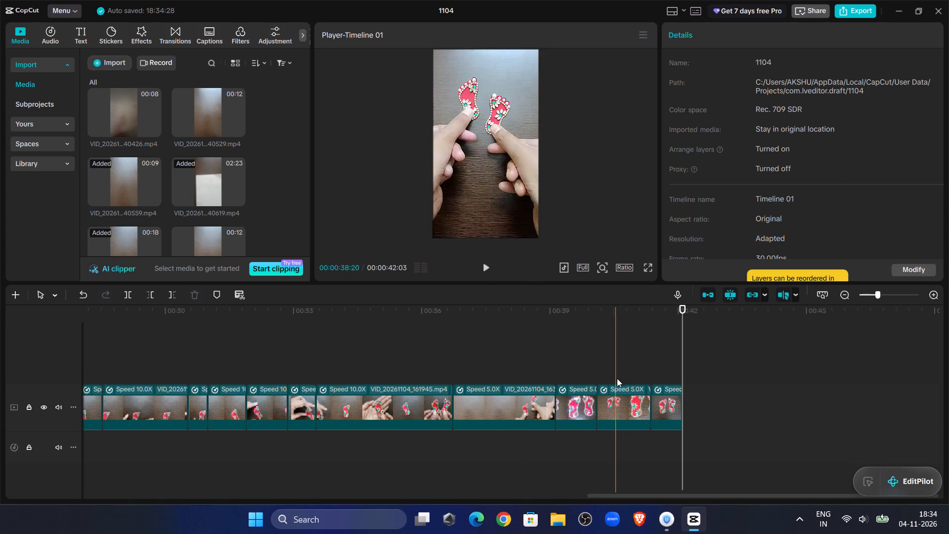
# Play from the start of the timeline and trim off the end of the first clip after about half a second.
pyautogui.click(657, 348)
pyautogui.moveTo(657, 348); pyautogui.dragTo(0, 437)
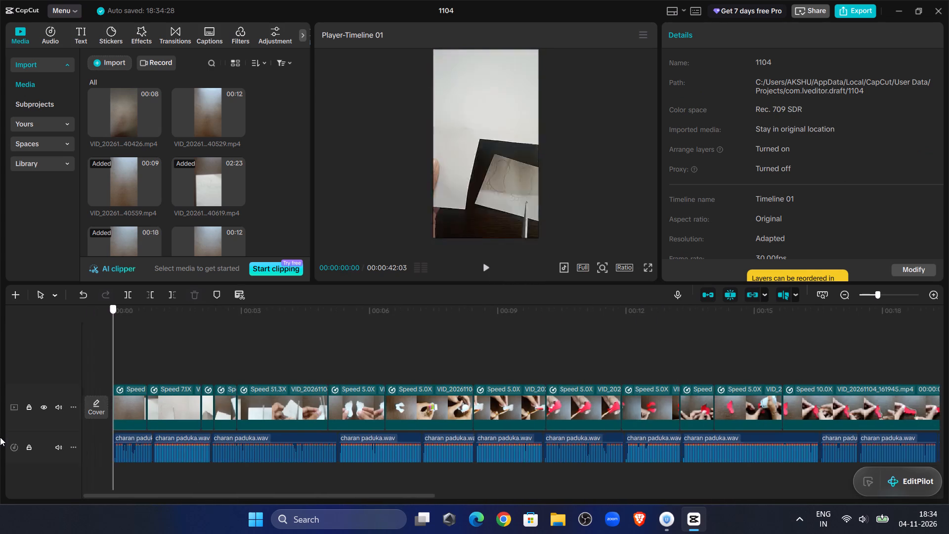
pyautogui.moveTo(0, 437); pyautogui.dragTo(0, 440)
pyautogui.click(480, 268)
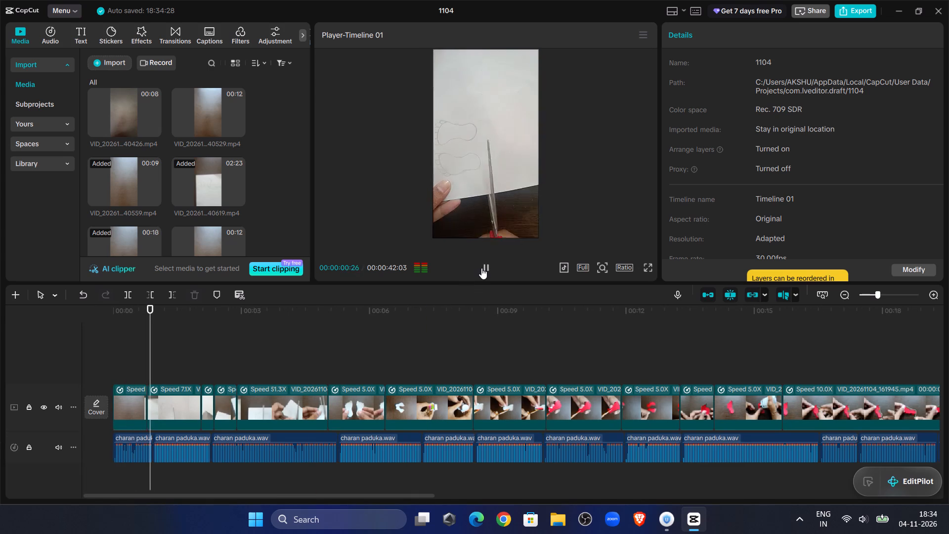
pyautogui.click(481, 268)
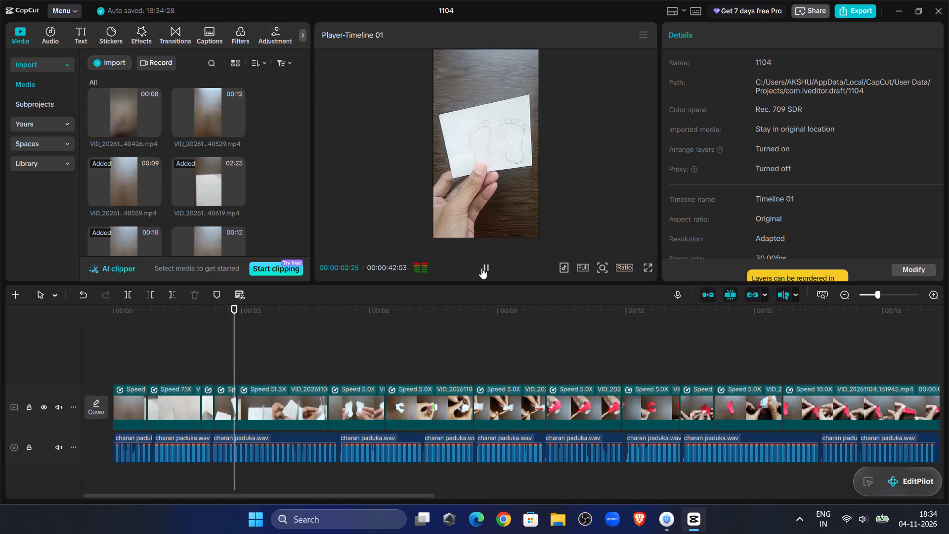
pyautogui.click(143, 344)
pyautogui.moveTo(143, 344); pyautogui.dragTo(75, 338)
pyautogui.click(490, 265)
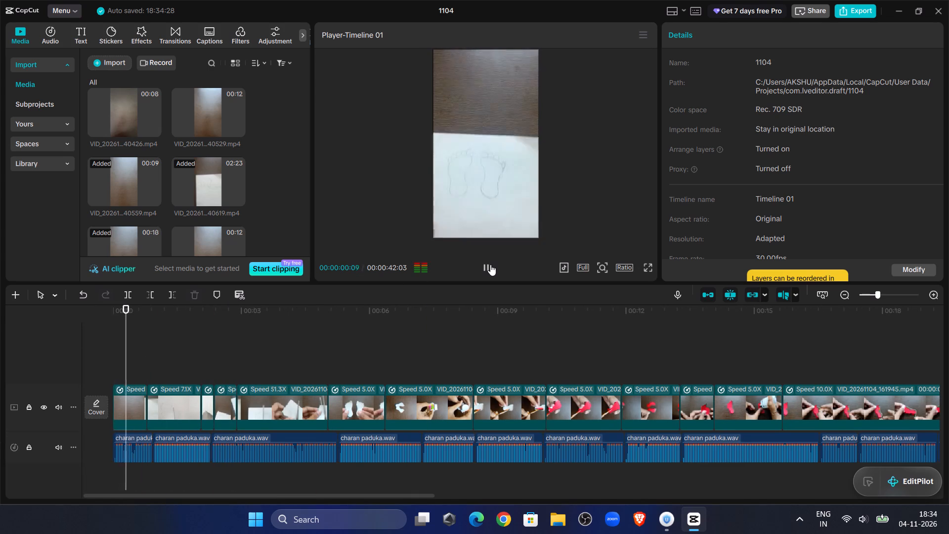
pyautogui.click(490, 265)
pyautogui.click(134, 407)
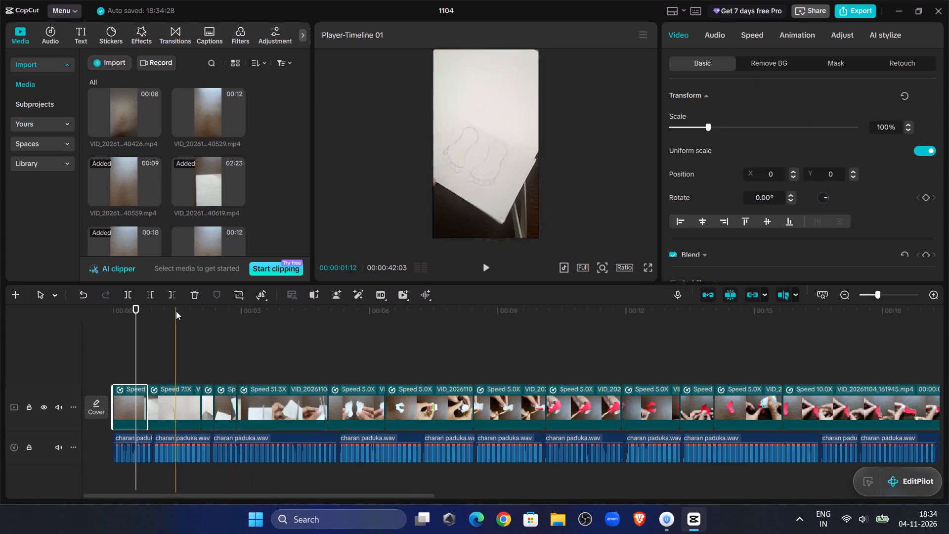
pyautogui.click(174, 299)
# Replay from the start and cut out the part of the 51.3X paper-cutting clip between about 00:00:03:05 and 00:00:04:12.
pyautogui.moveTo(134, 327); pyautogui.dragTo(49, 332)
pyautogui.click(482, 270)
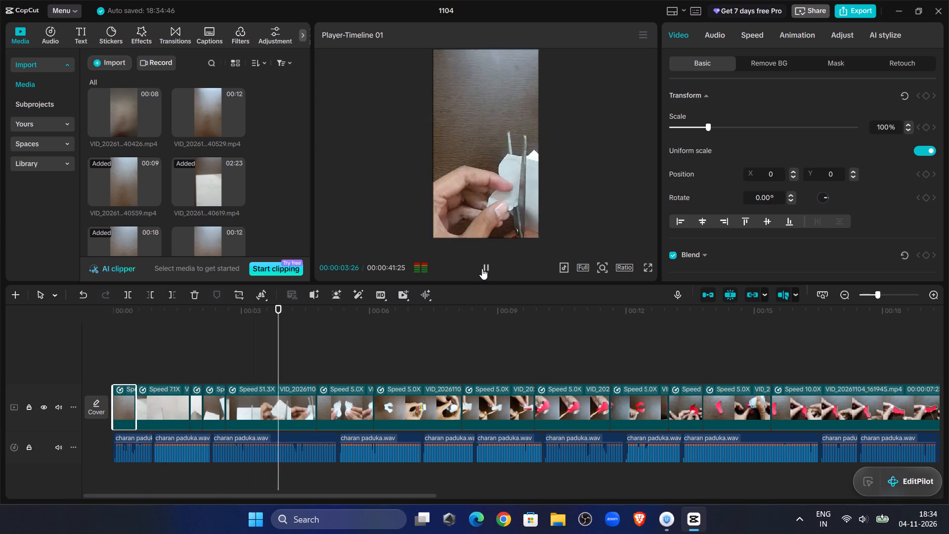
pyautogui.click(481, 268)
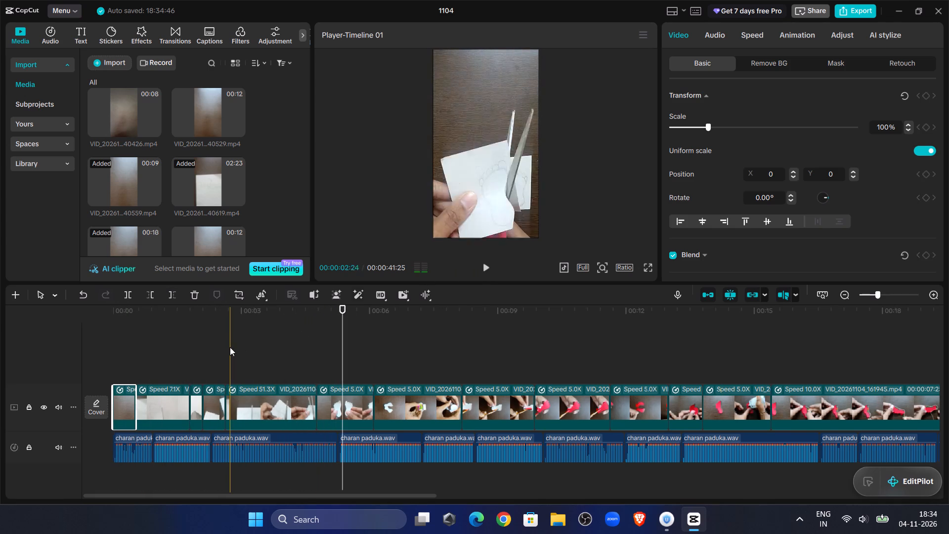
pyautogui.click(225, 335)
pyautogui.click(485, 268)
pyautogui.click(485, 268)
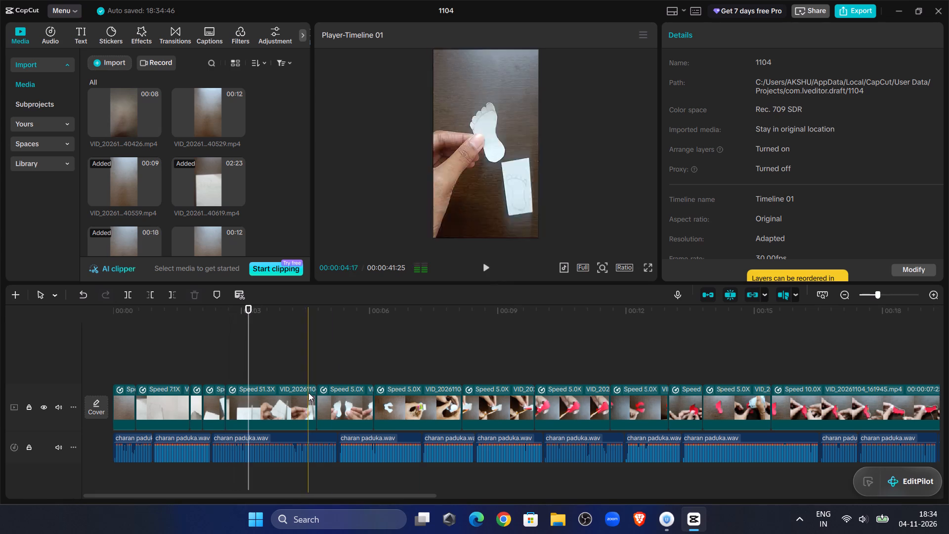
pyautogui.click(273, 408)
pyautogui.click(128, 291)
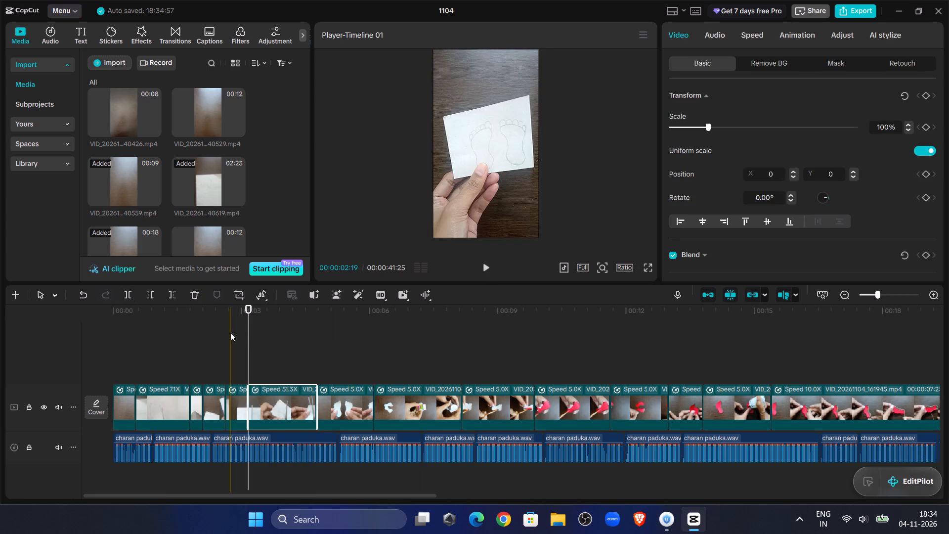
pyautogui.moveTo(248, 333); pyautogui.dragTo(301, 340)
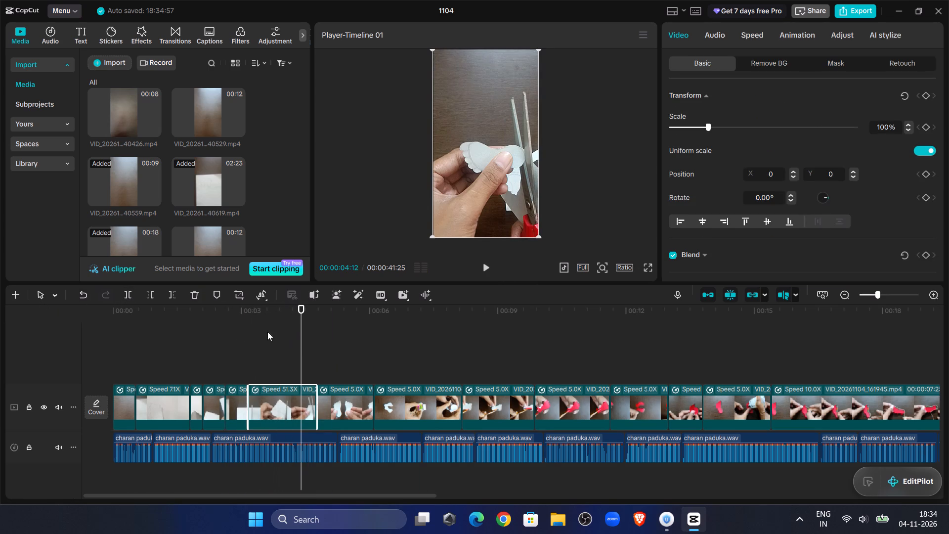
pyautogui.click(150, 295)
# Replay the shortened paper-cutting section and trim off the end of the 5.0X clip of the two paper feet after 00:00:04:04.
pyautogui.click(225, 337)
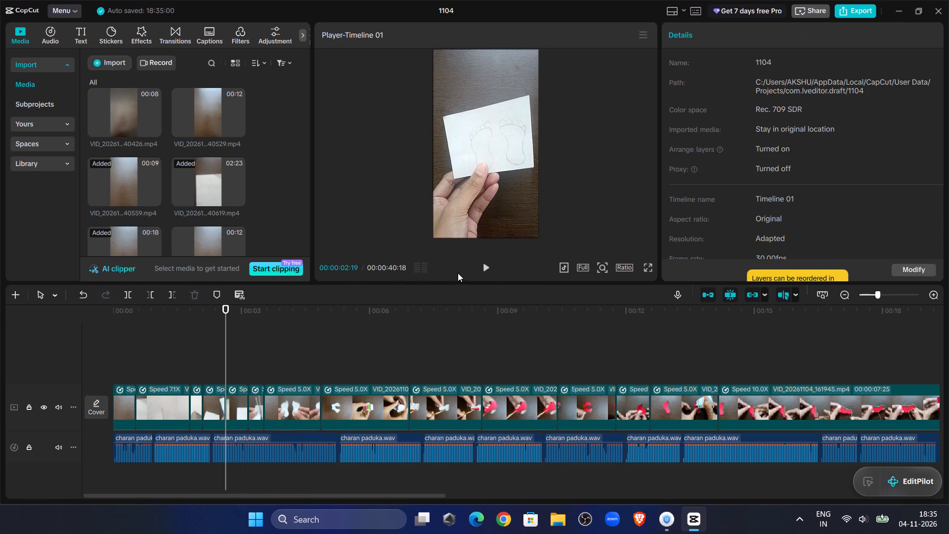
pyautogui.click(479, 267)
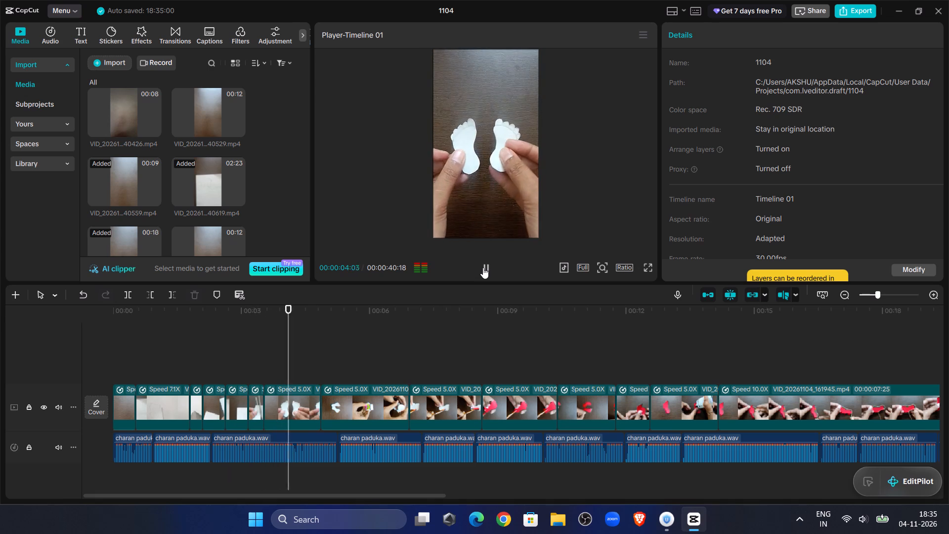
pyautogui.click(483, 267)
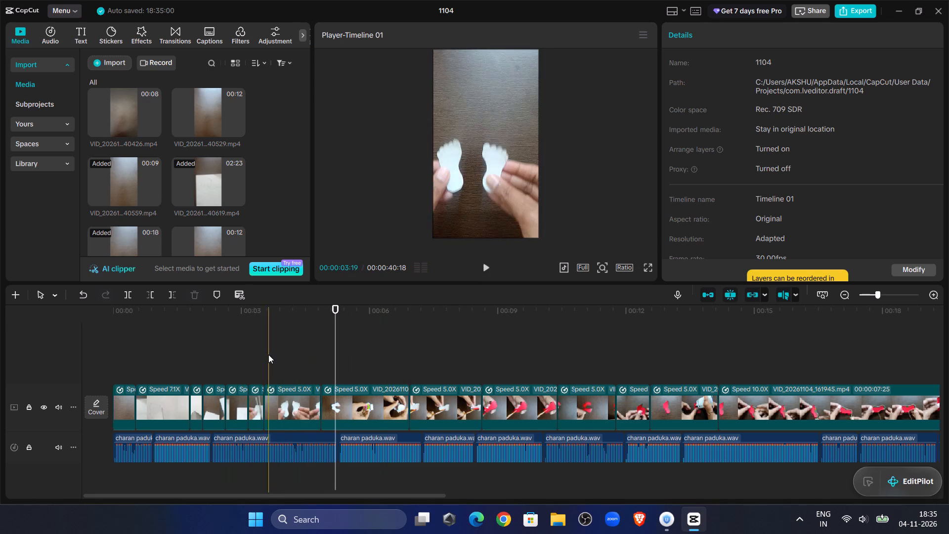
pyautogui.click(264, 353)
pyautogui.click(485, 266)
pyautogui.click(485, 266)
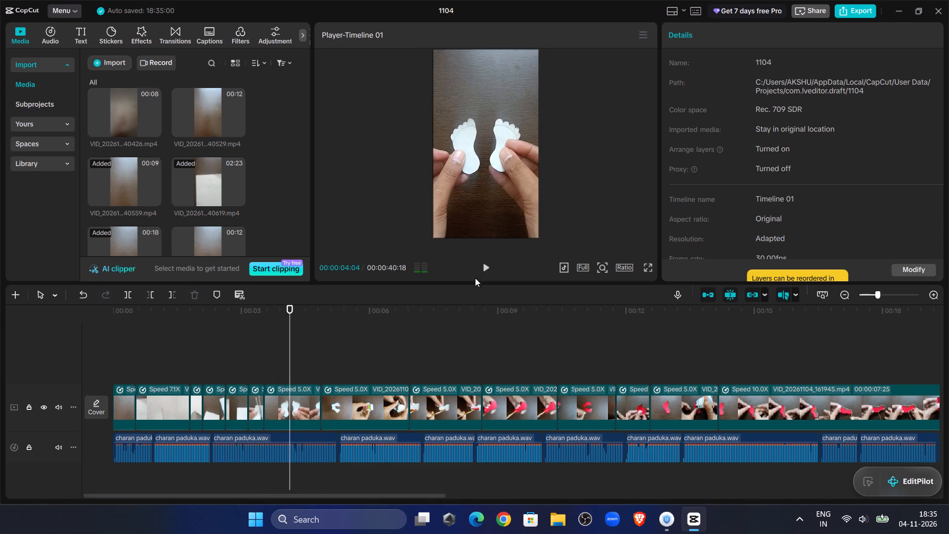
pyautogui.click(305, 402)
pyautogui.click(175, 291)
# Replay from about 00:00:02:16 through the trimmed paper feet and painting clips to about 00:00:13:13, checking them against the voice-over.
pyautogui.click(221, 342)
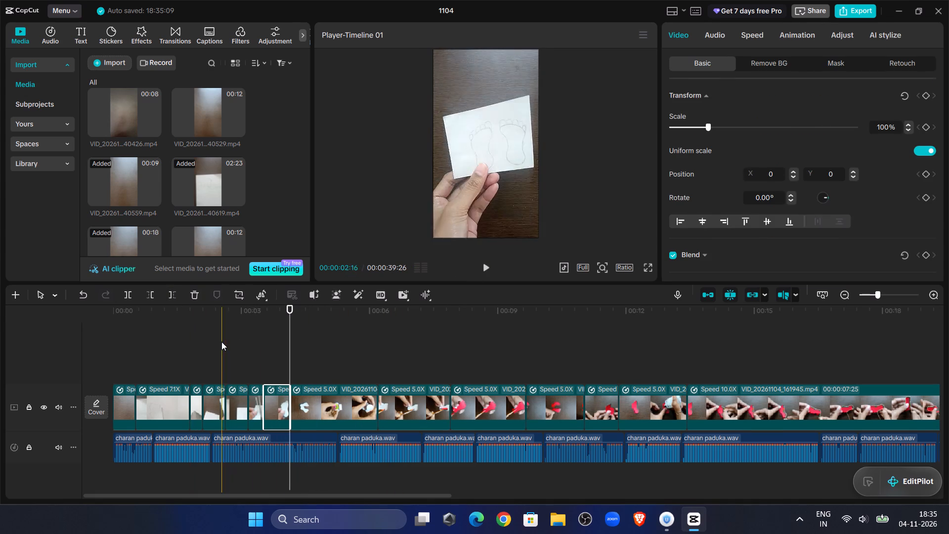
pyautogui.click(483, 264)
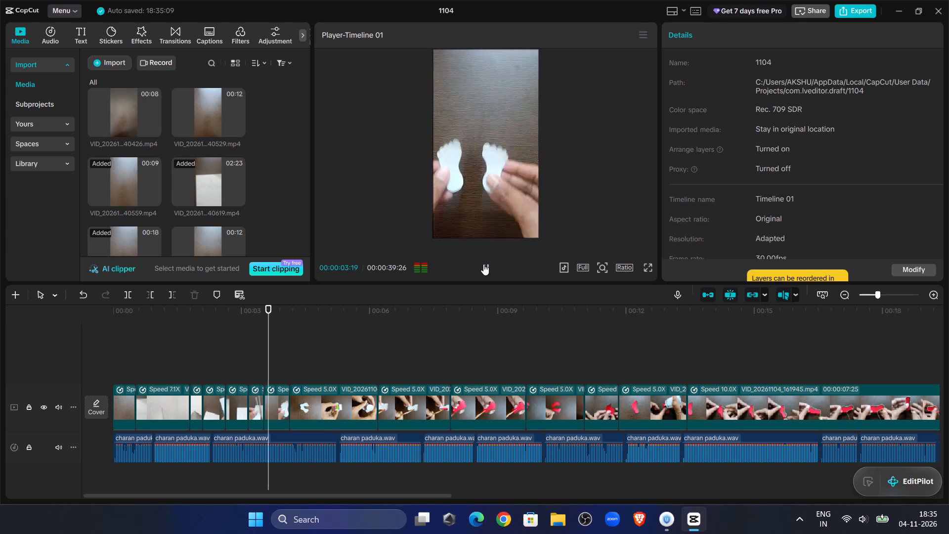
pyautogui.click(483, 264)
pyautogui.click(483, 264)
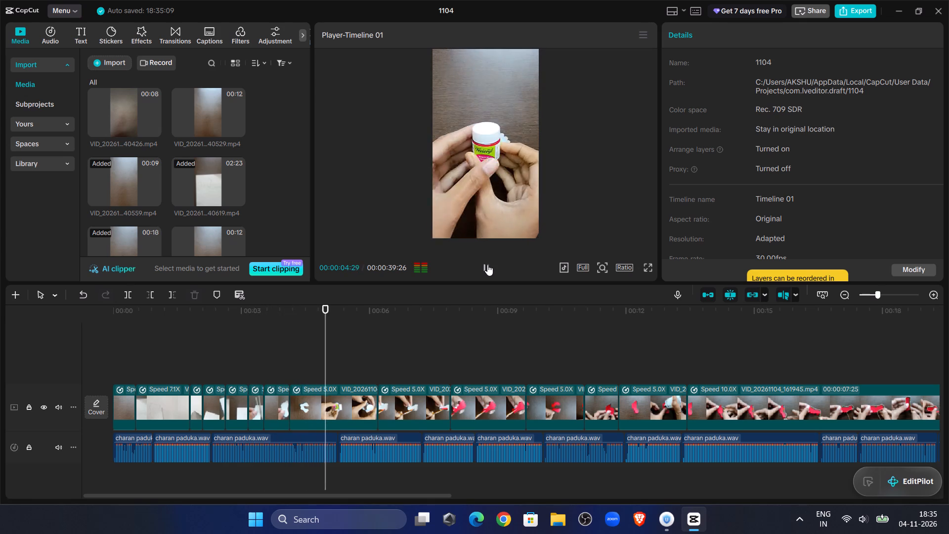
pyautogui.click(487, 265)
pyautogui.click(487, 265)
pyautogui.click(487, 265)
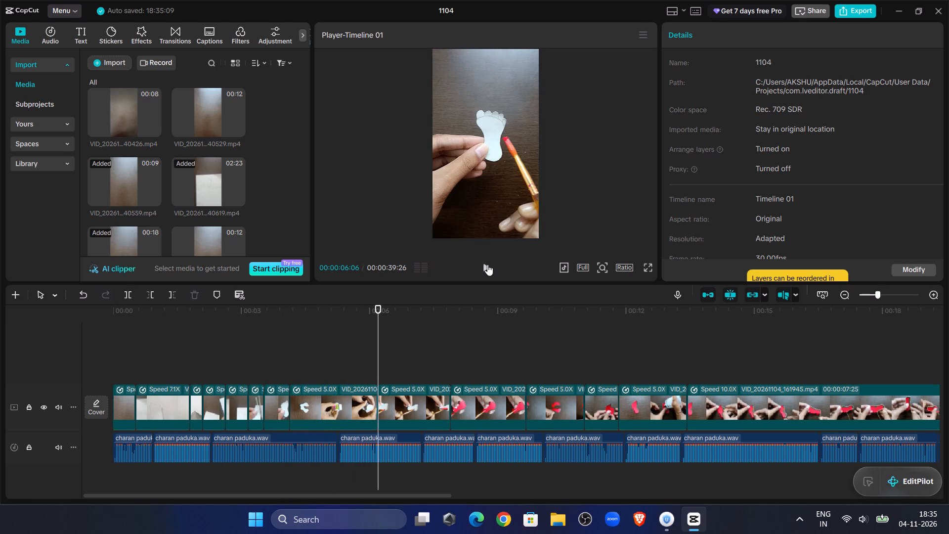
pyautogui.click(487, 265)
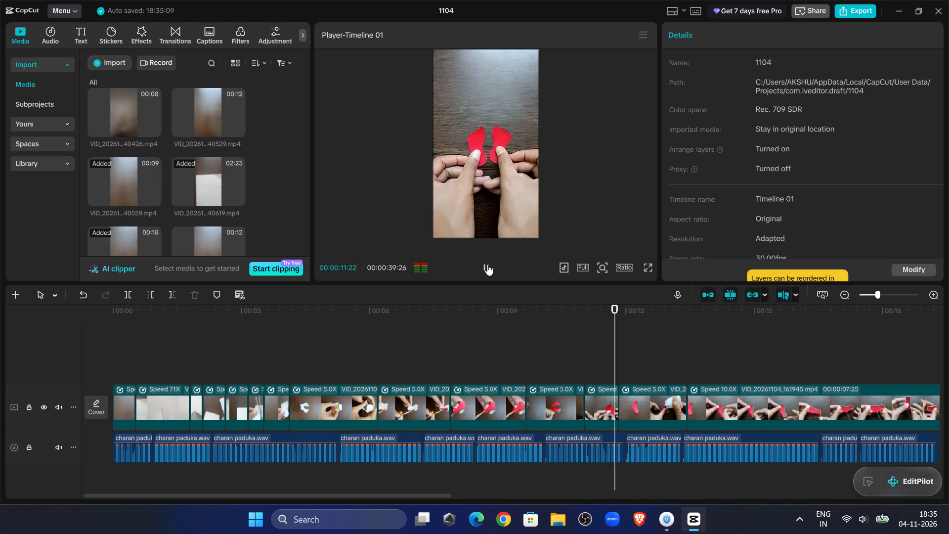
pyautogui.click(487, 265)
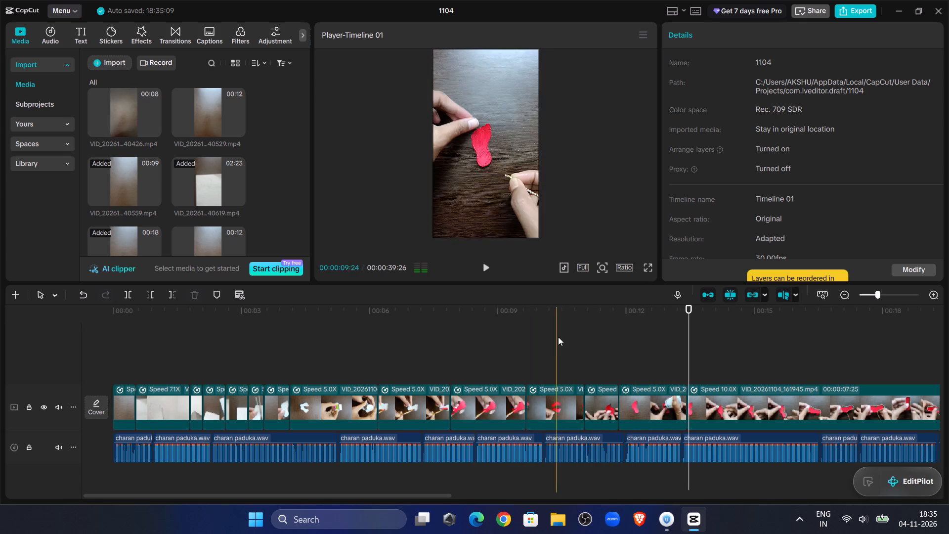
# Replay from about 00:00:09 and set the speed of the gluing clip starting near 00:00:12 to 7.27x.
pyautogui.click(518, 344)
pyautogui.click(486, 269)
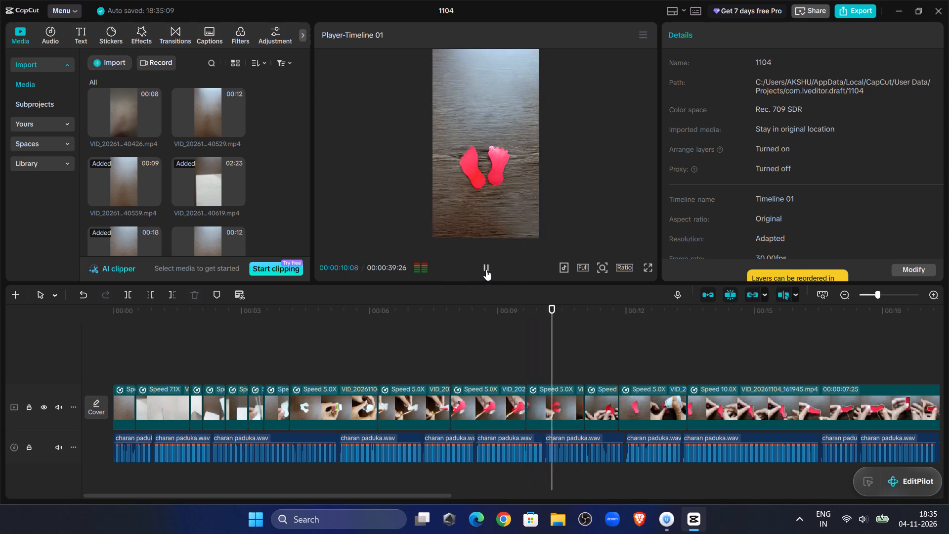
pyautogui.click(485, 269)
pyautogui.doubleClick(485, 269)
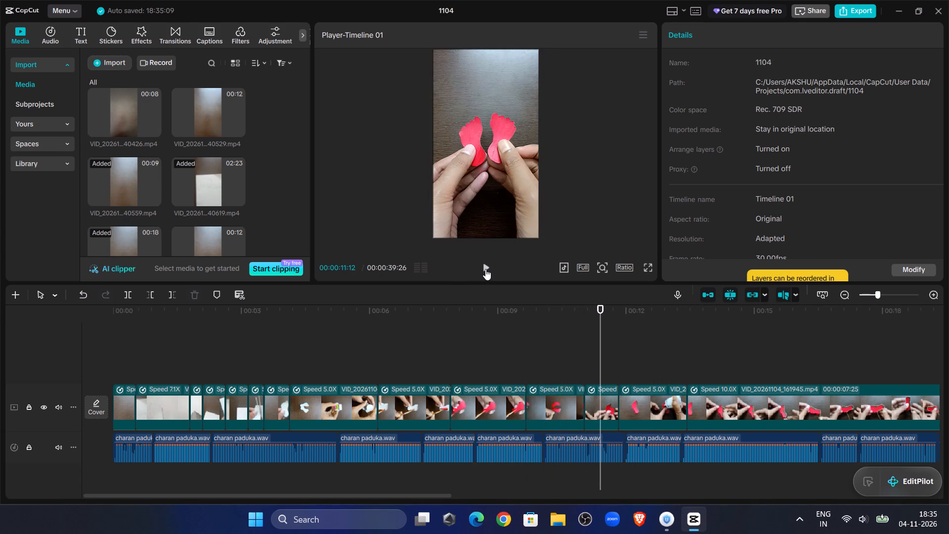
pyautogui.click(485, 269)
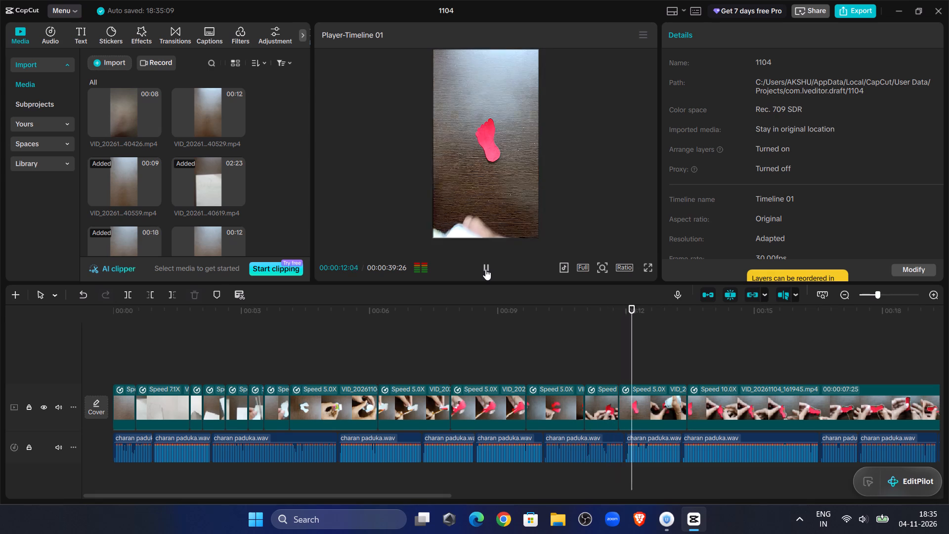
pyautogui.click(485, 269)
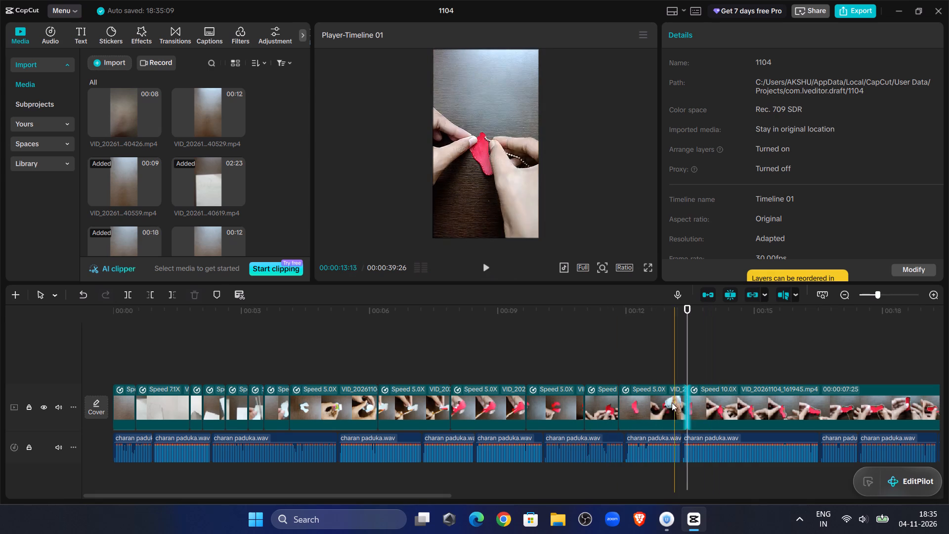
pyautogui.click(668, 401)
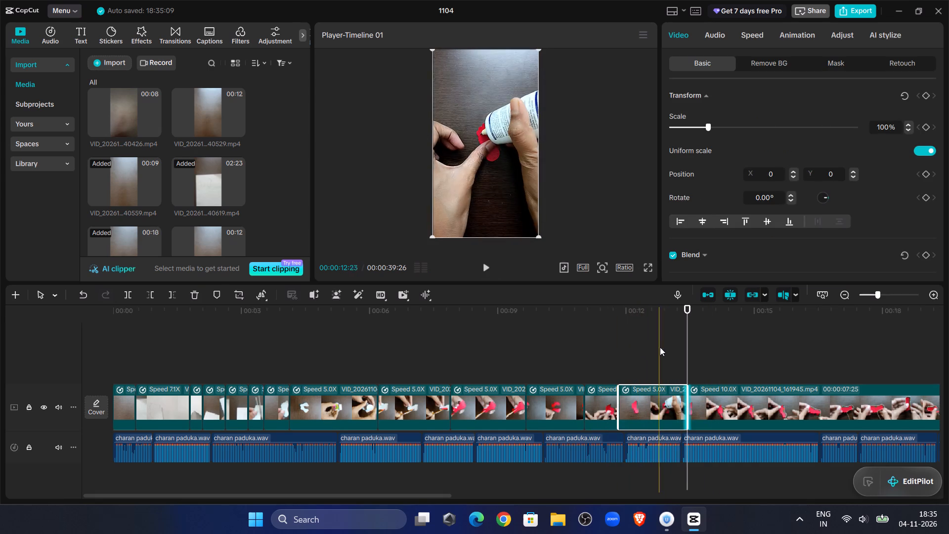
pyautogui.click(757, 34)
pyautogui.click(815, 113)
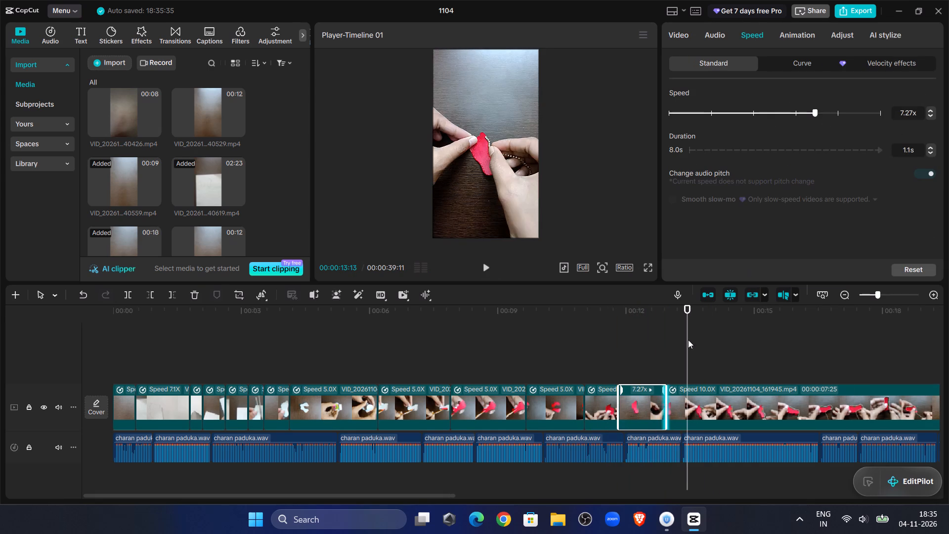
# Replay from just before the 7.3X gluing clip through the bead-border section to about 00:00:23:08, checking the voice-over sync.
pyautogui.click(610, 345)
pyautogui.click(492, 273)
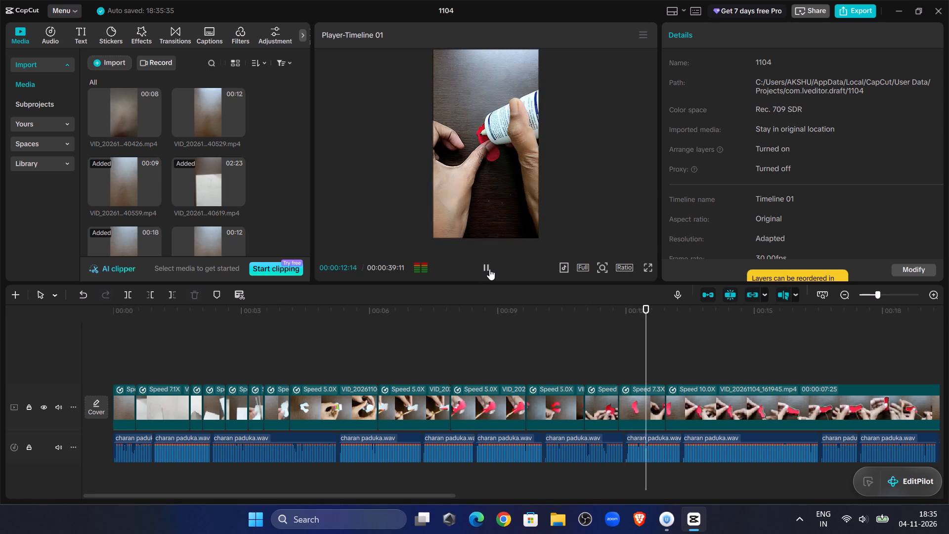
pyautogui.click(490, 269)
pyautogui.click(490, 269)
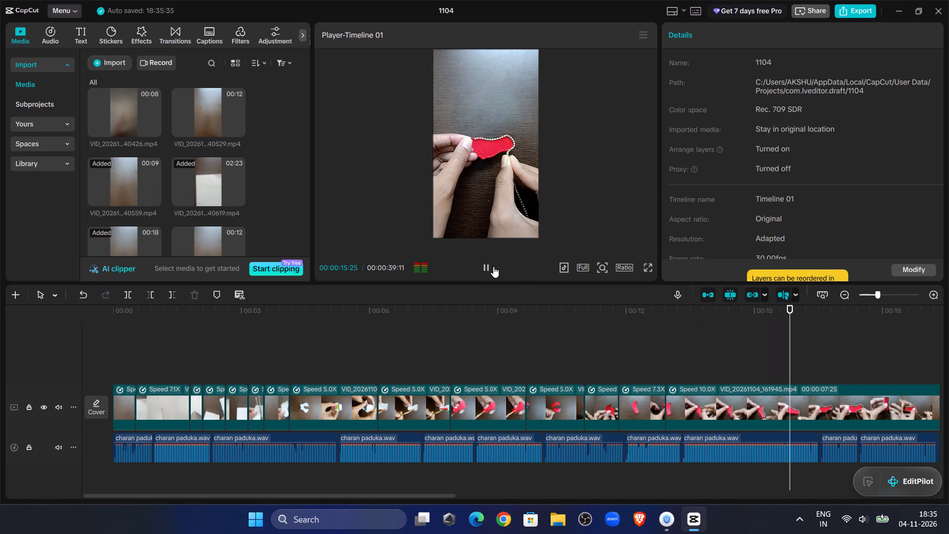
pyautogui.click(493, 267)
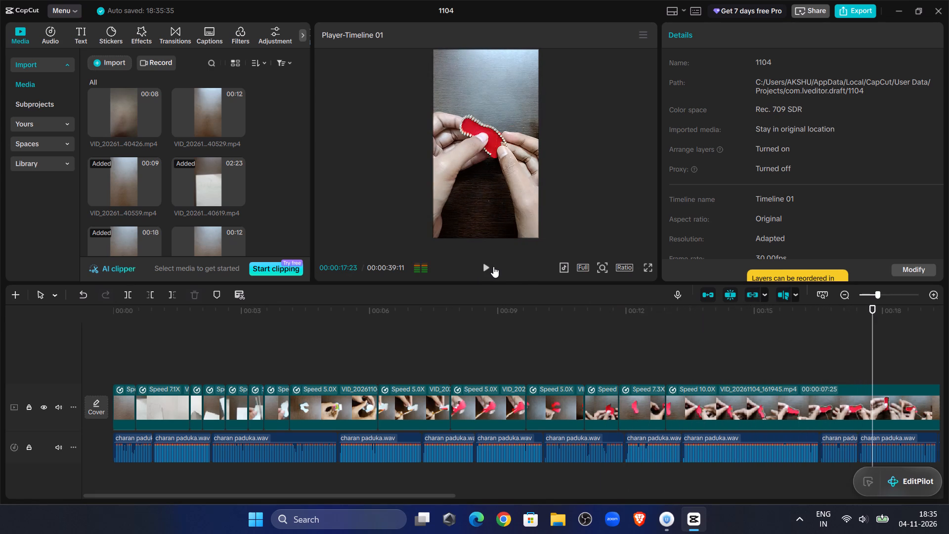
pyautogui.click(493, 267)
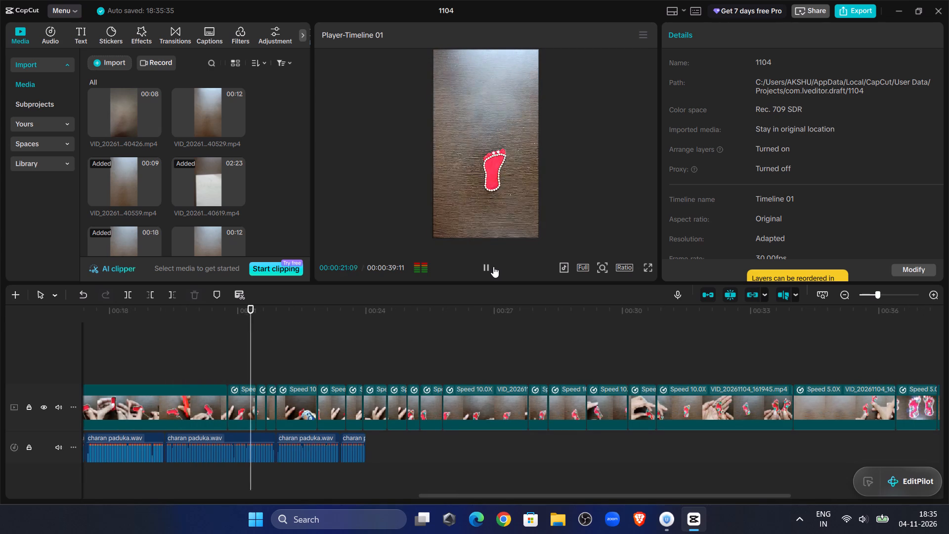
# Replay from the start and raise the two 5.0X foot-painting clips between about 00:00:06 and 00:00:10 to about 6.9x speed.
pyautogui.click(307, 331)
pyautogui.moveTo(307, 331); pyautogui.dragTo(165, 312)
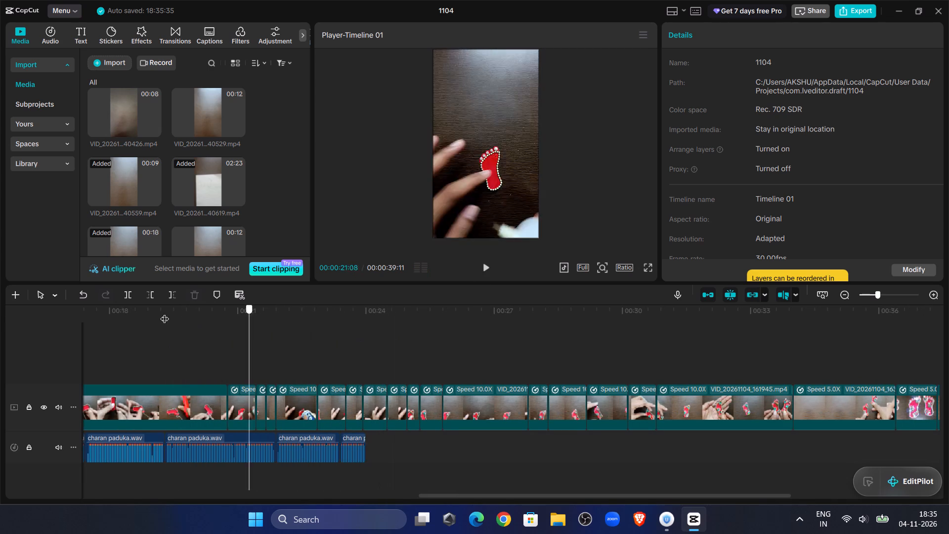
pyautogui.moveTo(165, 312); pyautogui.dragTo(100, 331)
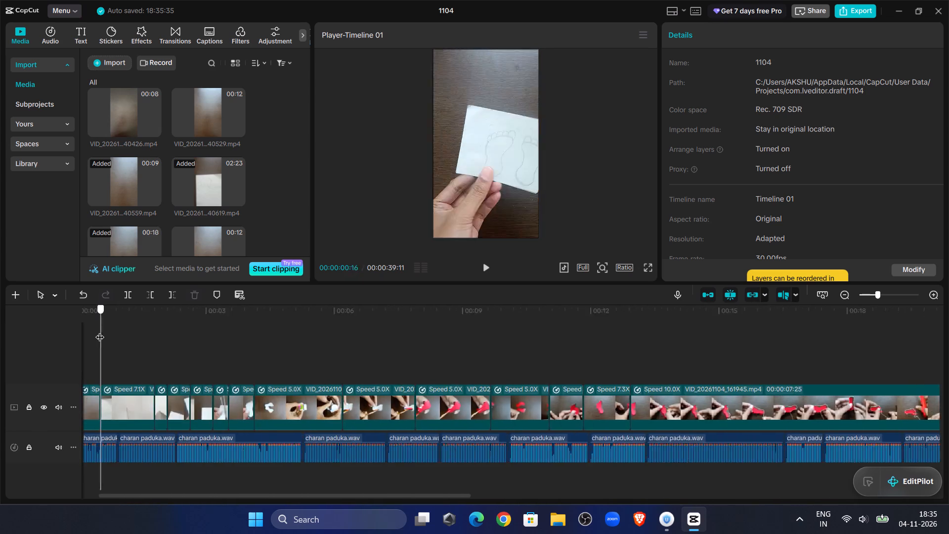
pyautogui.moveTo(100, 331); pyautogui.dragTo(98, 332)
pyautogui.click(489, 263)
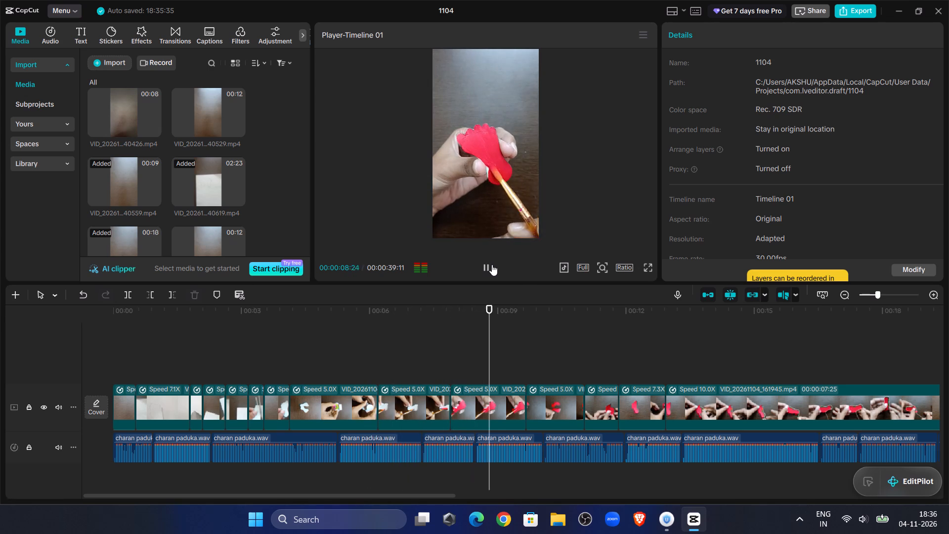
pyautogui.click(510, 342)
pyautogui.click(506, 392)
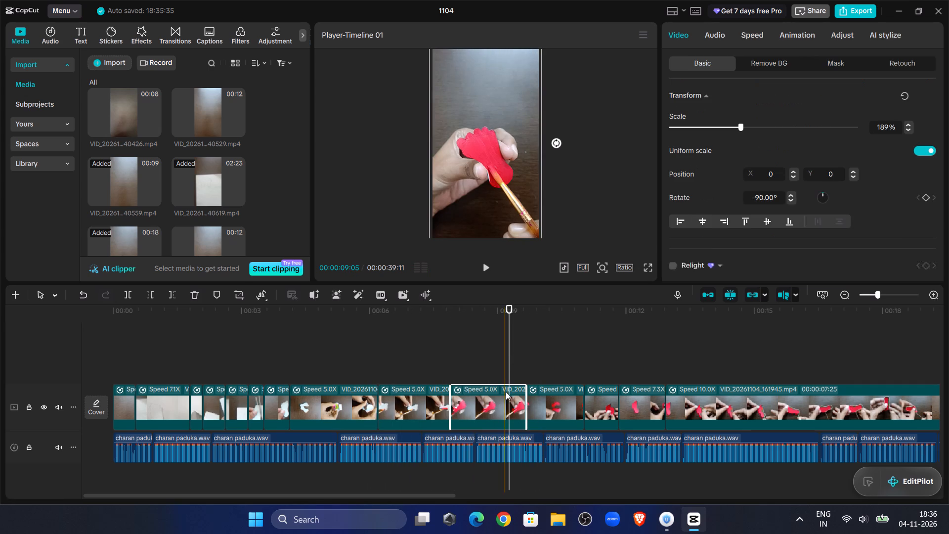
pyautogui.click(746, 34)
pyautogui.click(812, 111)
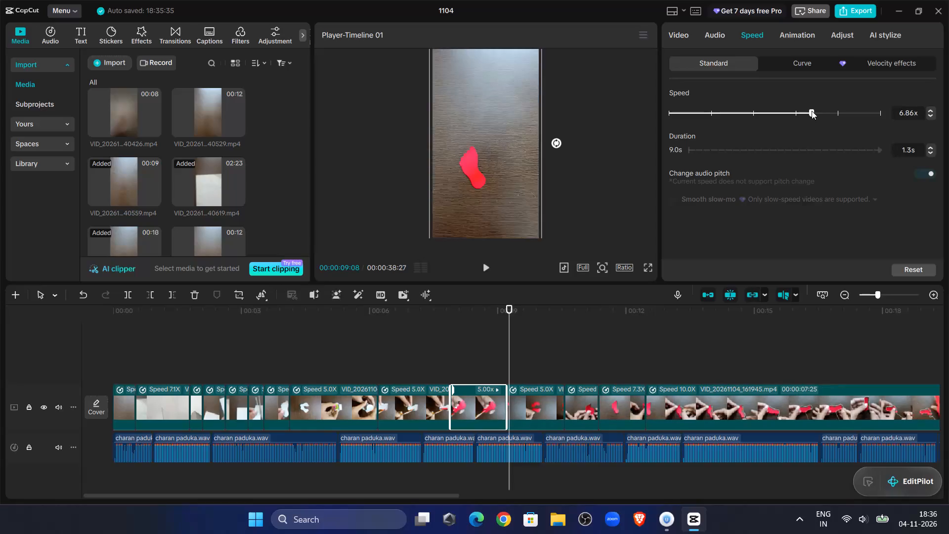
pyautogui.click(402, 388)
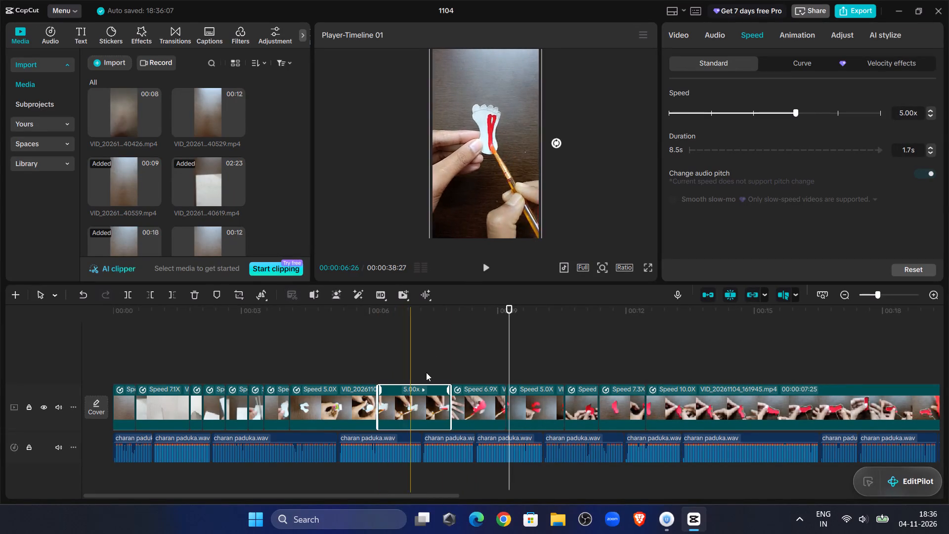
pyautogui.click(812, 114)
# Replay from the first 6.9X painting clip and raise the 10.0X bead-border clip starting at 00:00:12 to about 42.9x speed.
pyautogui.click(382, 347)
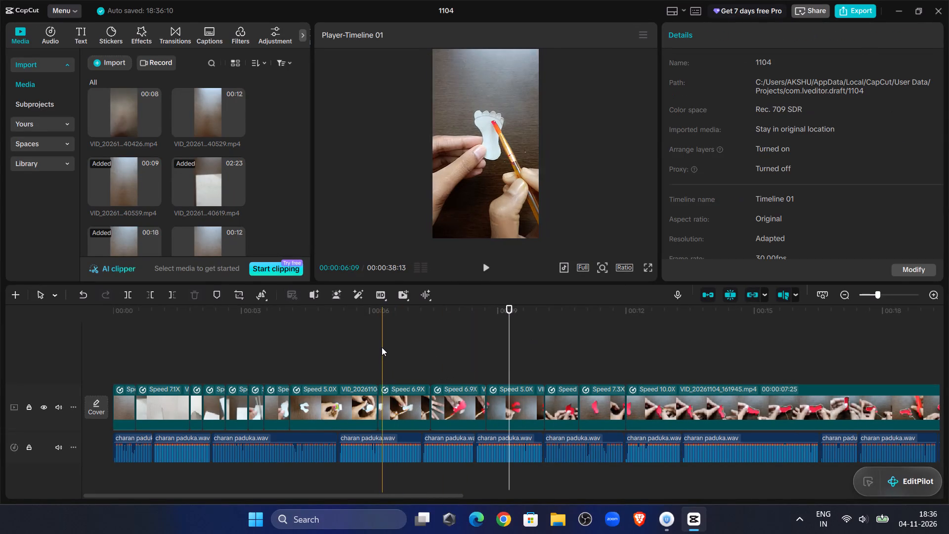
pyautogui.click(490, 273)
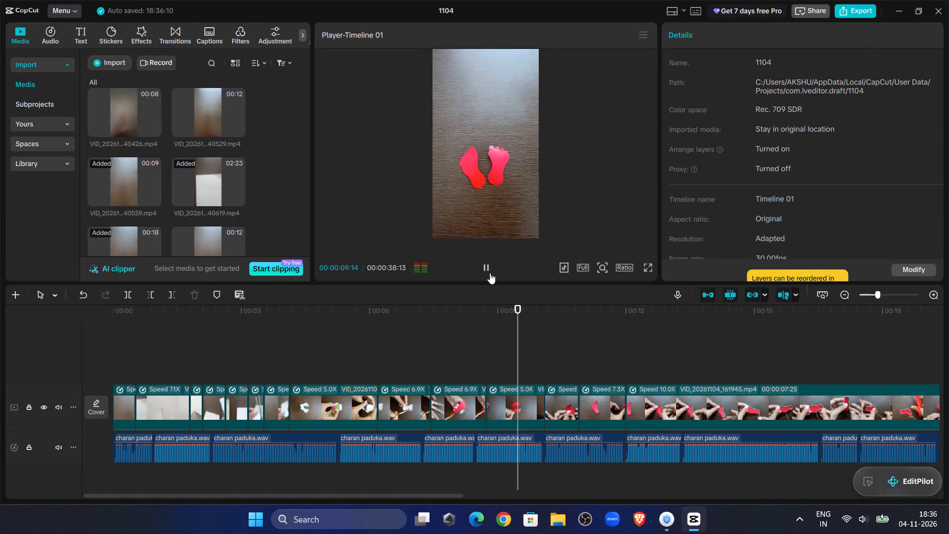
pyautogui.click(490, 273)
pyautogui.click(487, 269)
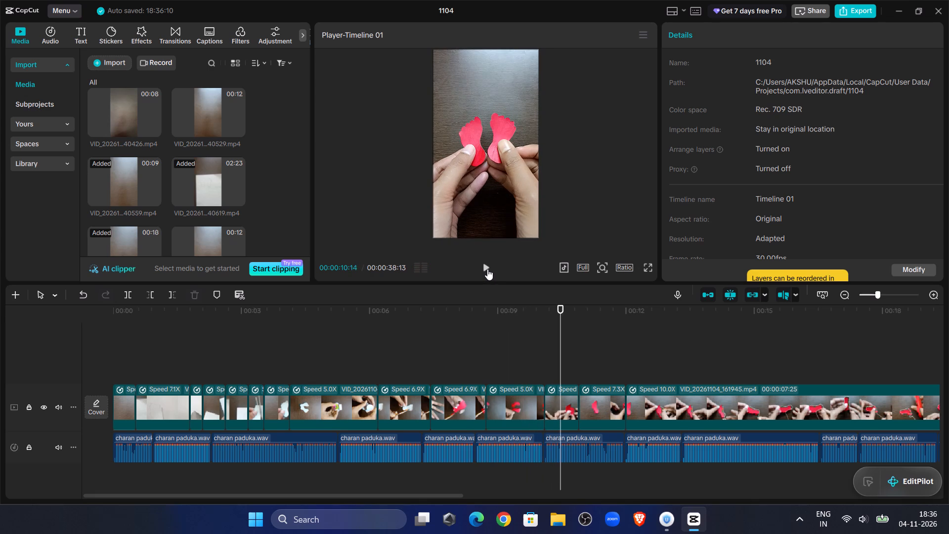
pyautogui.click(487, 269)
pyautogui.click(487, 269)
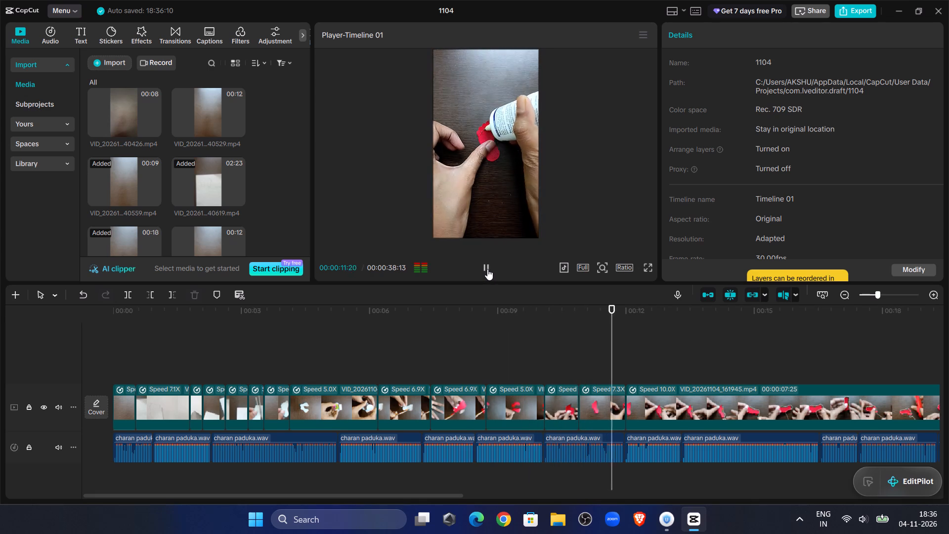
pyautogui.click(487, 269)
pyautogui.click(487, 269)
pyautogui.click(487, 269)
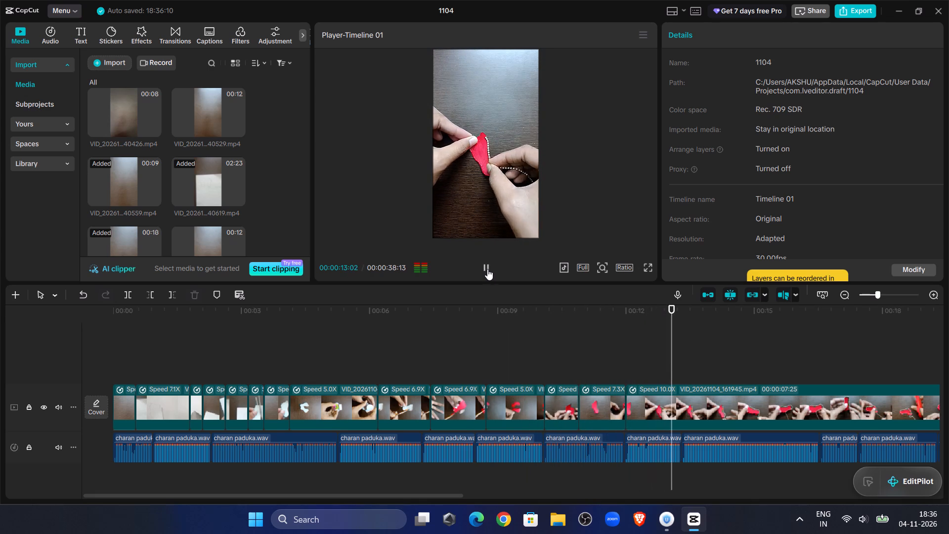
pyautogui.click(670, 396)
pyautogui.click(744, 32)
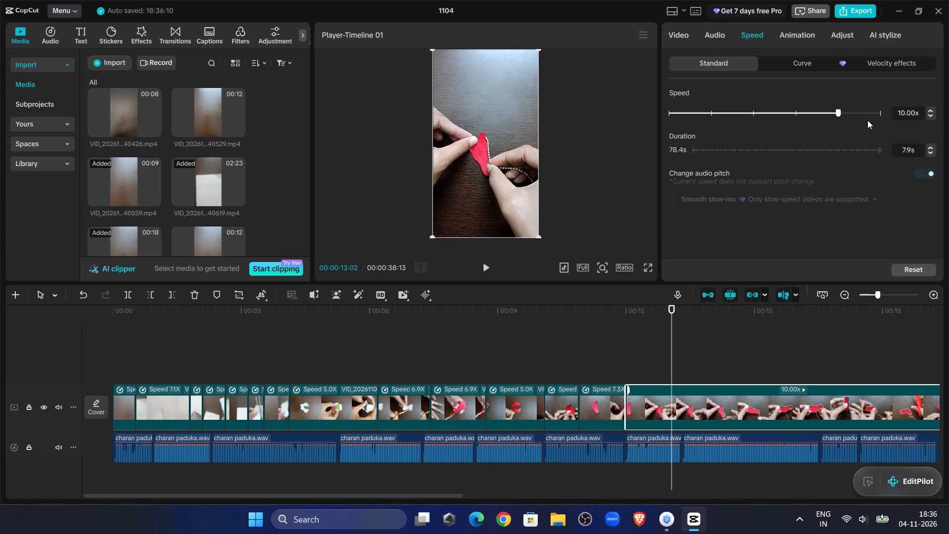
pyautogui.click(854, 115)
# Replay from 00:00:12:00 through the 42.9X bead-border clip and on past the end of the voice-over to about 00:00:27:17.
pyautogui.click(625, 353)
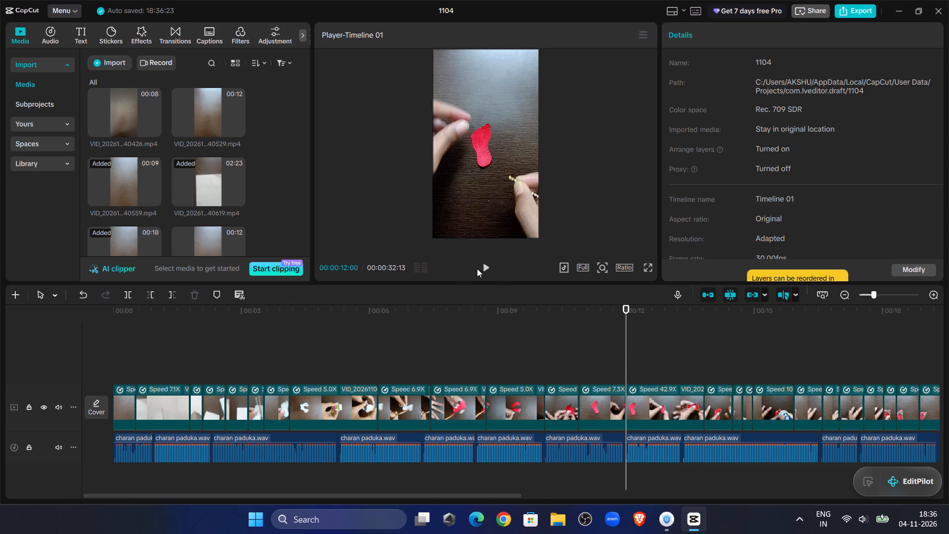
pyautogui.click(494, 267)
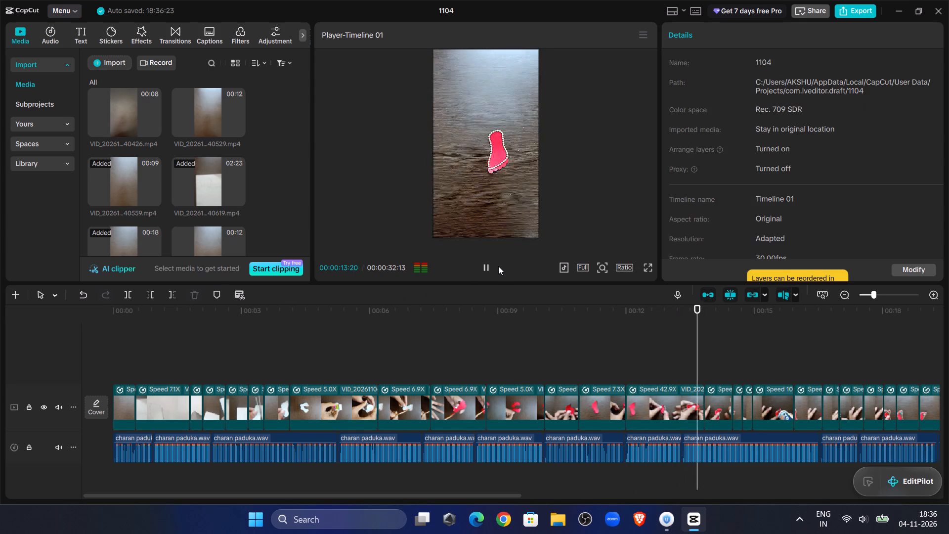
pyautogui.click(498, 266)
pyautogui.click(498, 266)
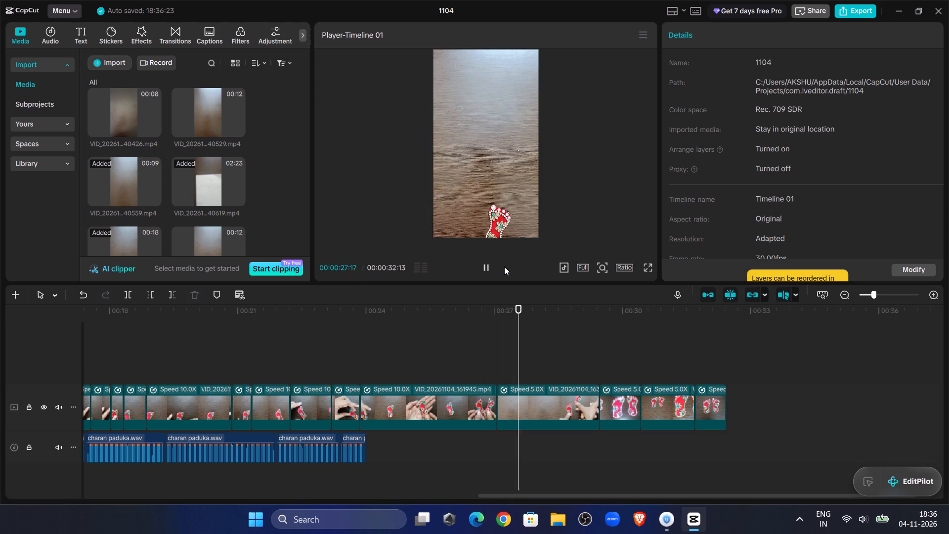
# Return to the start of the timeline and replay the opening to about 00:00:04:16, checking it against the voice-over.
pyautogui.click(393, 336)
pyautogui.moveTo(393, 336); pyautogui.dragTo(316, 329)
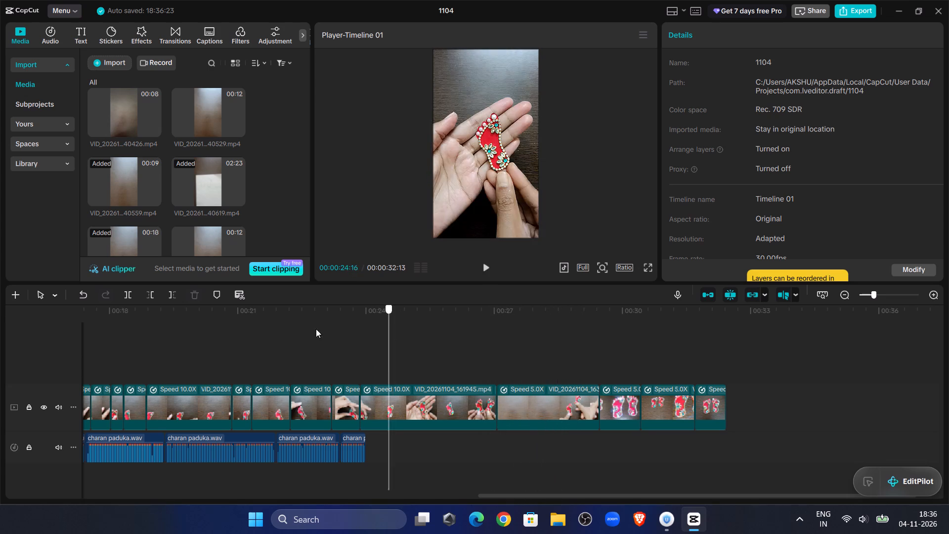
pyautogui.moveTo(316, 329); pyautogui.dragTo(59, 337)
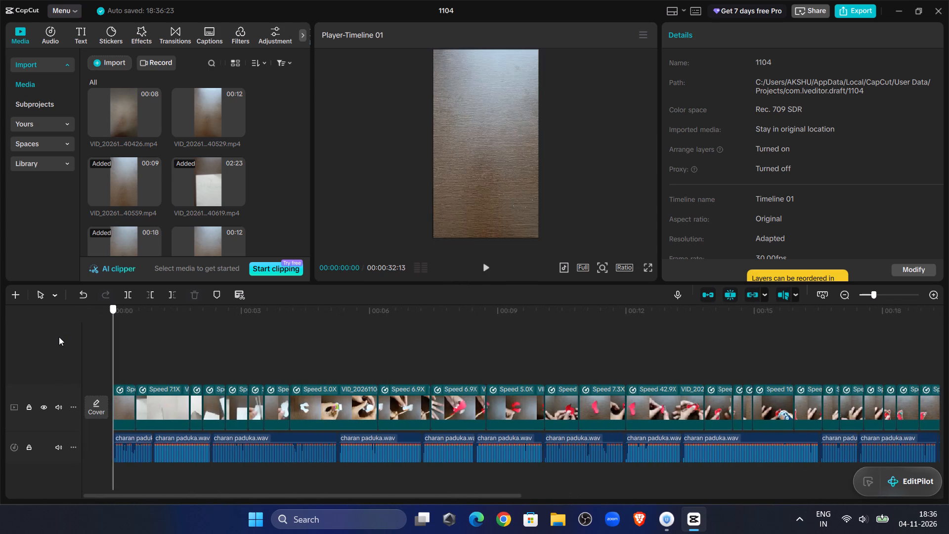
pyautogui.moveTo(59, 337); pyautogui.dragTo(63, 340)
pyautogui.click(477, 266)
pyautogui.click(484, 268)
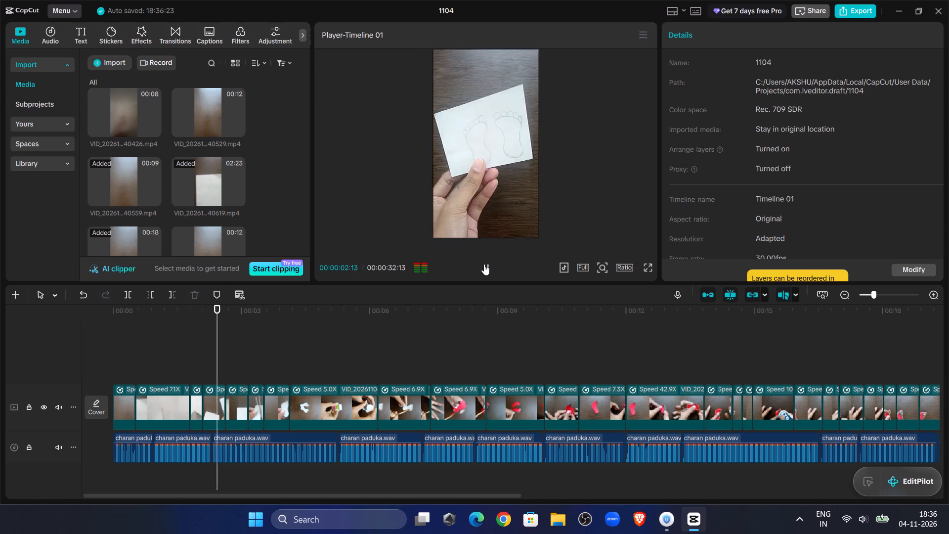
pyautogui.click(483, 264)
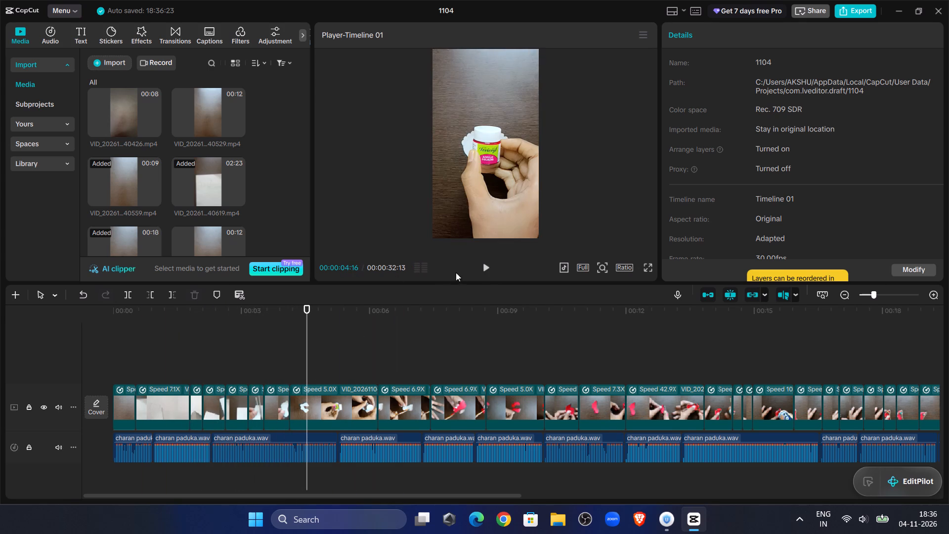
# Replay the red paint-jar clip, split it at 00:00:05:12 and trim the start of its second part up to 00:00:05:25.
pyautogui.click(489, 266)
pyautogui.click(489, 266)
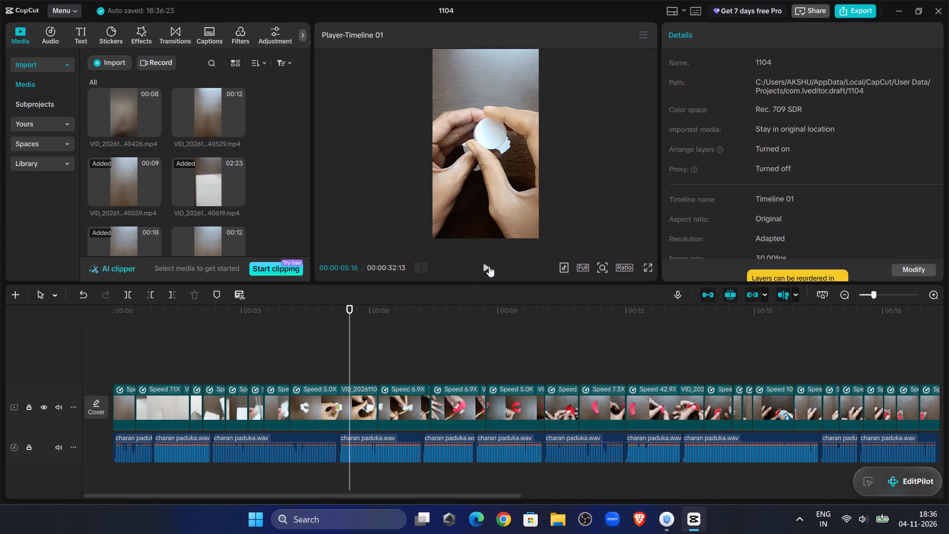
pyautogui.click(289, 361)
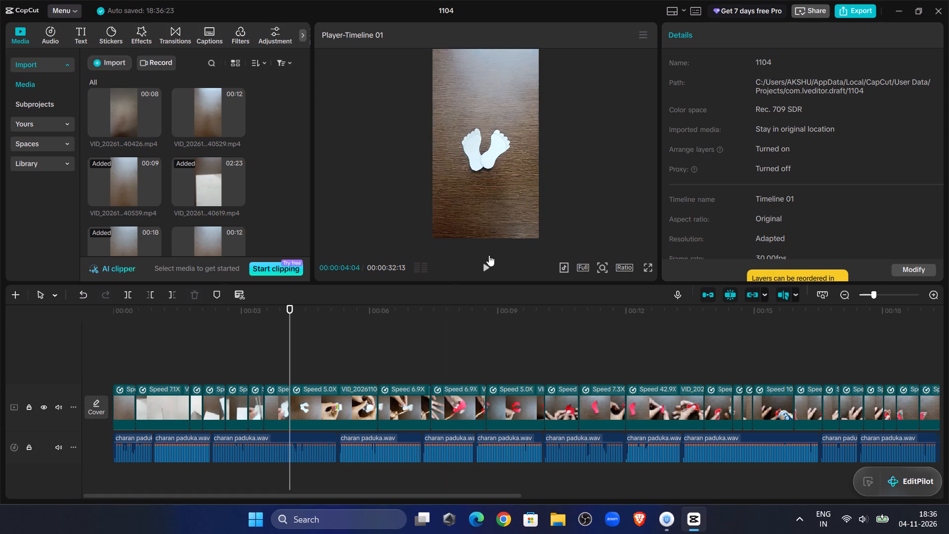
pyautogui.click(489, 262)
pyautogui.click(489, 262)
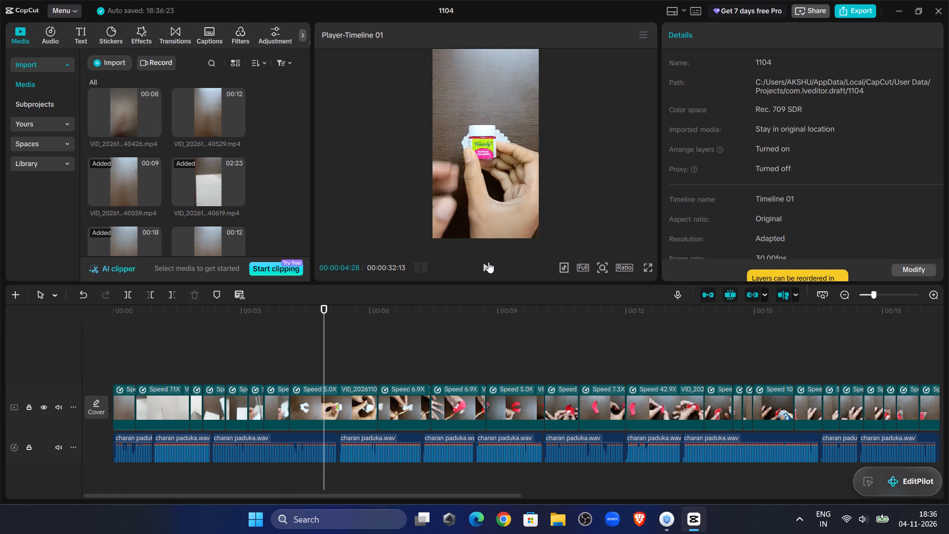
pyautogui.click(488, 262)
pyautogui.click(488, 262)
pyautogui.click(309, 403)
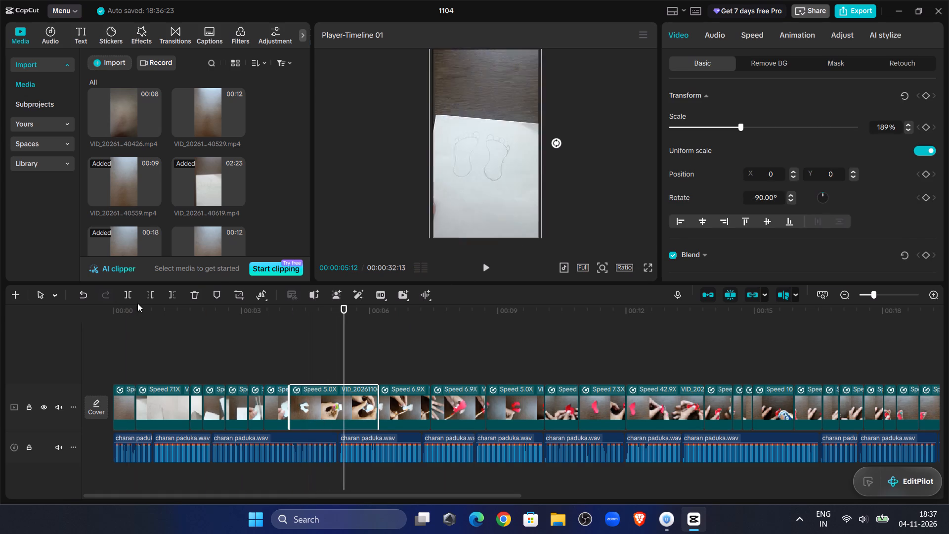
pyautogui.click(123, 297)
pyautogui.doubleClick(490, 267)
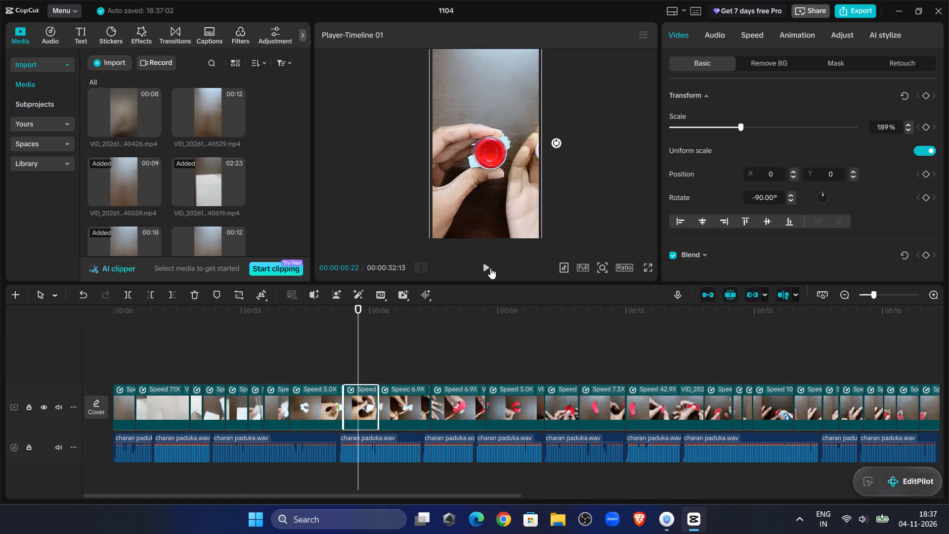
pyautogui.click(360, 350)
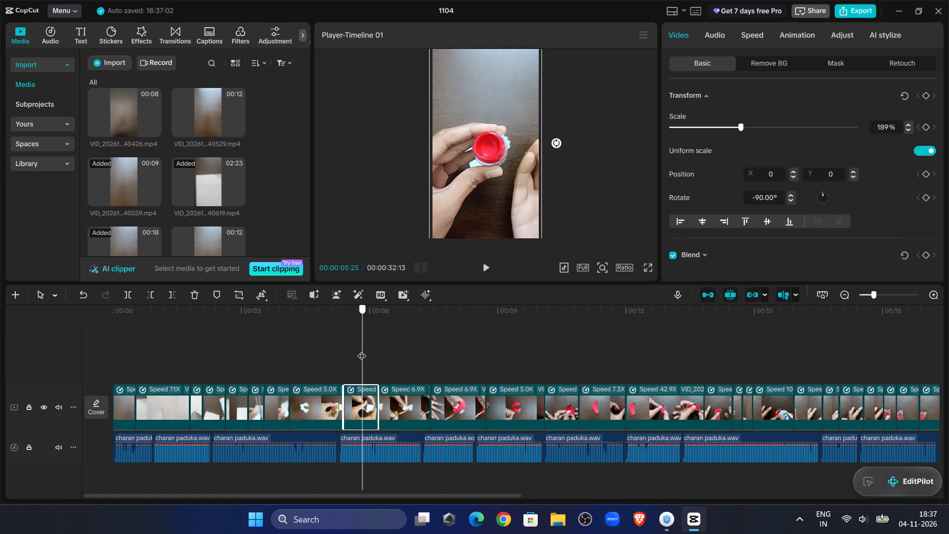
pyautogui.click(153, 298)
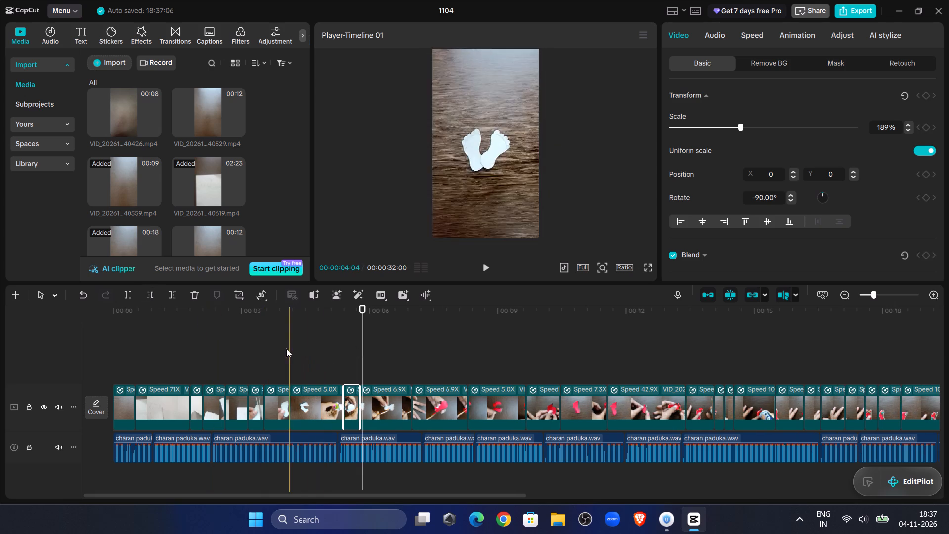
# Replay from about 00:00:04 and raise the two 6.9X foot-painting clips to about 7.3x for the first and 7.9x for the second.
pyautogui.click(286, 349)
pyautogui.click(480, 268)
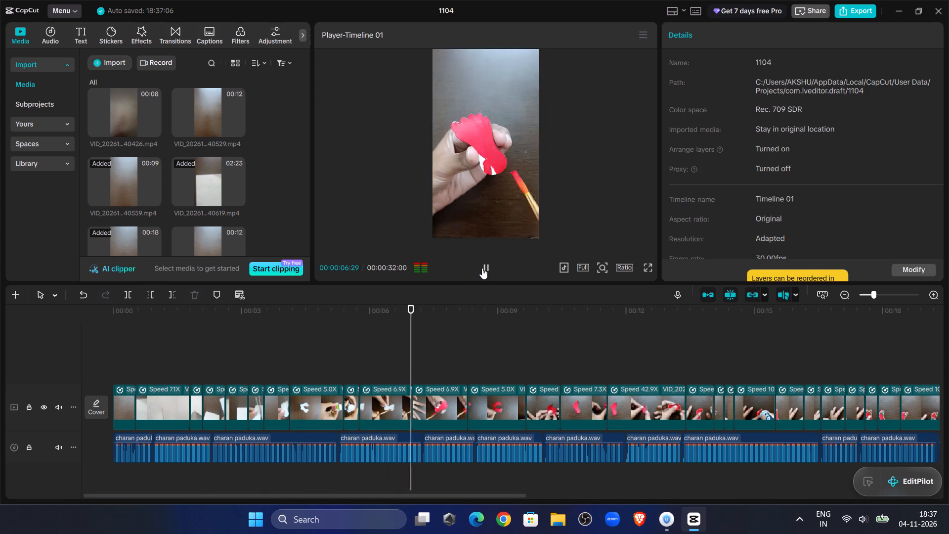
pyautogui.click(482, 268)
pyautogui.click(482, 268)
pyautogui.click(482, 268)
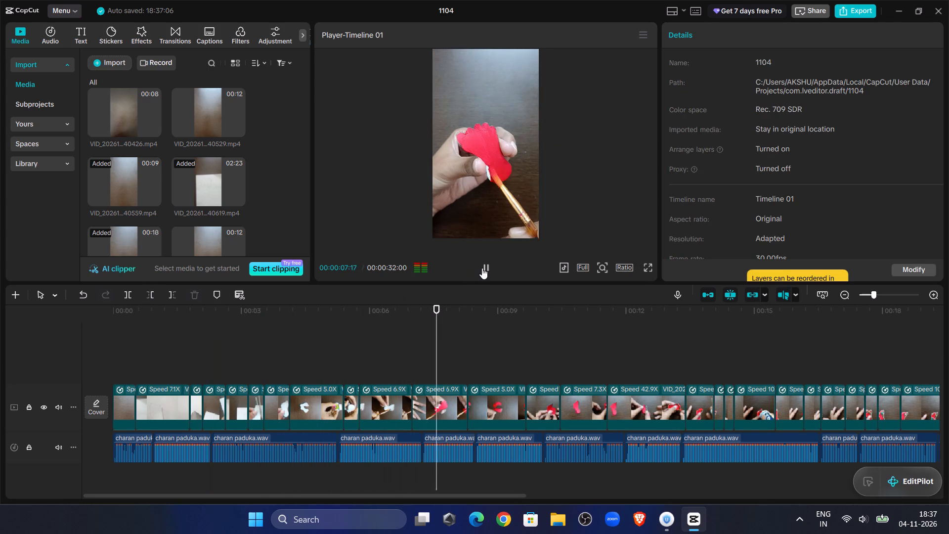
pyautogui.click(440, 365)
pyautogui.click(432, 364)
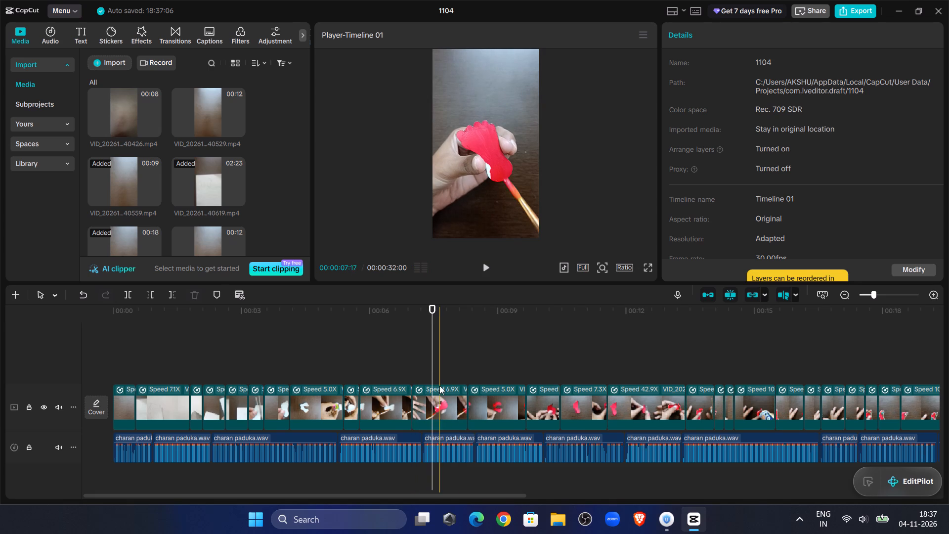
pyautogui.click(441, 394)
pyautogui.click(745, 30)
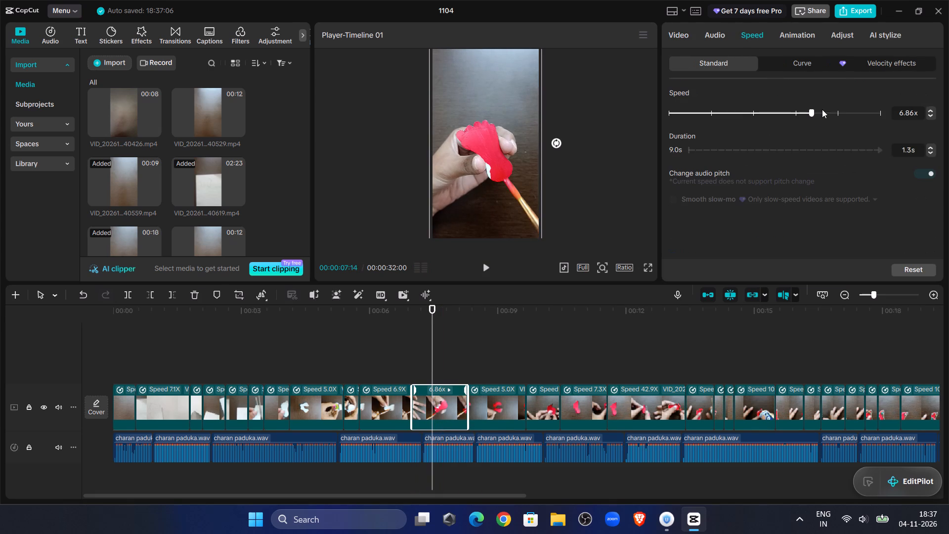
pyautogui.click(820, 111)
pyautogui.click(389, 401)
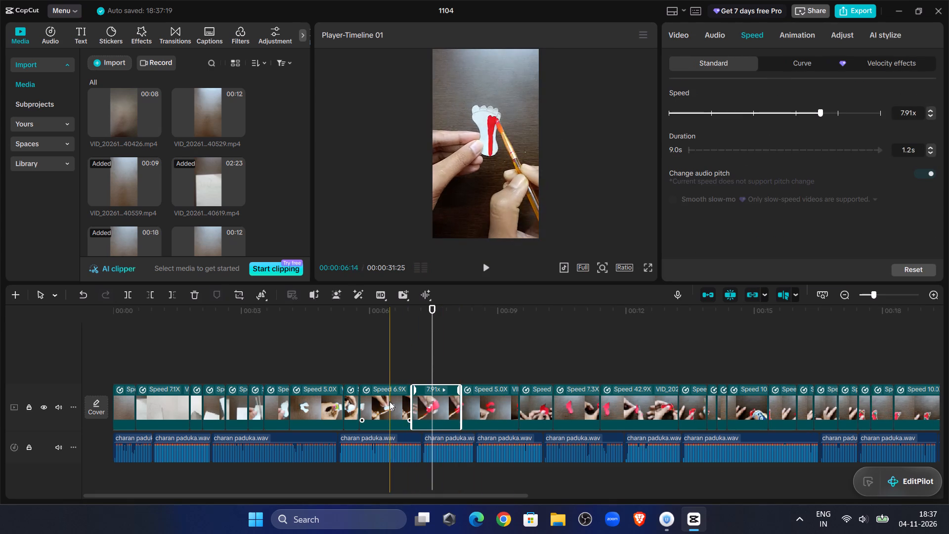
pyautogui.click(816, 112)
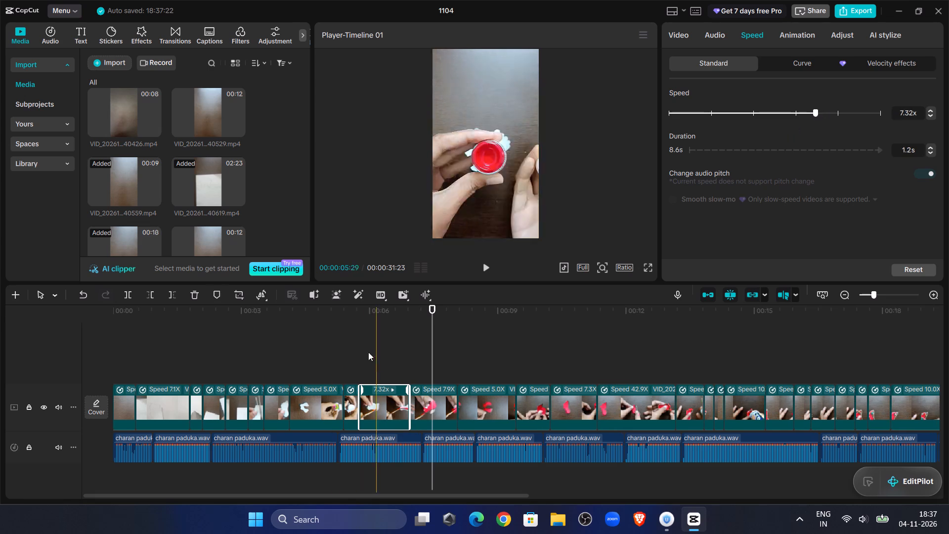
# Raise the short paint-jar clip after the split to about 5.9x and the 5.0X clip before it to about 5.5x.
pyautogui.click(352, 400)
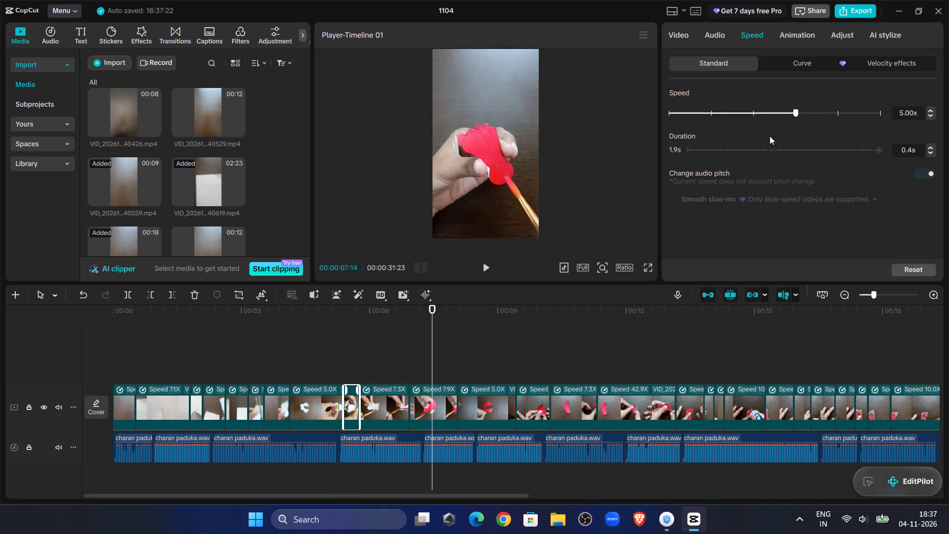
pyautogui.click(804, 112)
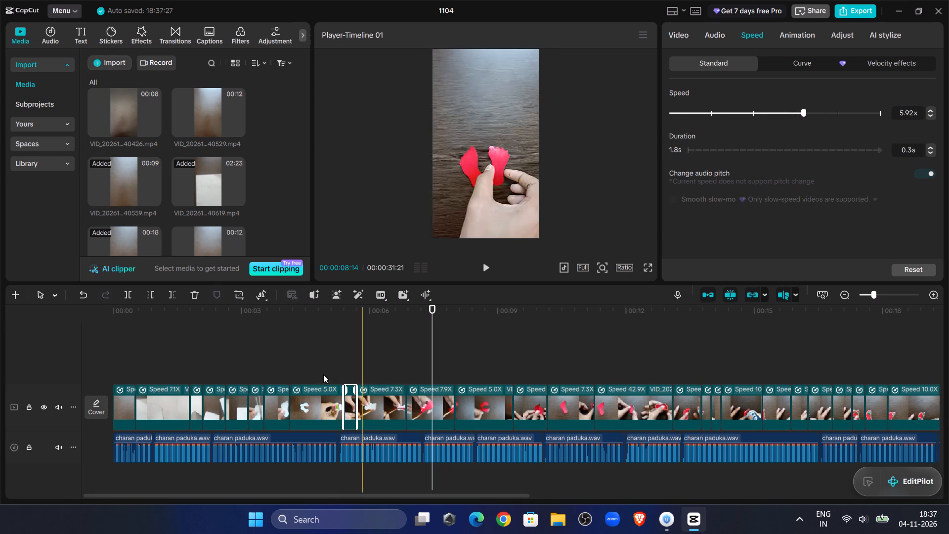
pyautogui.click(320, 394)
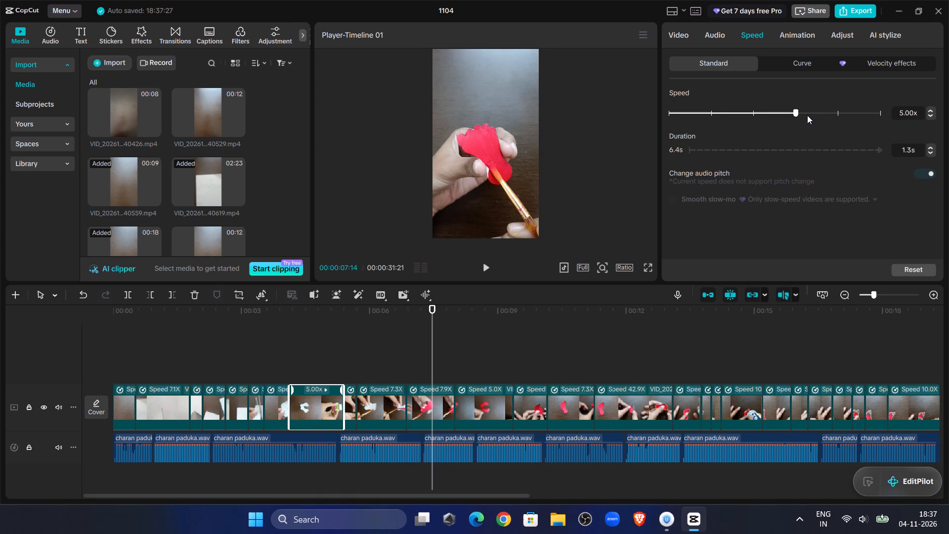
pyautogui.click(800, 113)
# Replay from the white cut-out feet, check the paper-cutting clips' speeds, and replay from 00:00:02:25 to about 00:00:08:20 against the voice-over.
pyautogui.click(282, 355)
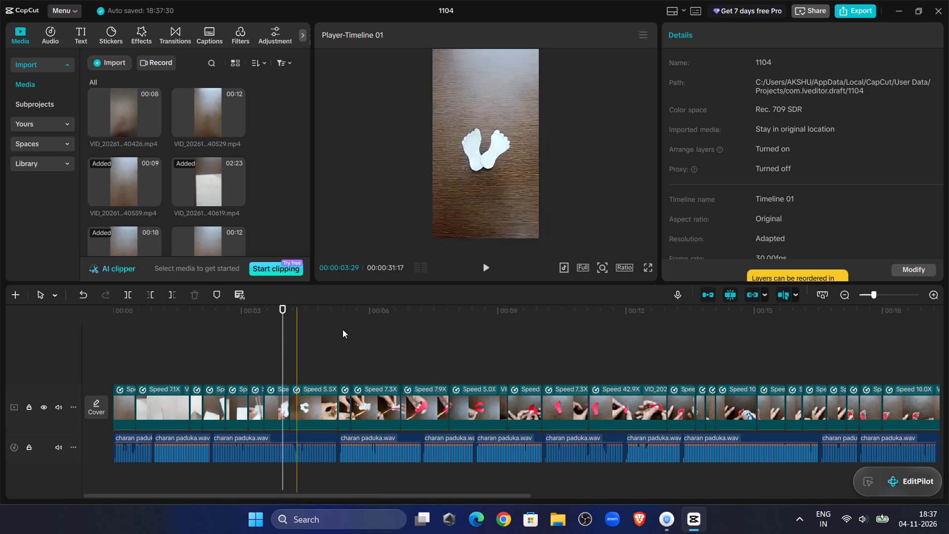
pyautogui.click(484, 265)
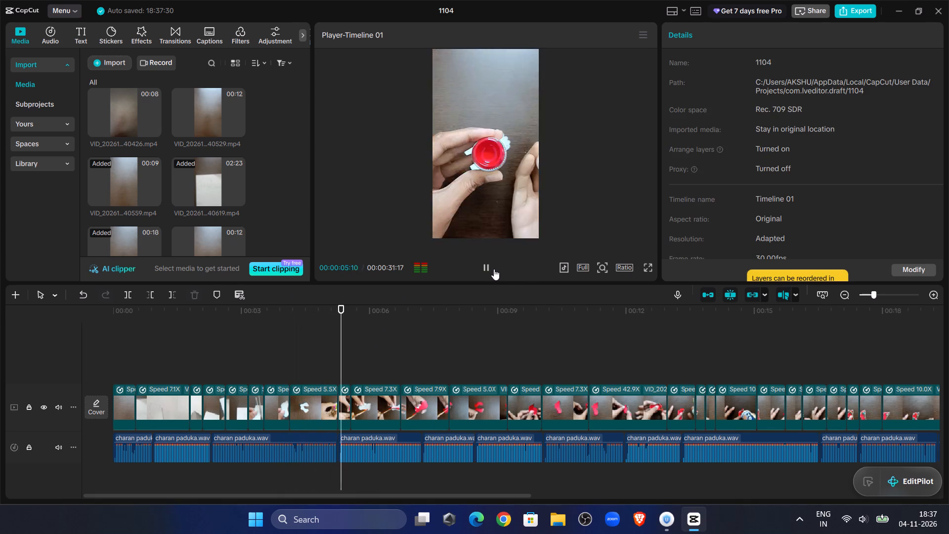
pyautogui.click(248, 343)
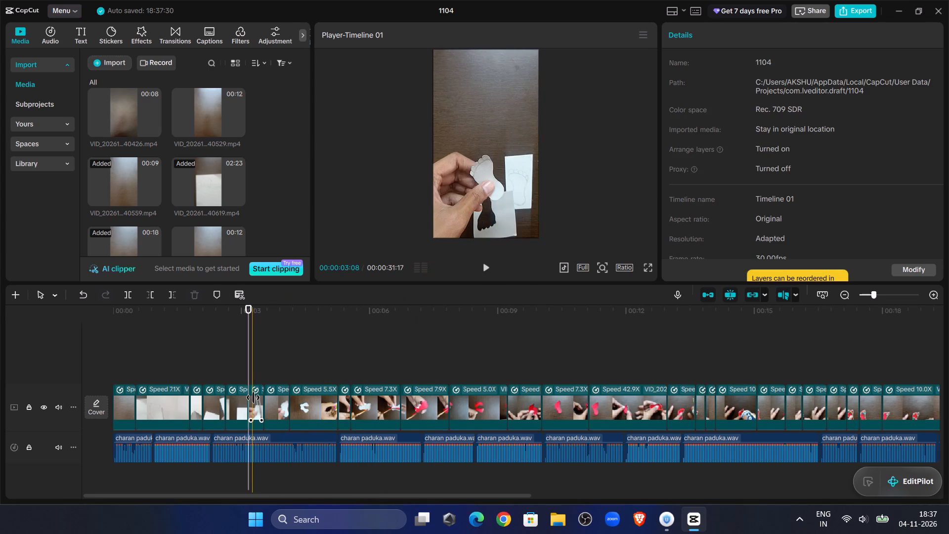
pyautogui.click(253, 398)
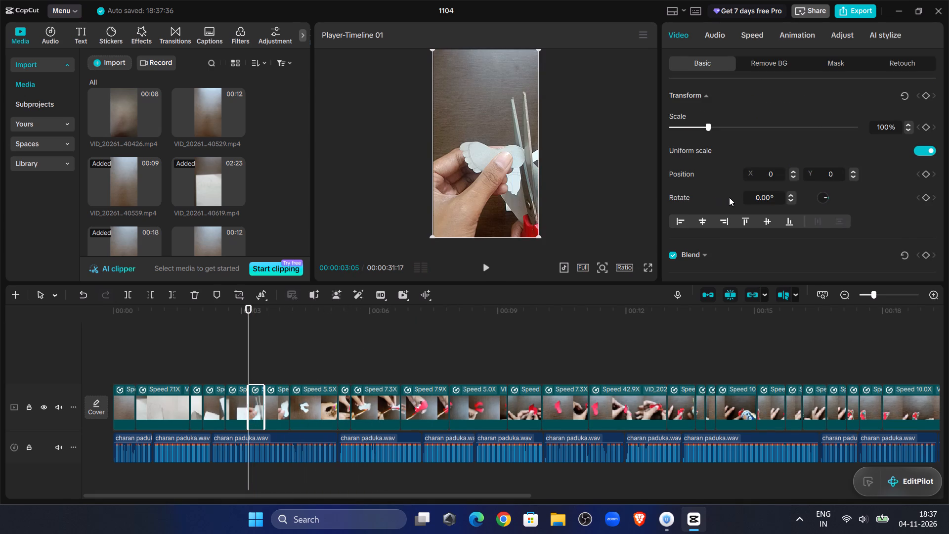
pyautogui.click(759, 31)
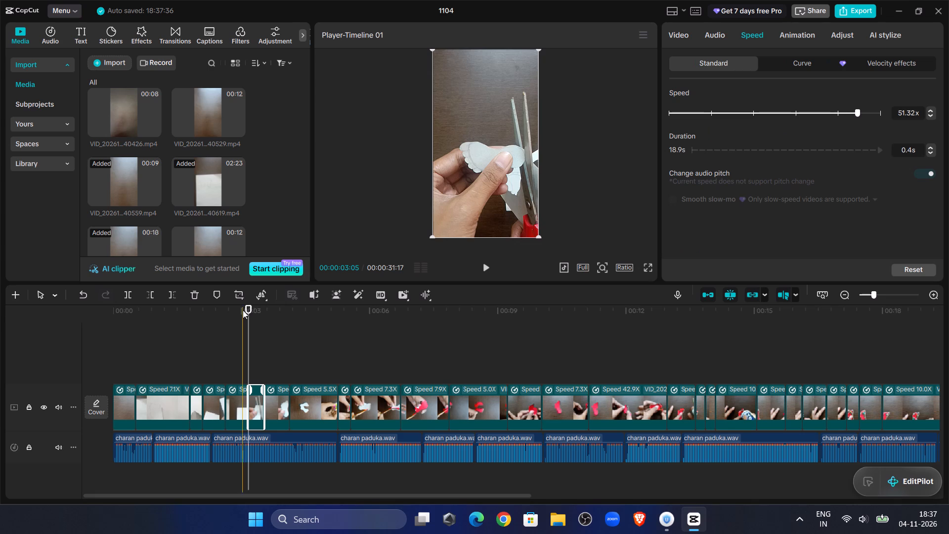
pyautogui.click(234, 360)
pyautogui.click(234, 390)
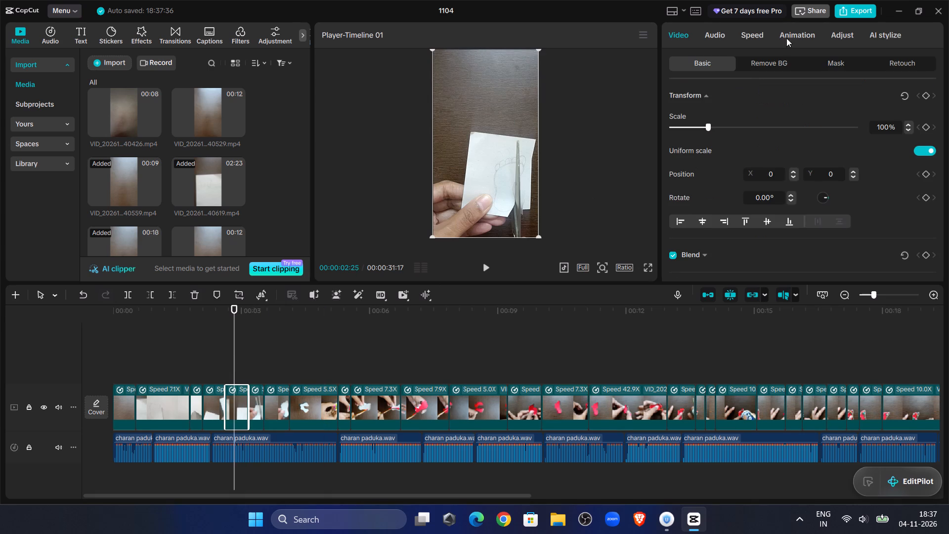
pyautogui.click(757, 36)
pyautogui.click(211, 393)
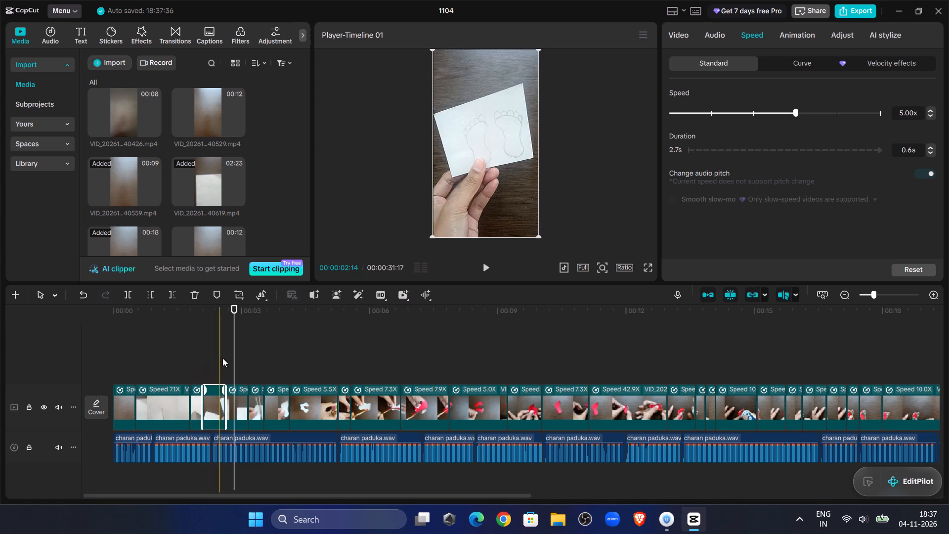
pyautogui.click(488, 263)
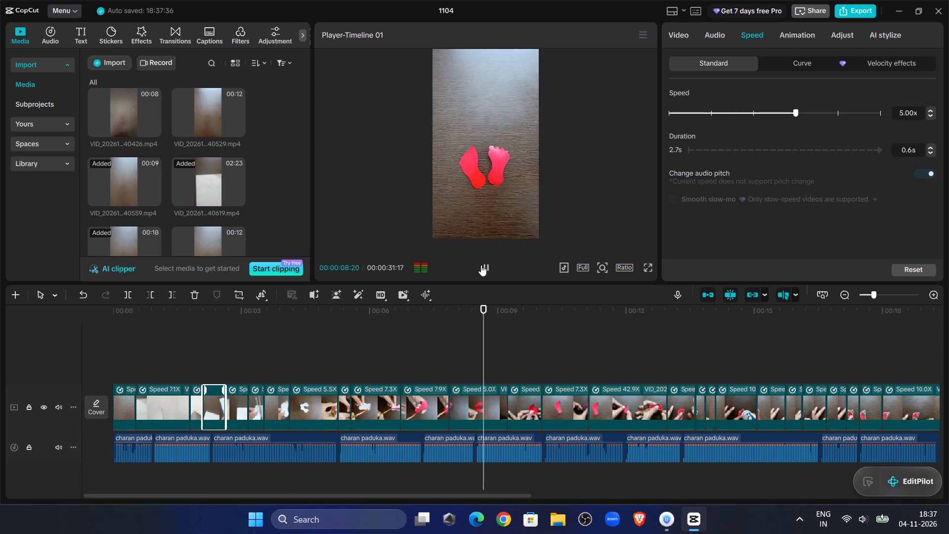
# Replay the 5.0X clip of the finished red feet from 00:00:07:26 and trim off its end after about 00:00:08:14.
pyautogui.click(481, 326)
pyautogui.moveTo(481, 326); pyautogui.dragTo(499, 328)
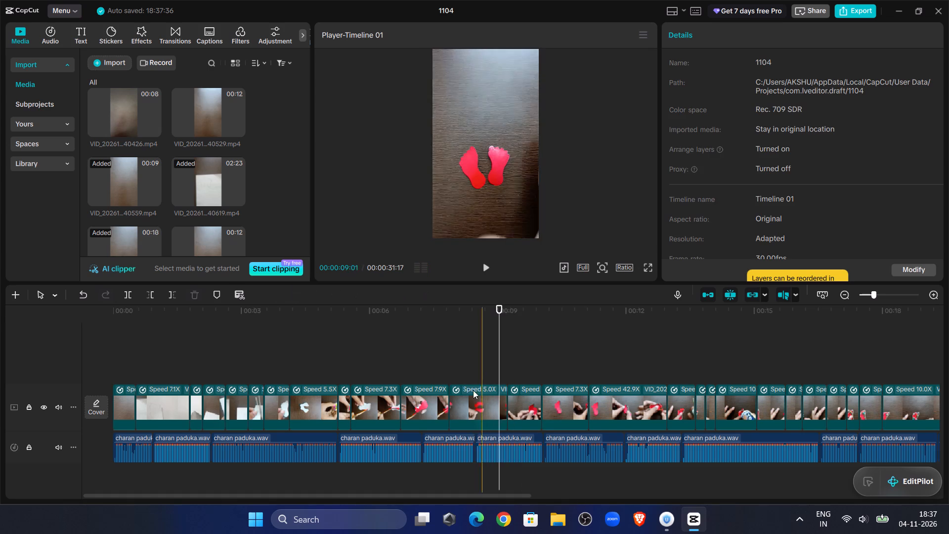
pyautogui.click(471, 407)
pyautogui.click(450, 341)
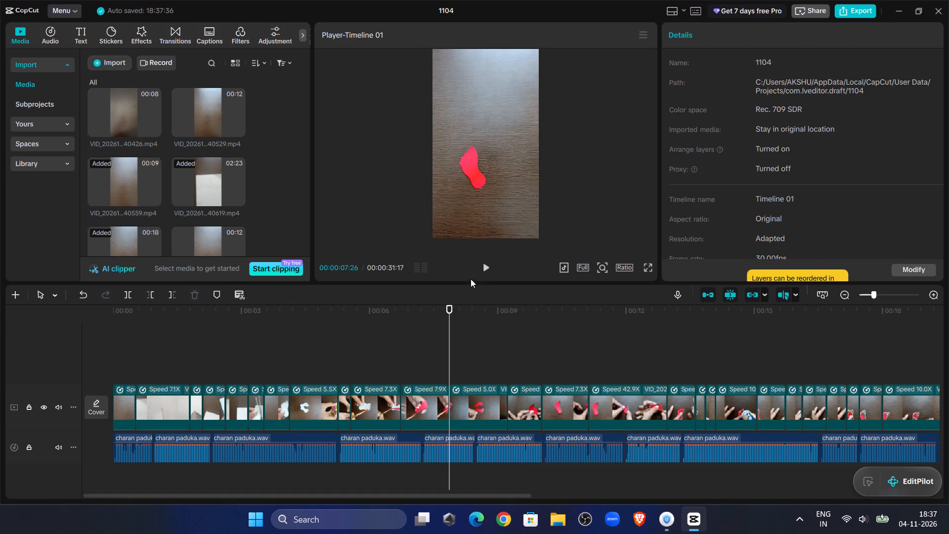
pyautogui.click(490, 267)
pyautogui.click(490, 267)
pyautogui.click(490, 267)
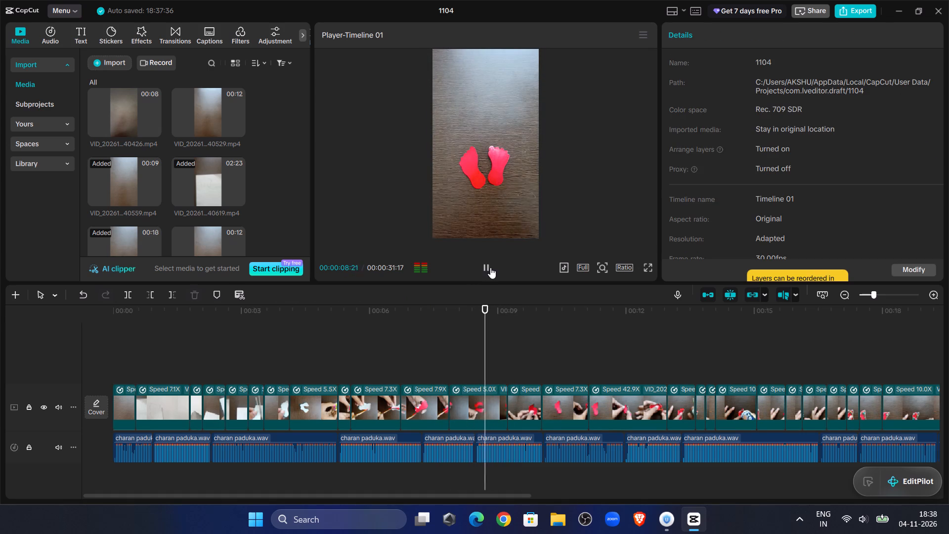
pyautogui.click(490, 267)
pyautogui.click(450, 342)
pyautogui.click(485, 270)
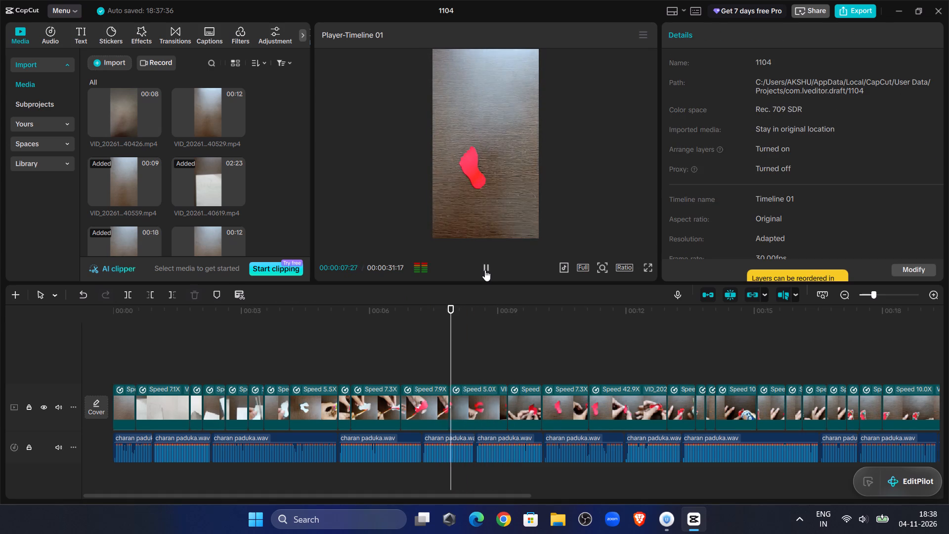
pyautogui.click(485, 270)
pyautogui.click(483, 391)
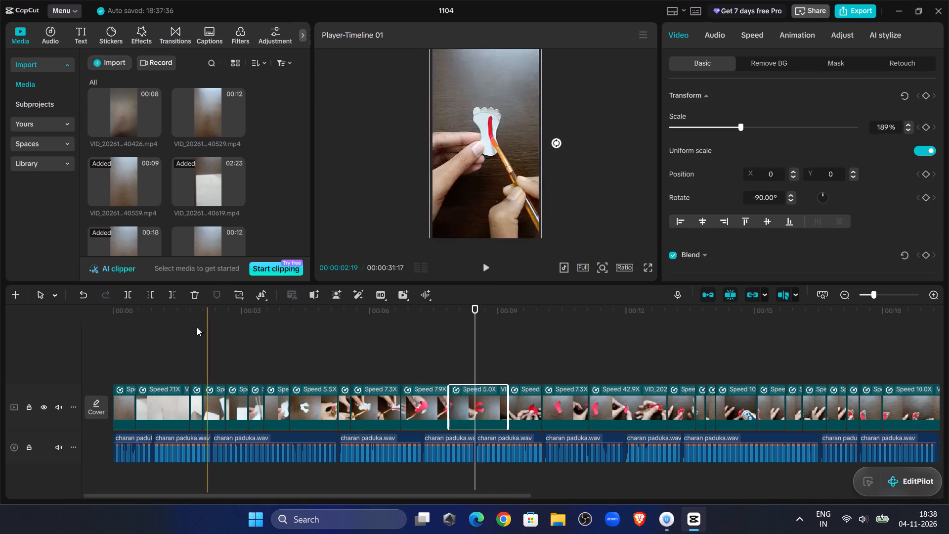
pyautogui.click(166, 296)
# Replay from about 00:00:07 to 00:00:14:14 and raise the 10.0X gluing clip starting at about 00:00:13 to a much higher speed.
pyautogui.click(425, 358)
pyautogui.click(489, 267)
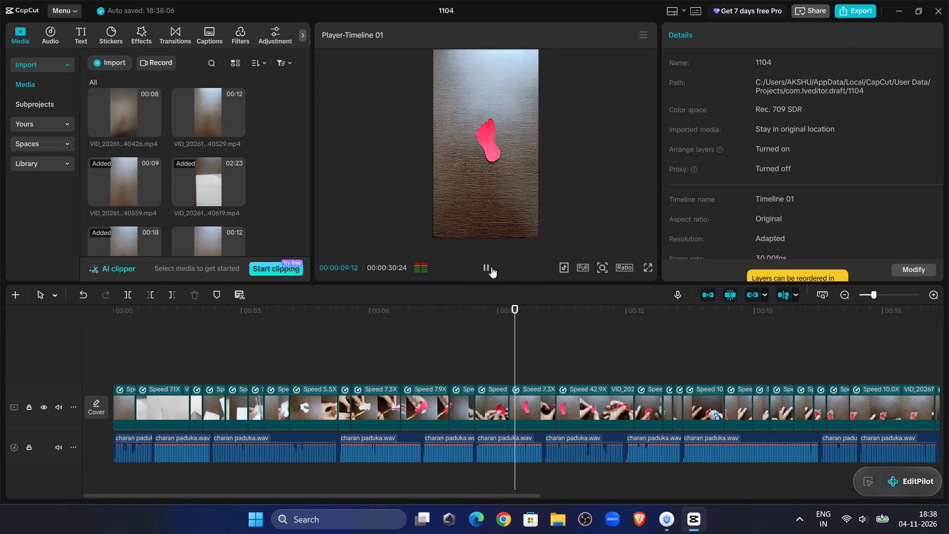
pyautogui.click(491, 267)
pyautogui.click(491, 267)
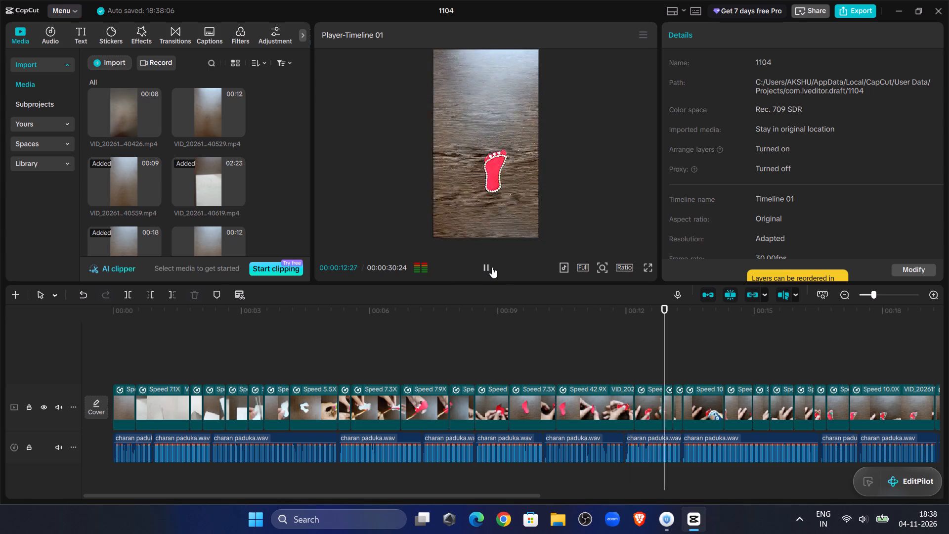
pyautogui.click(492, 267)
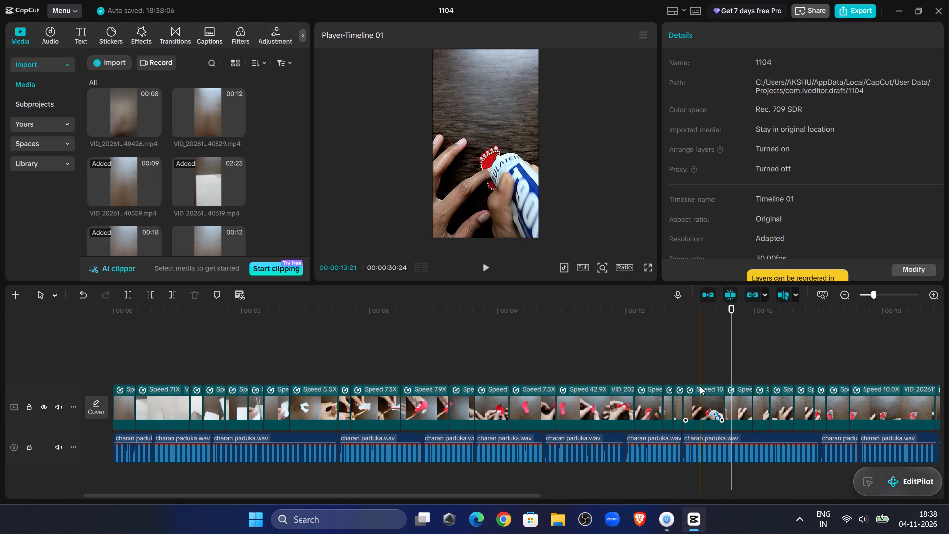
pyautogui.click(706, 408)
pyautogui.click(744, 35)
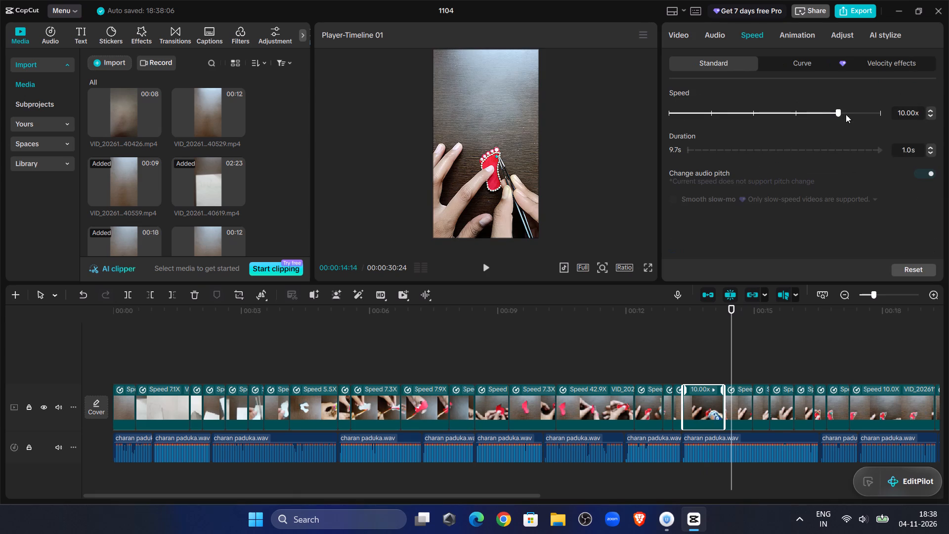
pyautogui.click(856, 114)
# Replay from 00:00:13:03, then raise the 10.0X gem-gluing clip starting near 00:00:19:26 to about 29.5x and the short clip after it to about 22.8x.
pyautogui.click(670, 362)
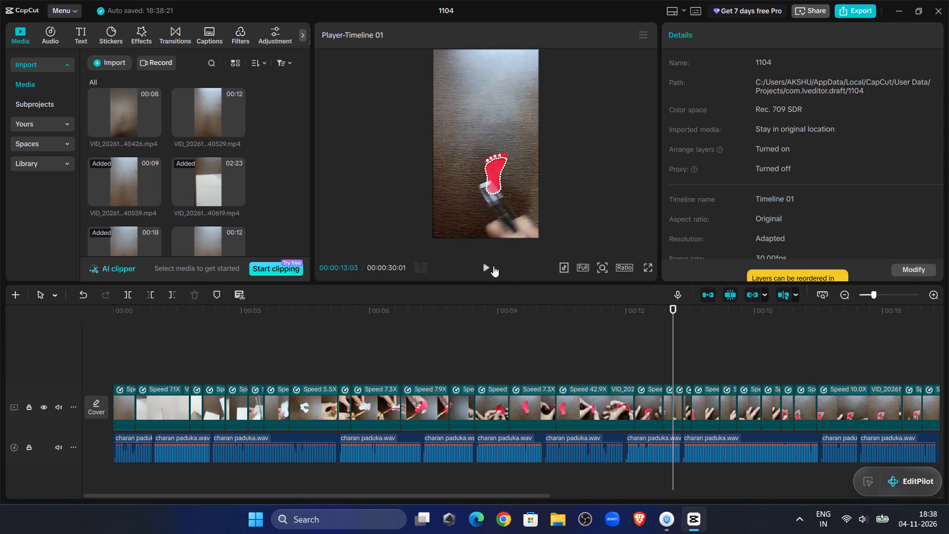
pyautogui.click(491, 265)
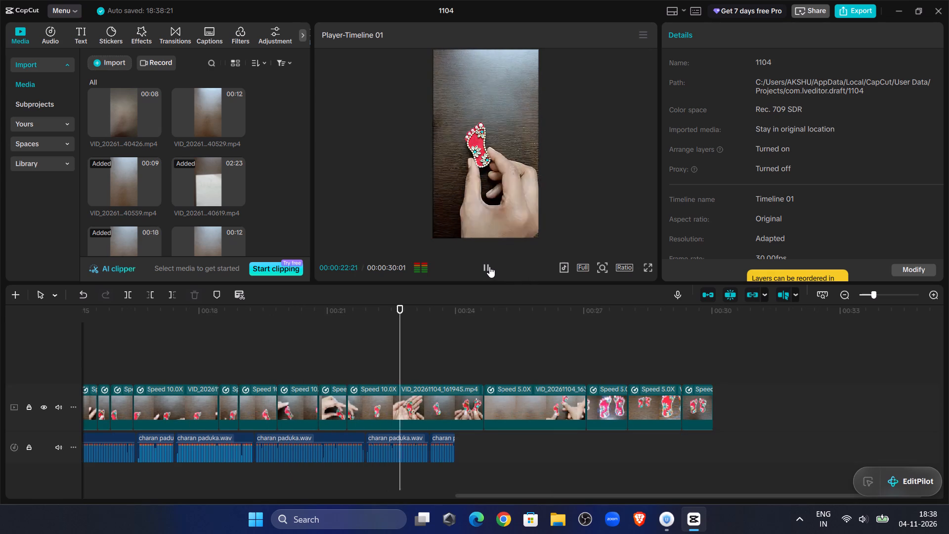
pyautogui.click(489, 267)
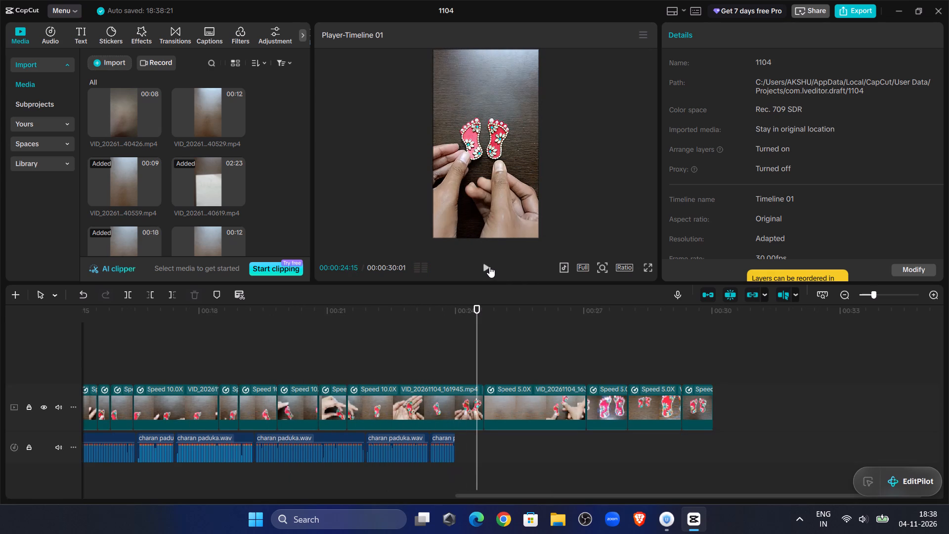
pyautogui.click(263, 328)
pyautogui.click(483, 268)
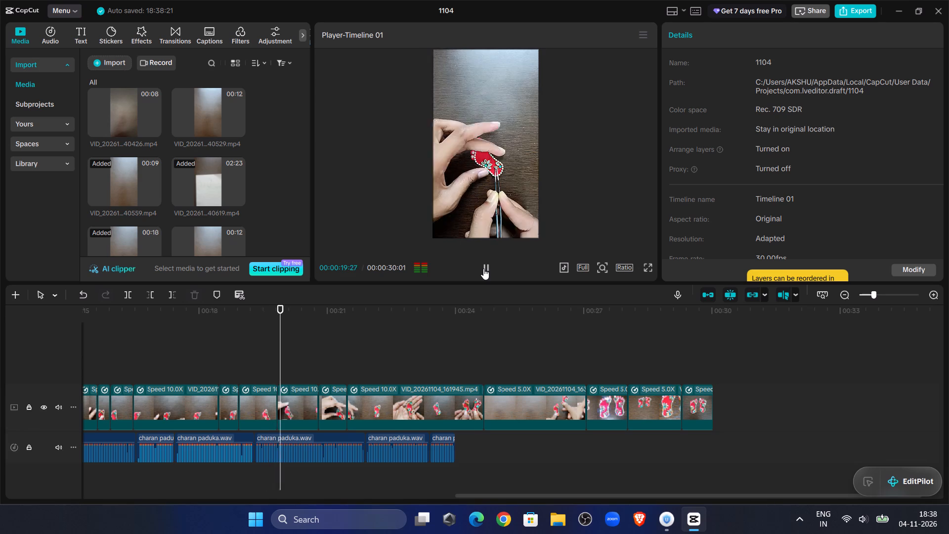
pyautogui.click(483, 268)
pyautogui.click(311, 393)
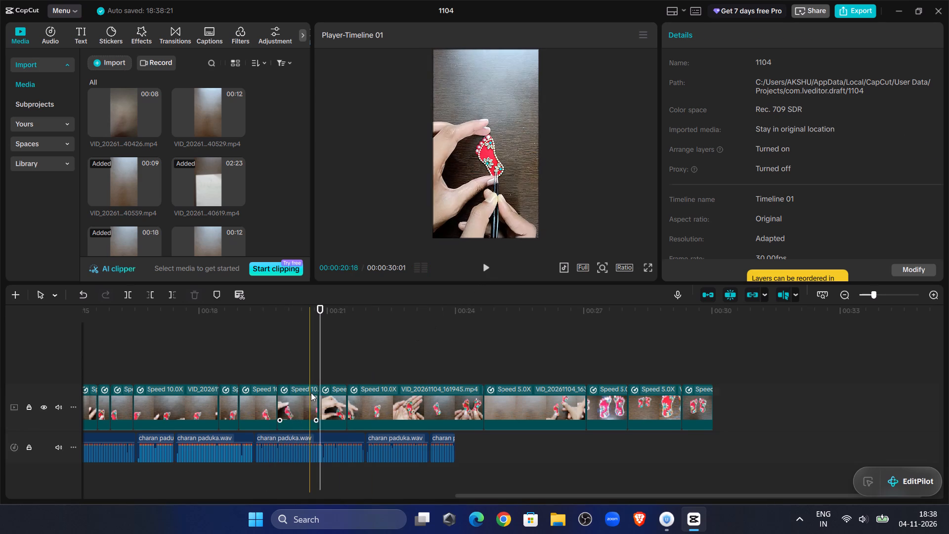
pyautogui.click(746, 36)
pyautogui.click(848, 112)
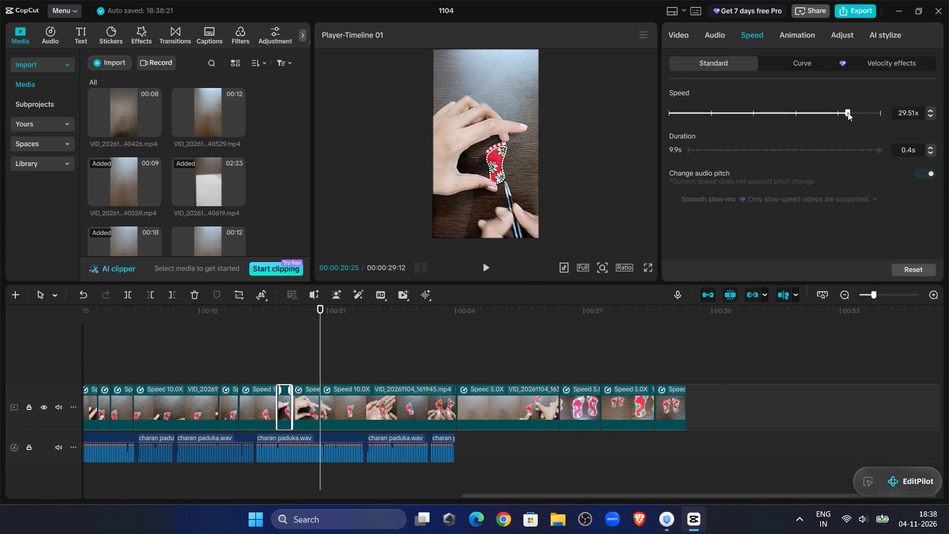
pyautogui.click(323, 400)
pyautogui.click(309, 402)
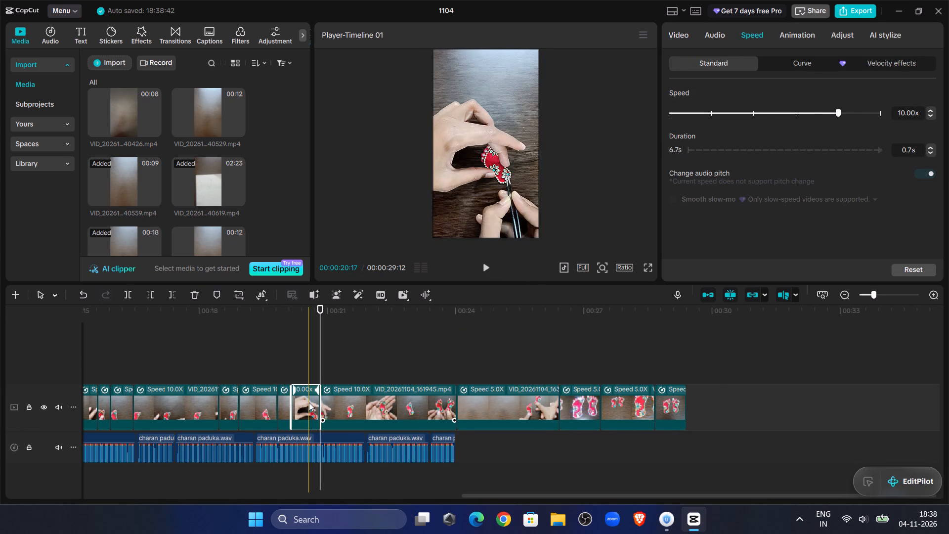
pyautogui.click(848, 114)
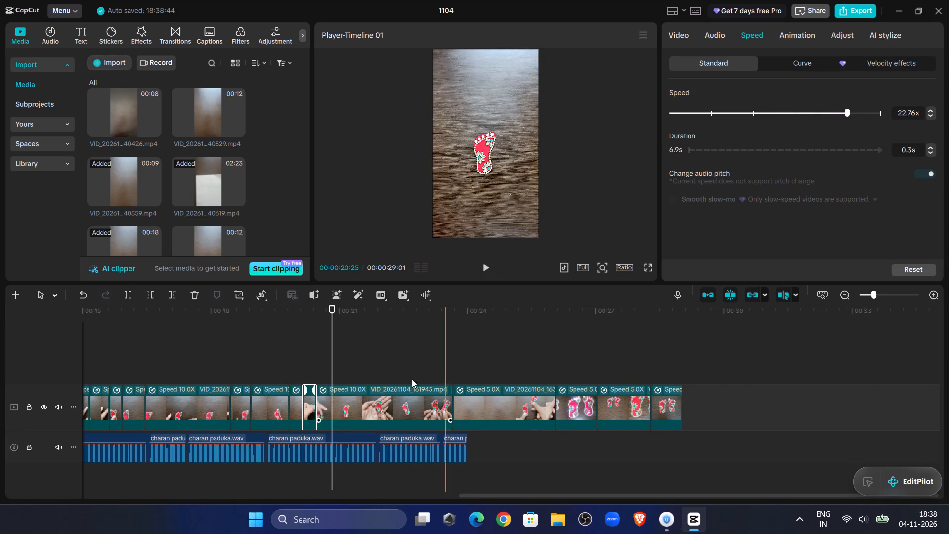
# Raise the 10.0X foot-decorating clip starting near 00:00:16:13 to about 30.3x and the short clip right after it to about 14.4x.
pyautogui.click(202, 333)
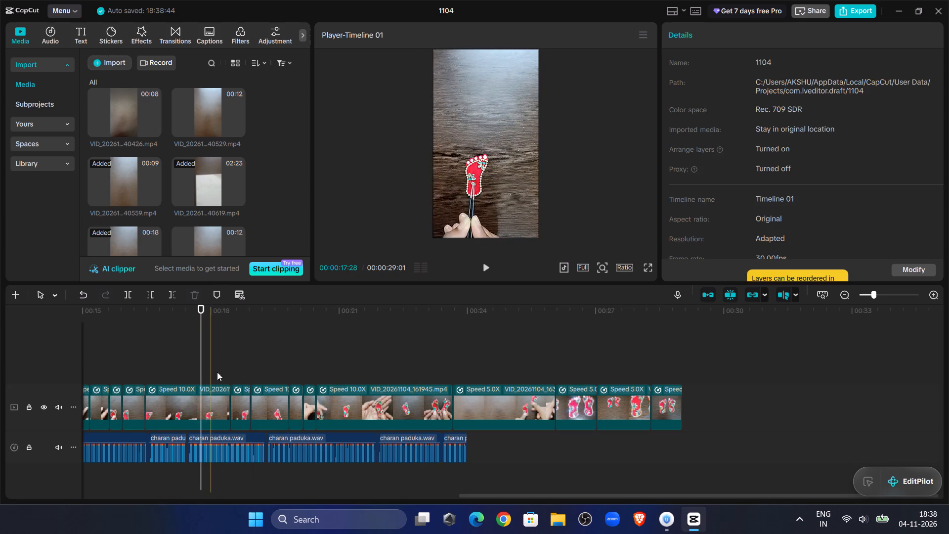
pyautogui.click(216, 393)
pyautogui.click(745, 38)
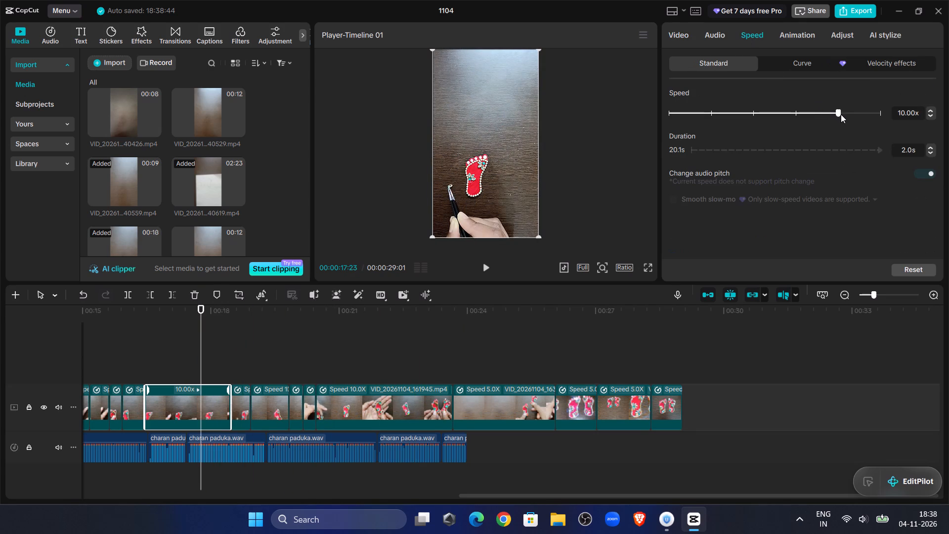
pyautogui.click(845, 114)
pyautogui.click(236, 411)
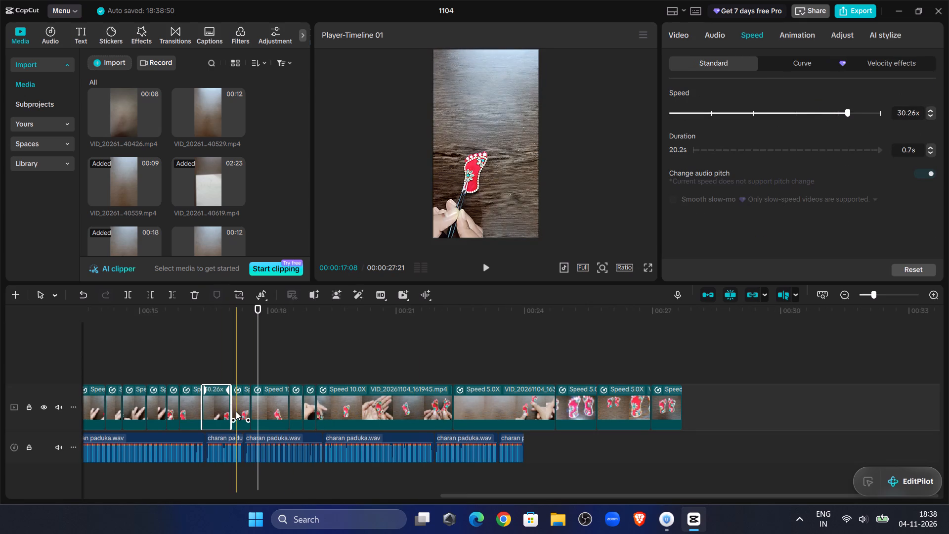
pyautogui.click(843, 114)
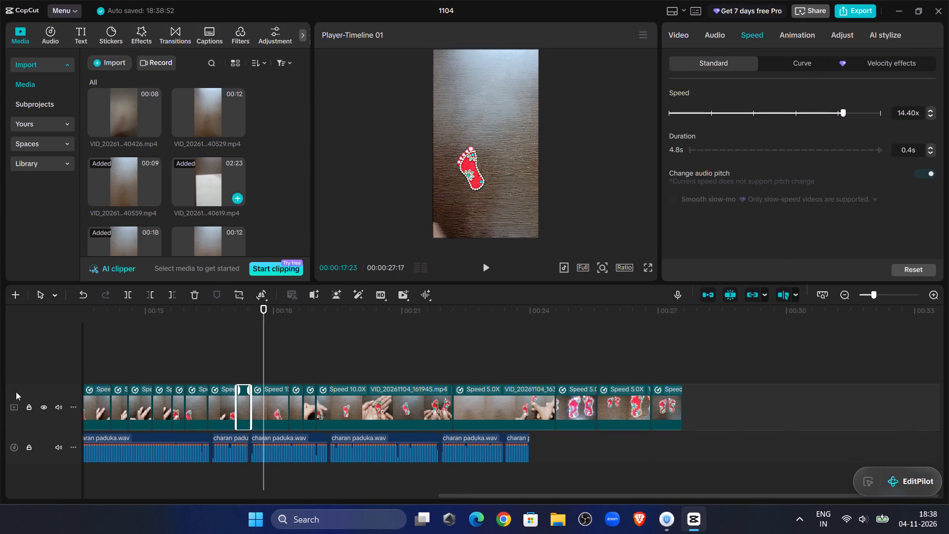
# Raise the short 10.0X clip just before the 30.26x clip to about 16.7x and the one preceding that to about 11.7x.
pyautogui.click(223, 413)
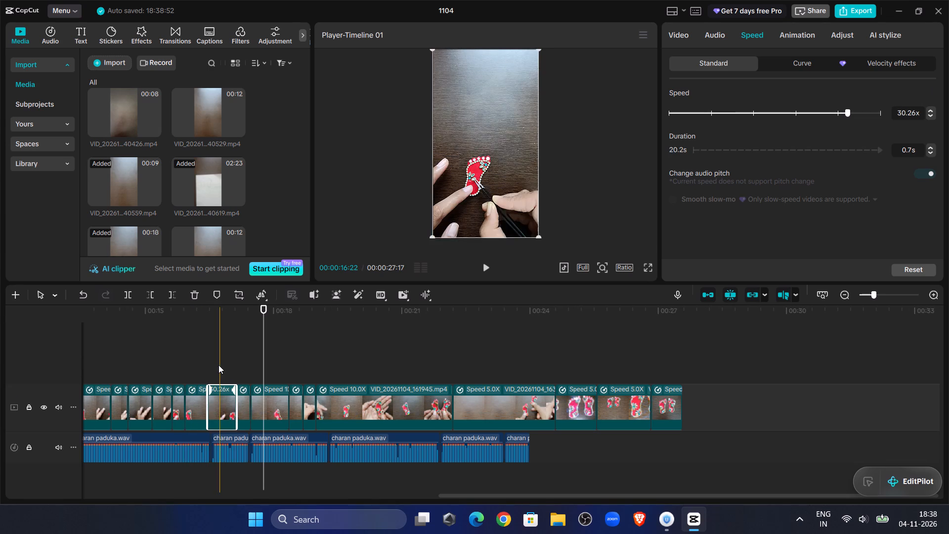
pyautogui.click(218, 365)
pyautogui.click(226, 416)
pyautogui.click(766, 32)
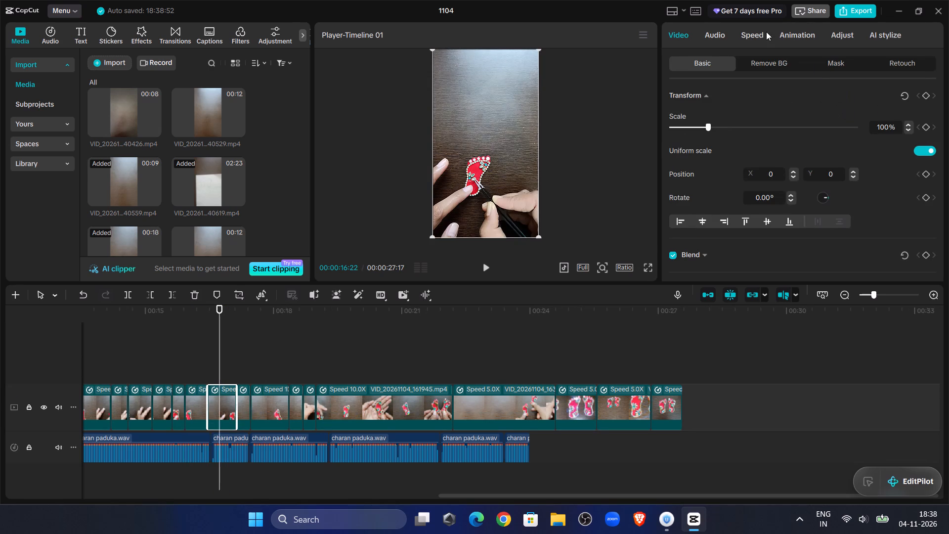
pyautogui.click(199, 409)
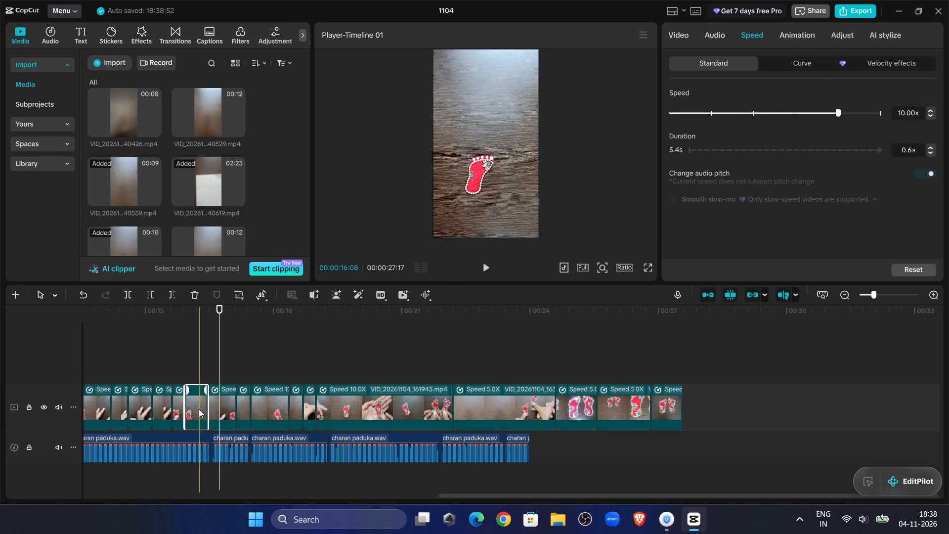
pyautogui.click(845, 118)
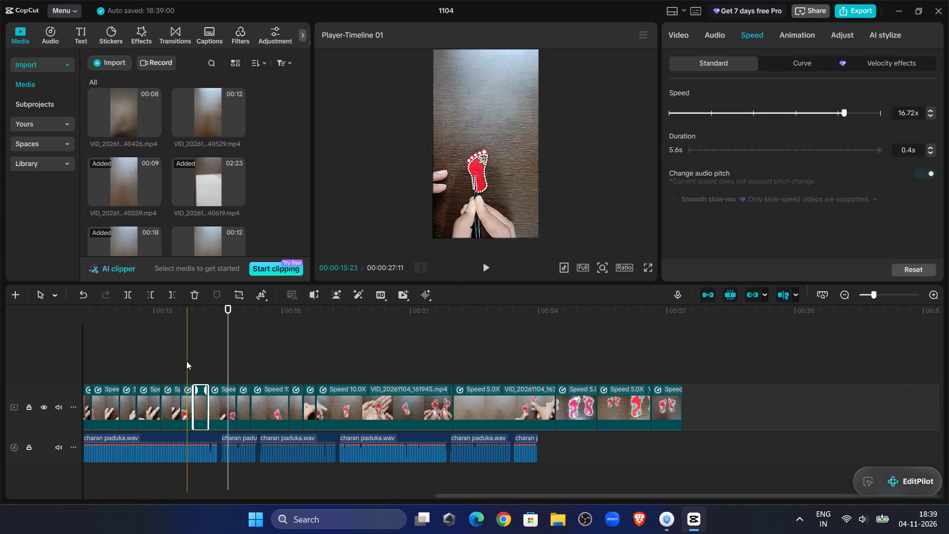
pyautogui.click(186, 394)
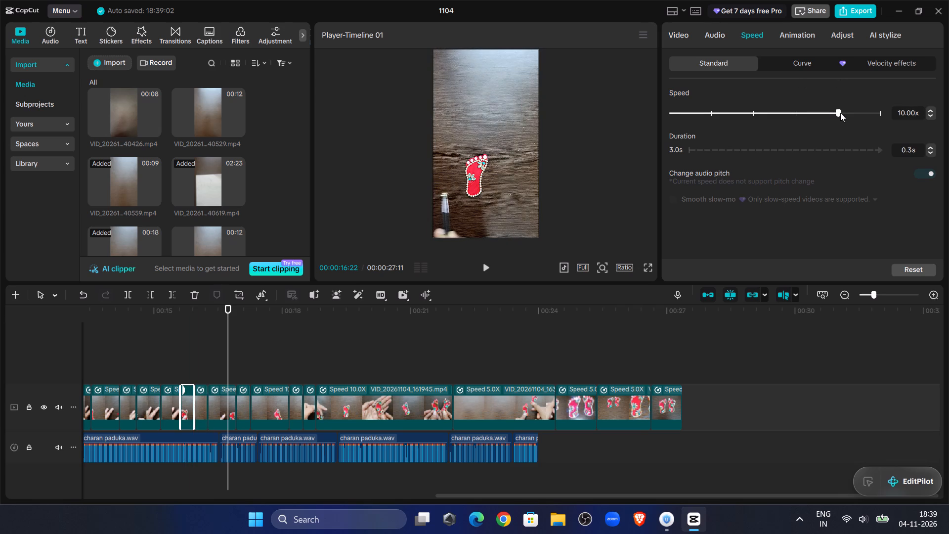
pyautogui.click(842, 113)
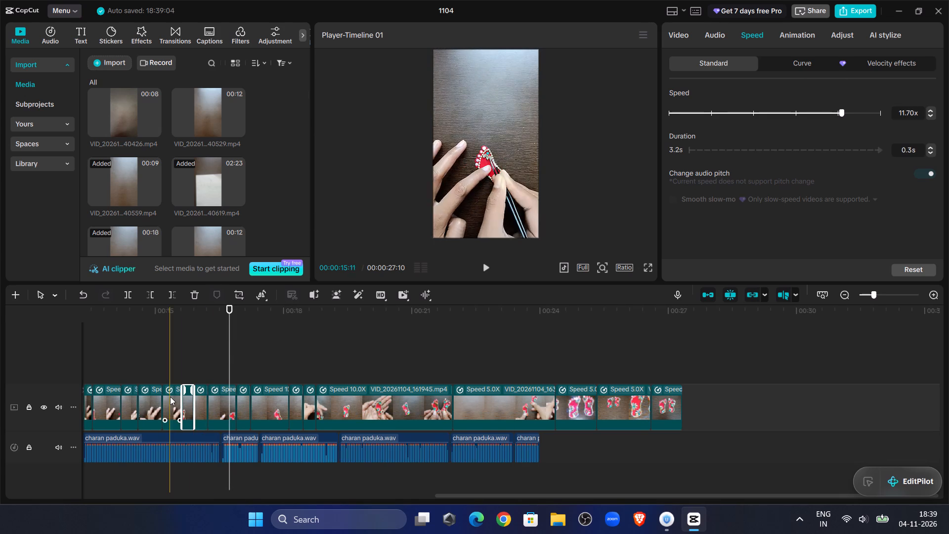
# Working backward from the 11.70x clip, raise the three preceding 10.0X clips to about 13.5x, a similarly higher speed, and about 13.3x.
pyautogui.click(170, 397)
pyautogui.click(842, 114)
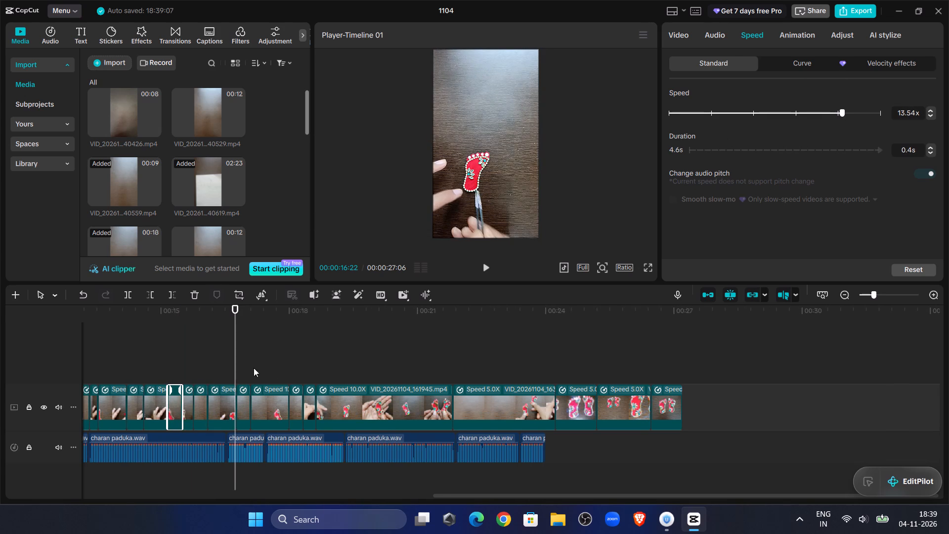
pyautogui.click(156, 398)
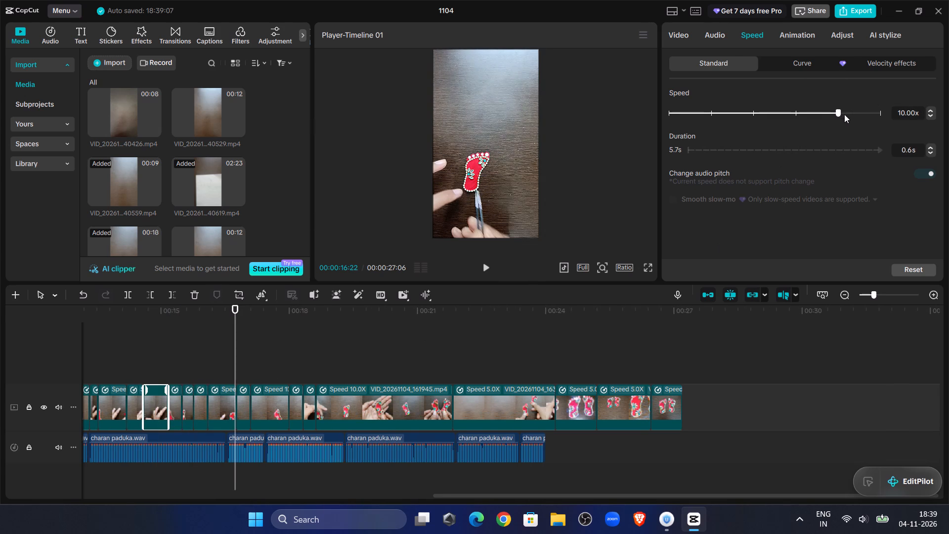
pyautogui.click(844, 114)
pyautogui.click(146, 397)
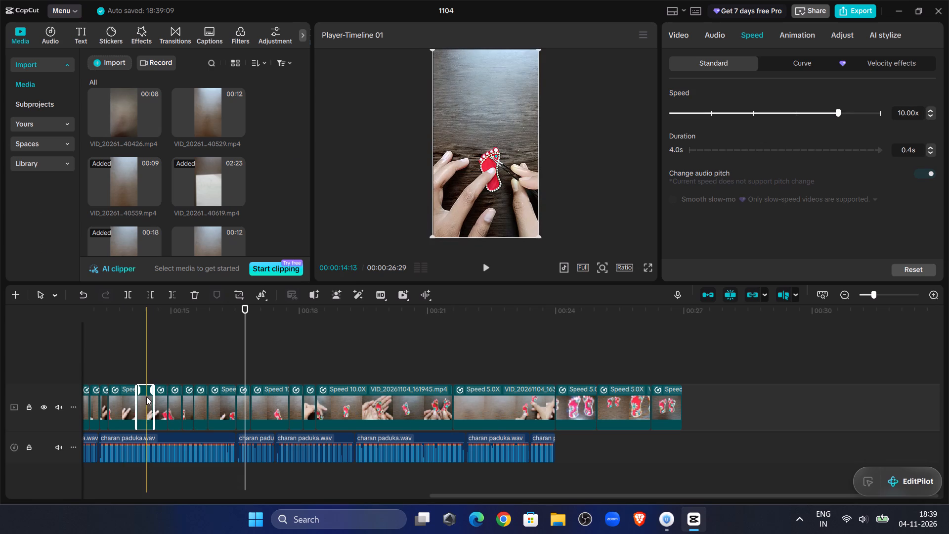
pyautogui.click(843, 117)
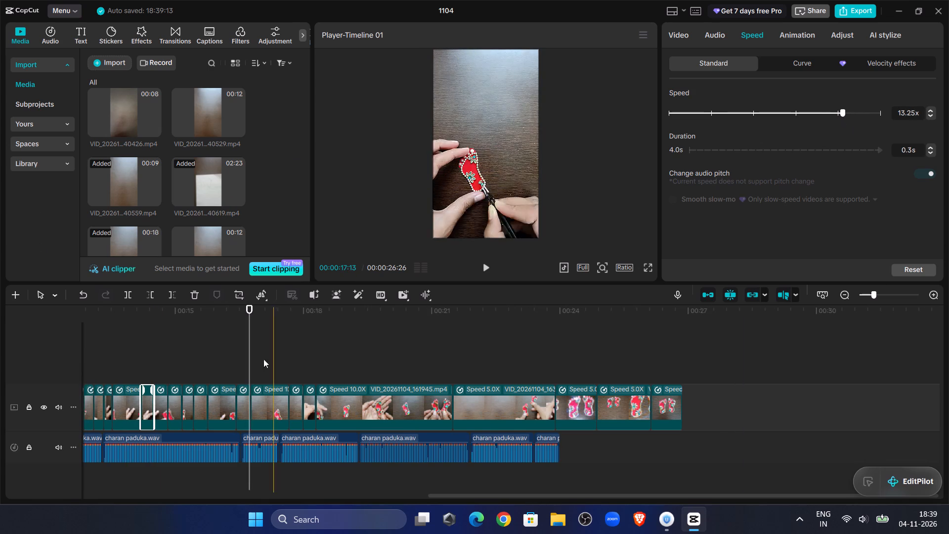
# Replay from about 00:00:14, split the 10.0X VID_20261104_161945.mp4 clip at 00:00:19:23, and trim the second piece's start up to 00:00:20:02.
pyautogui.click(130, 358)
pyautogui.click(490, 271)
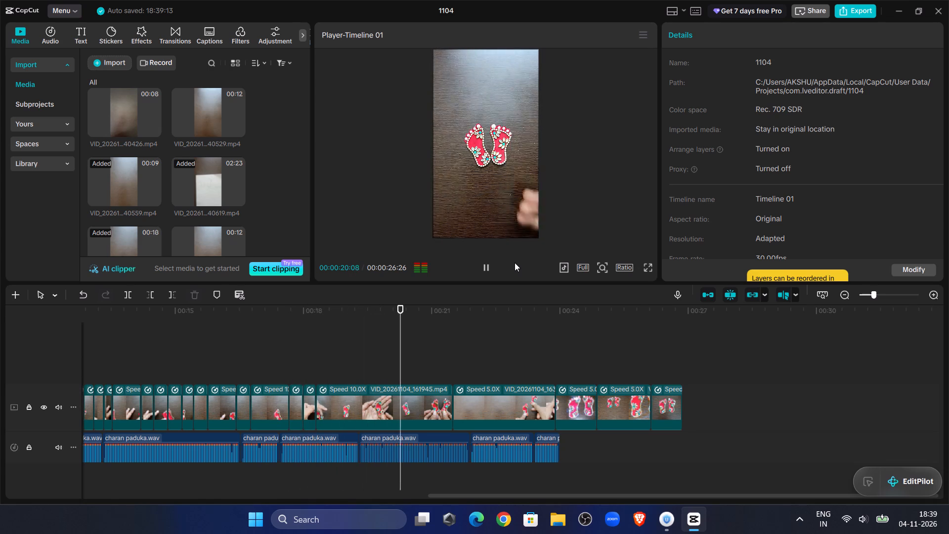
pyautogui.click(515, 263)
pyautogui.click(488, 266)
pyautogui.click(327, 356)
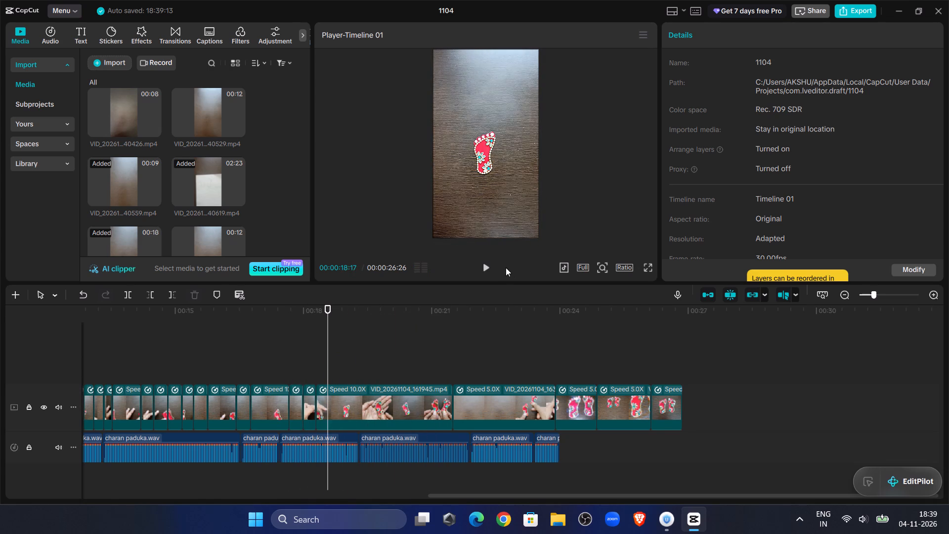
pyautogui.click(488, 264)
pyautogui.click(488, 264)
pyautogui.doubleClick(488, 264)
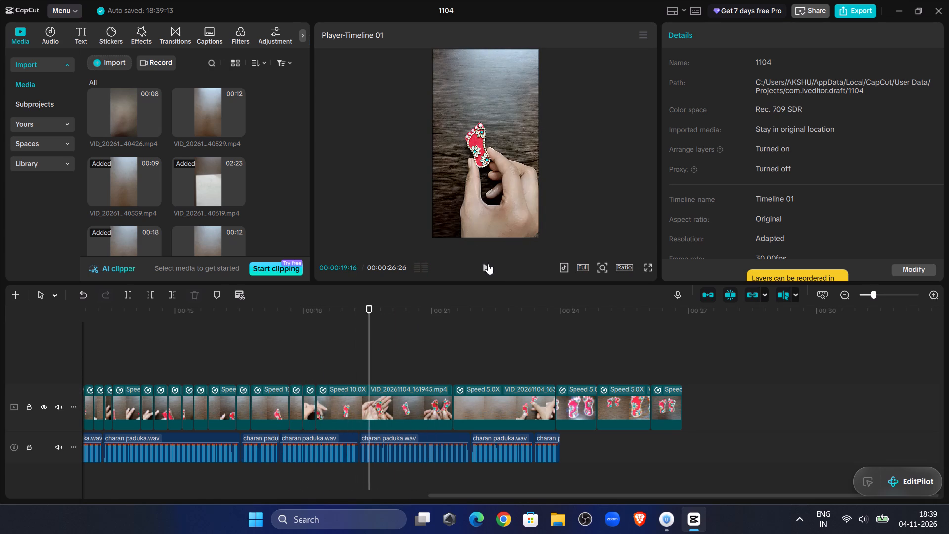
pyautogui.click(350, 403)
pyautogui.click(127, 290)
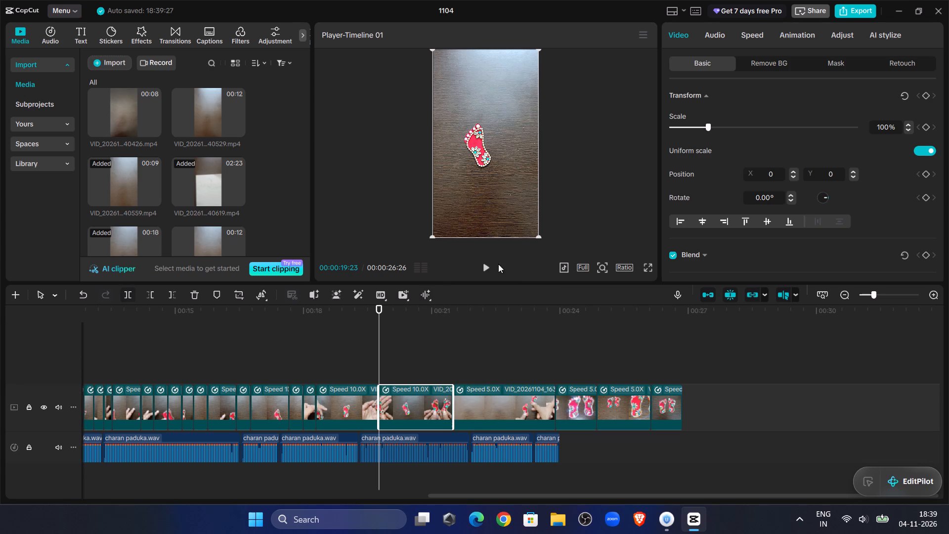
pyautogui.doubleClick(489, 261)
pyautogui.moveTo(399, 314); pyautogui.dragTo(398, 314)
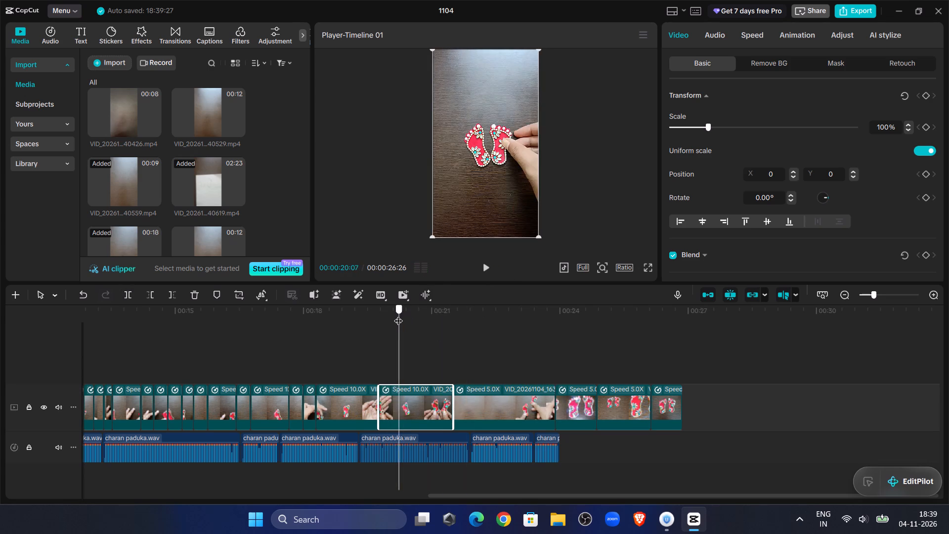
pyautogui.moveTo(398, 314); pyautogui.dragTo(392, 312)
pyautogui.click(146, 294)
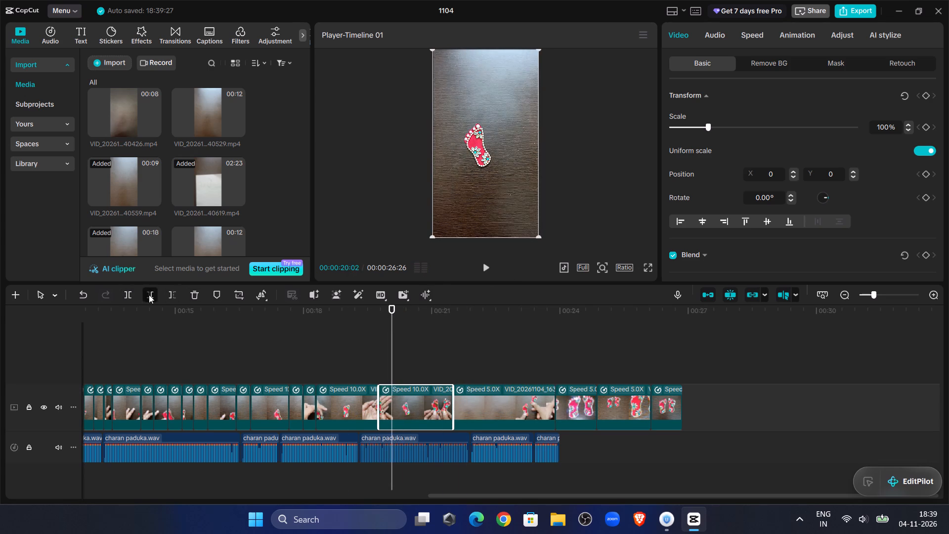
# Trim off the end of the 10.0X piece before the split after about 00:00:19:15, and replay the join up to 00:00:19:29.
pyautogui.click(329, 352)
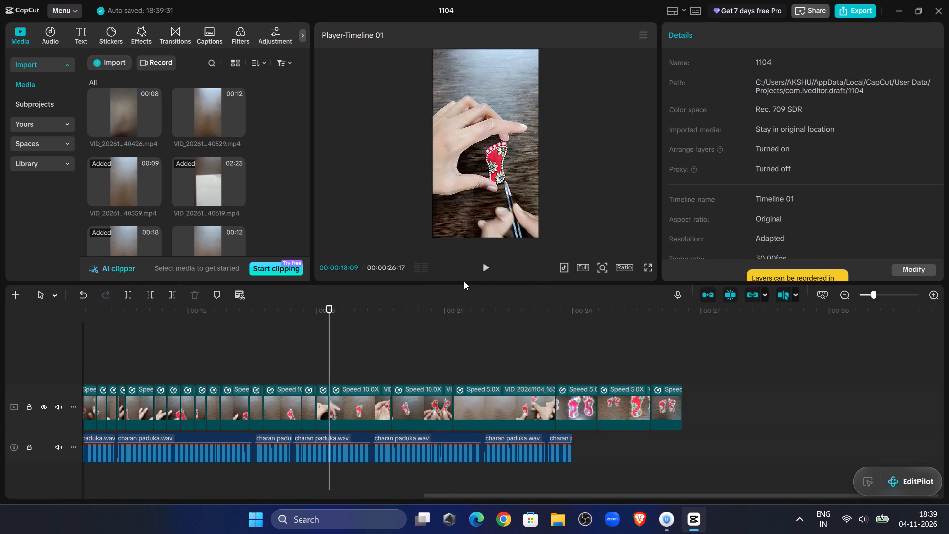
pyautogui.click(486, 267)
pyautogui.click(486, 267)
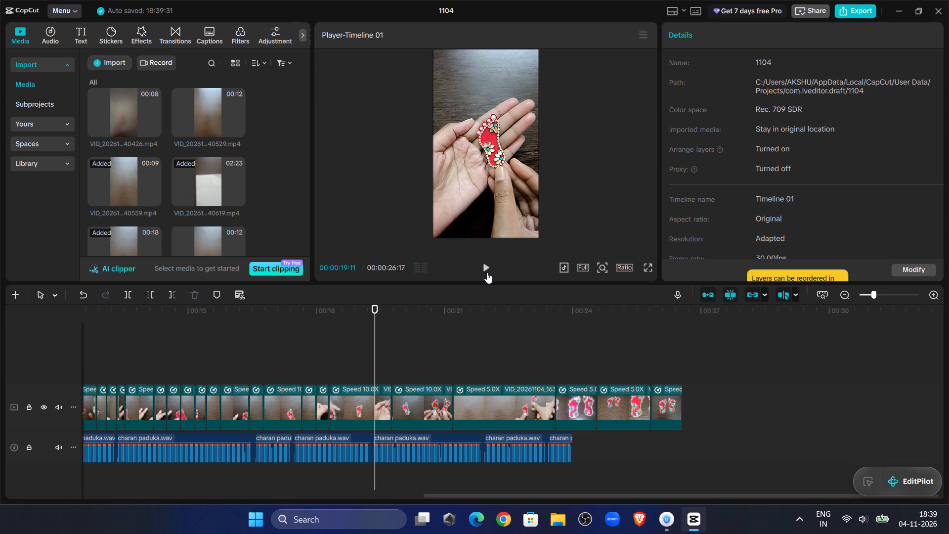
pyautogui.click(351, 400)
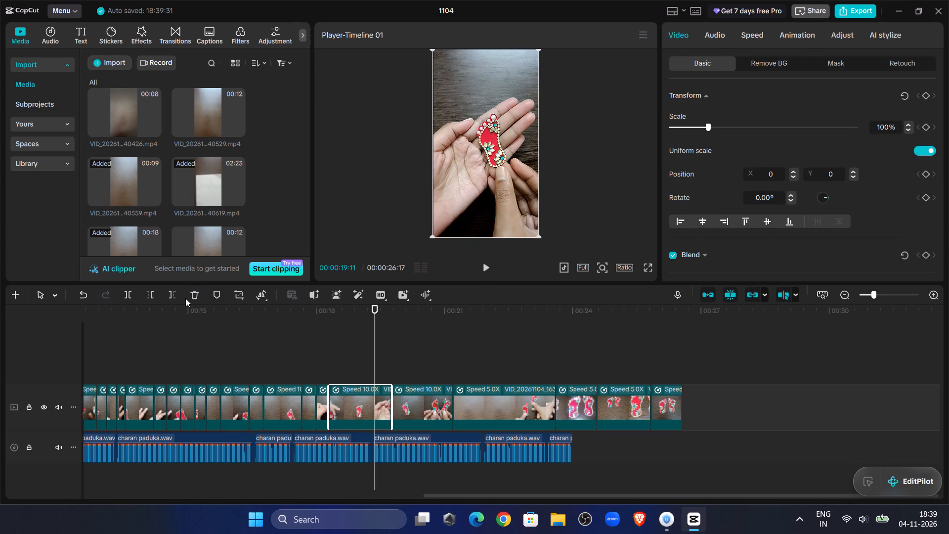
pyautogui.doubleClick(487, 267)
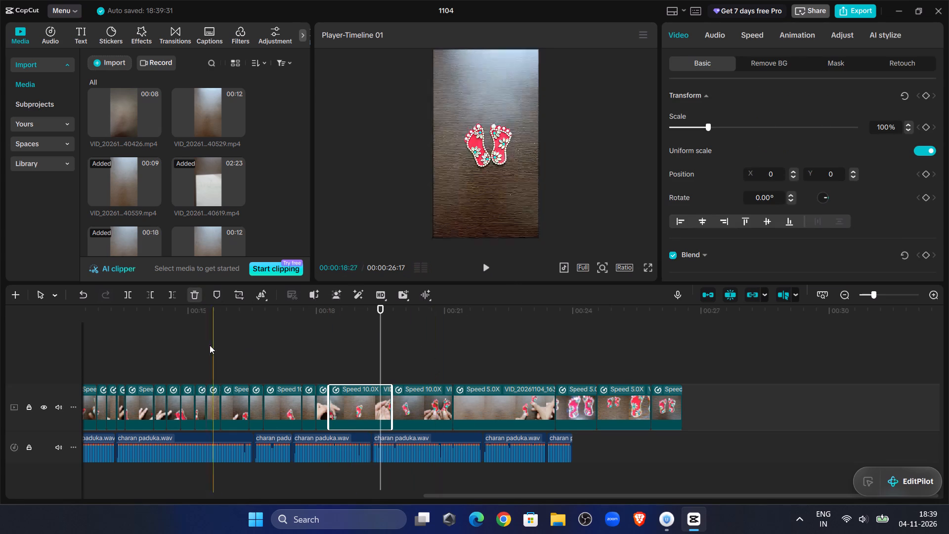
pyautogui.click(166, 293)
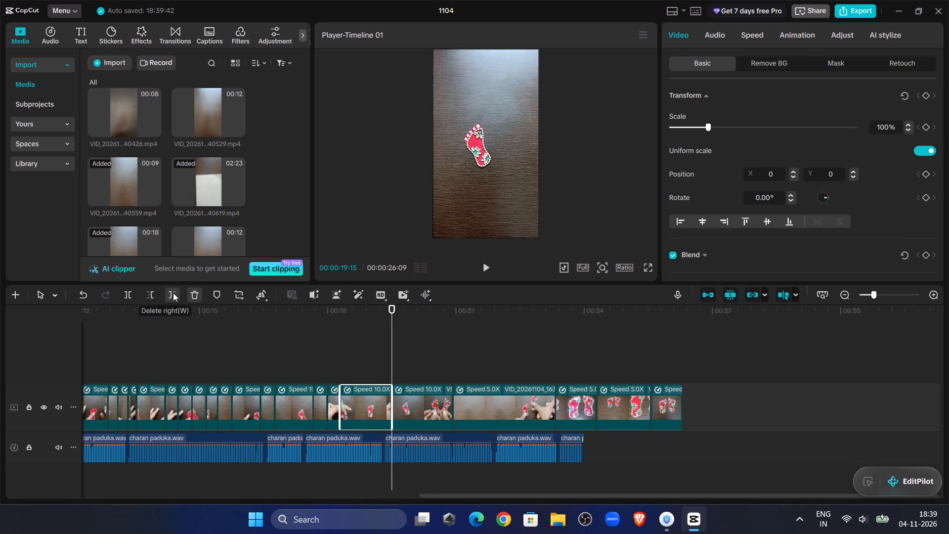
pyautogui.click(341, 358)
pyautogui.click(491, 273)
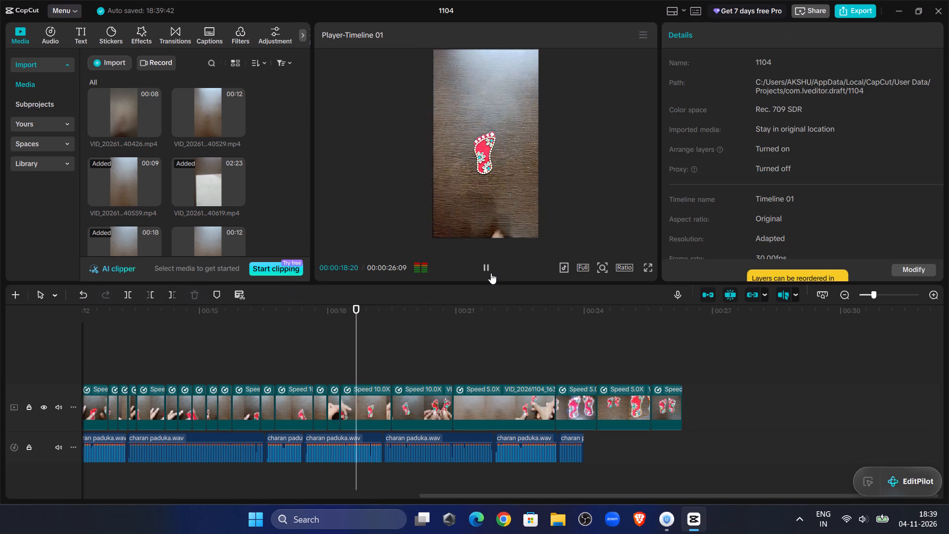
pyautogui.click(493, 276)
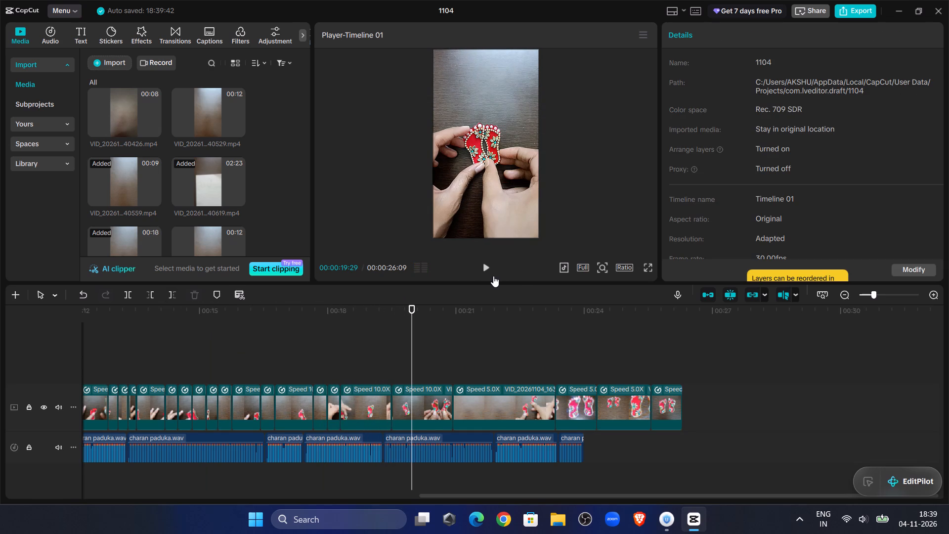
# Play on from 00:00:19:29, trim the start of the following 5.0X clip up to 00:00:21:09, and replay the join.
pyautogui.click(493, 276)
pyautogui.click(493, 276)
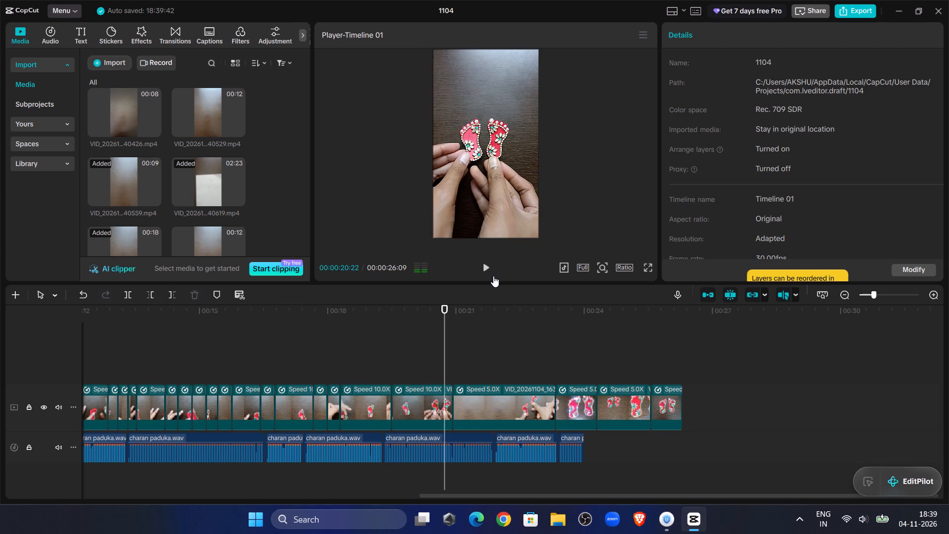
pyautogui.doubleClick(493, 276)
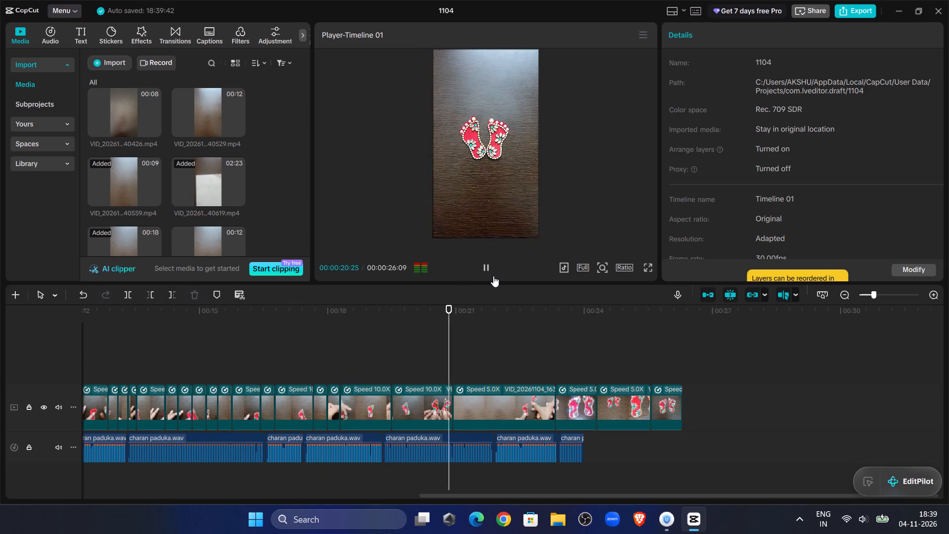
pyautogui.doubleClick(493, 276)
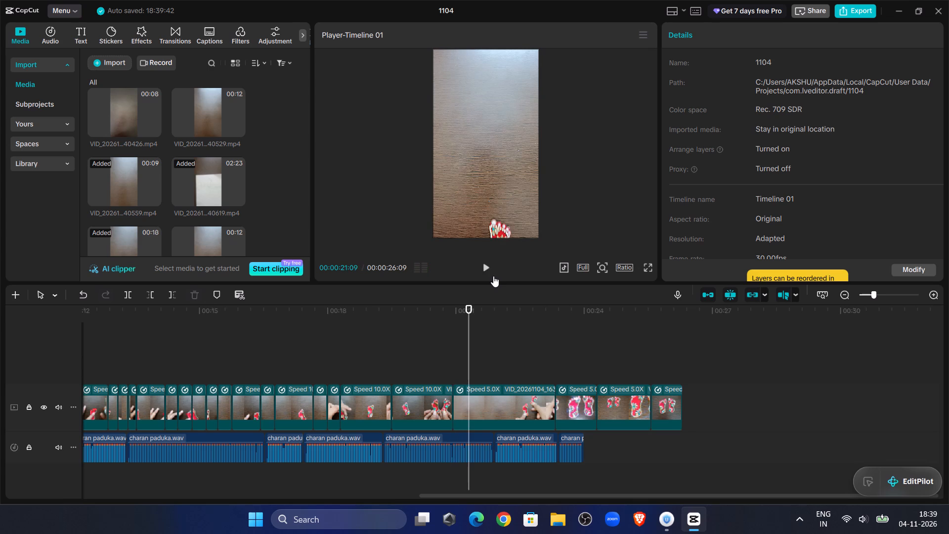
pyautogui.click(482, 425)
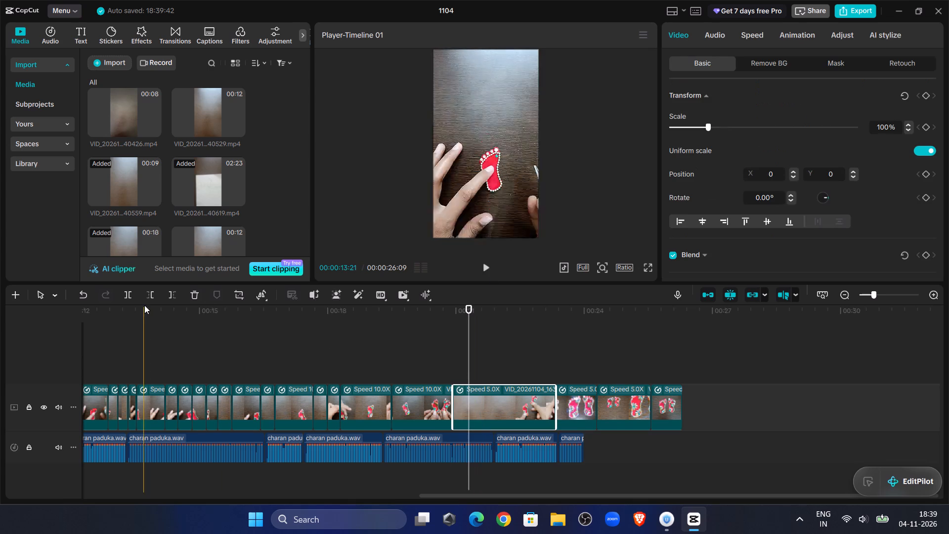
pyautogui.click(152, 296)
pyautogui.click(434, 353)
pyautogui.click(490, 270)
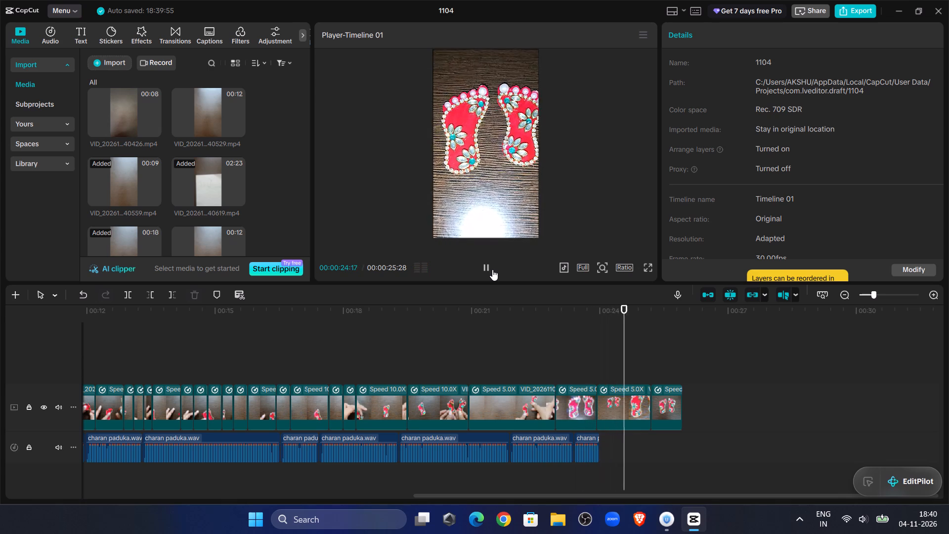
# Review the finished-feet close-up from about 00:00:23, including full screen, and delete the 5.0X clip that starts there.
pyautogui.click(558, 336)
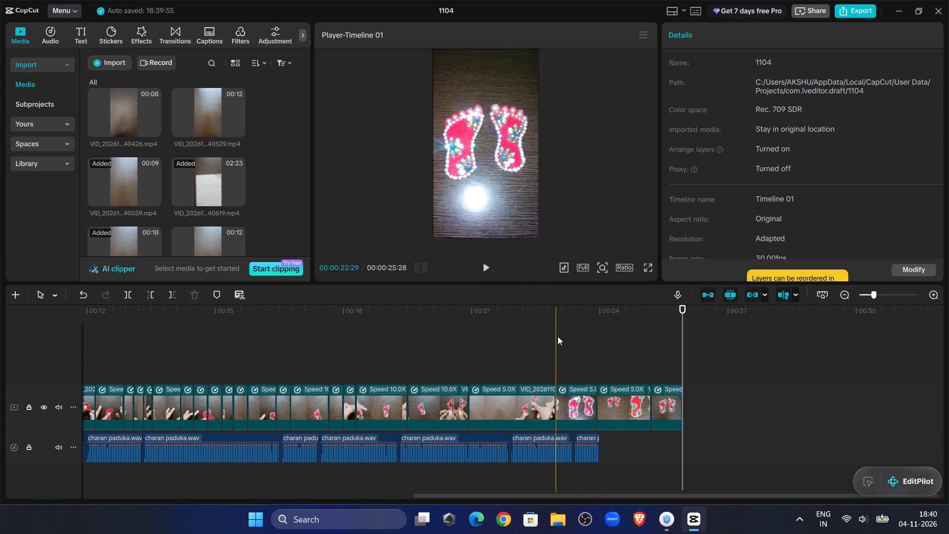
pyautogui.click(491, 267)
pyautogui.click(491, 267)
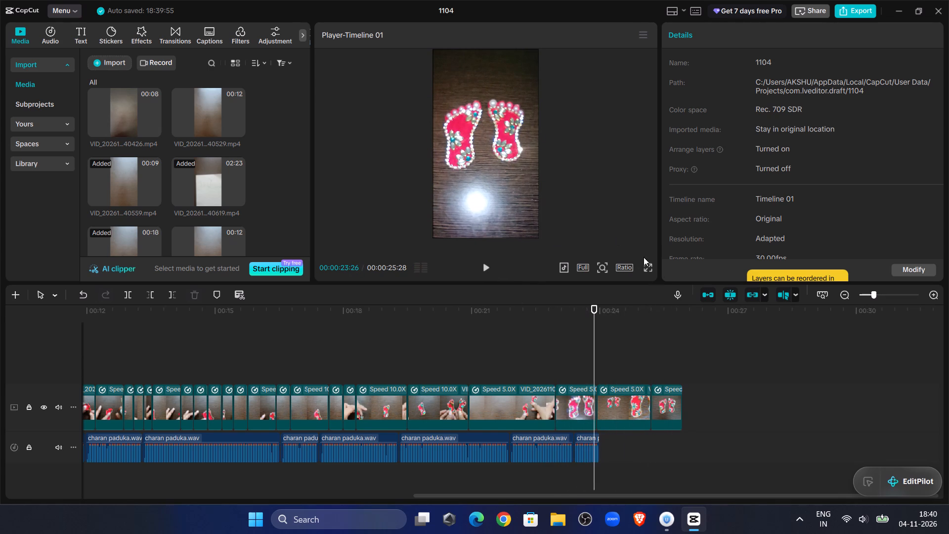
pyautogui.click(651, 274)
pyautogui.click(649, 270)
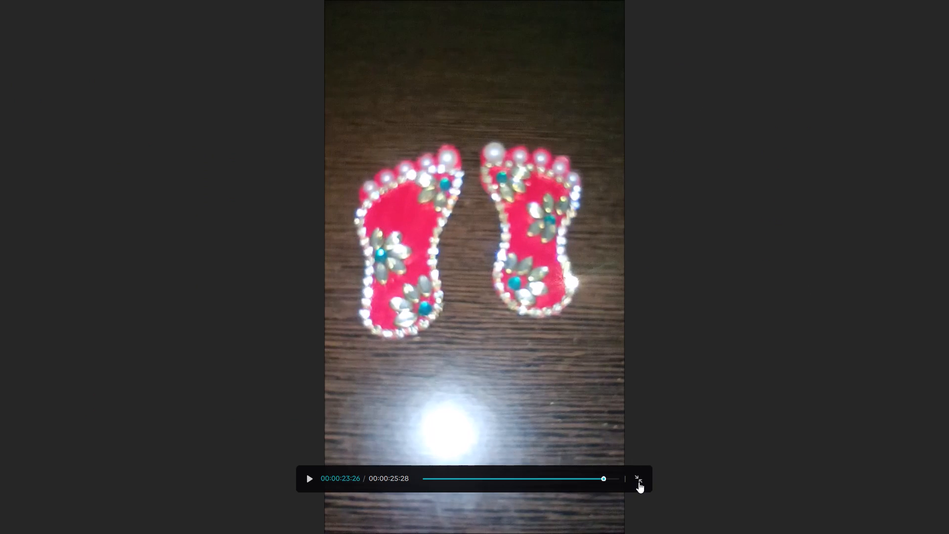
pyautogui.click(640, 481)
pyautogui.click(645, 267)
pyautogui.click(596, 480)
pyautogui.click(306, 478)
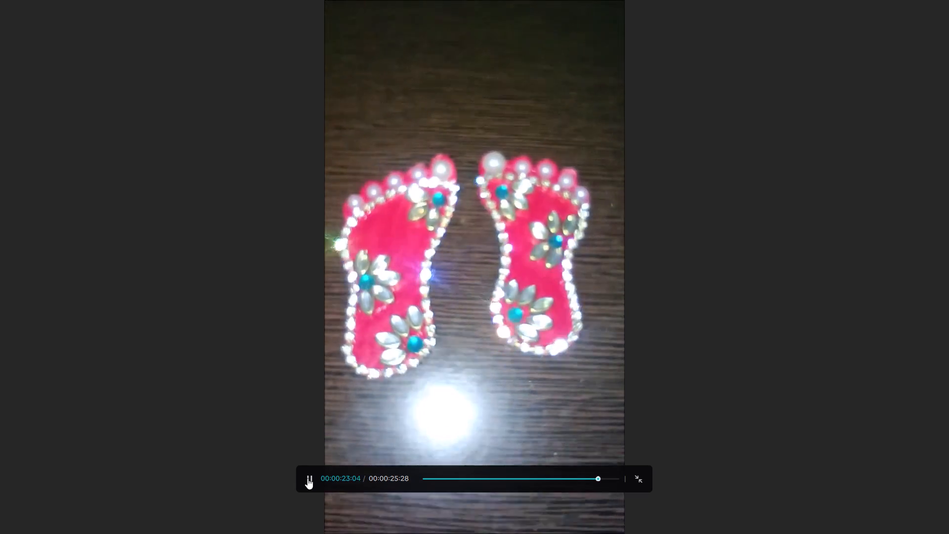
pyautogui.click(645, 482)
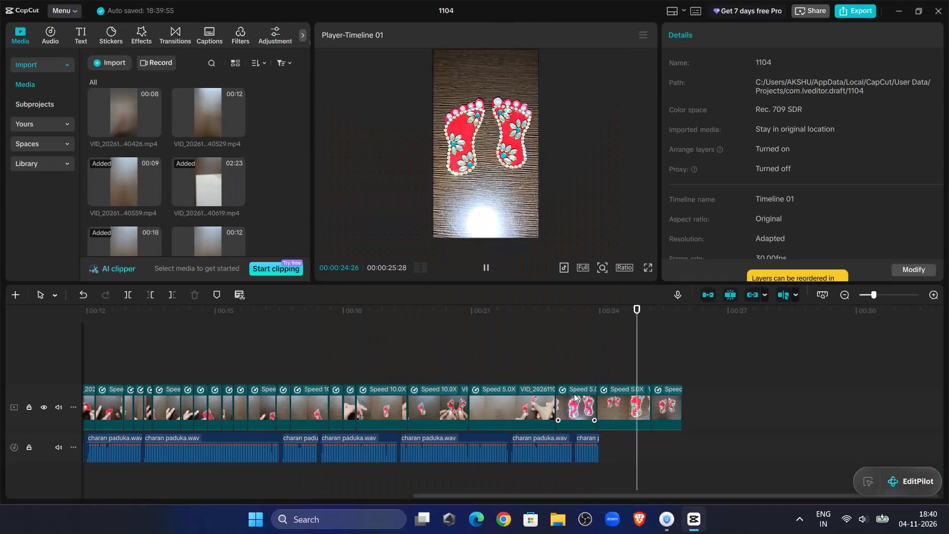
pyautogui.click(574, 394)
pyautogui.press('Delete')
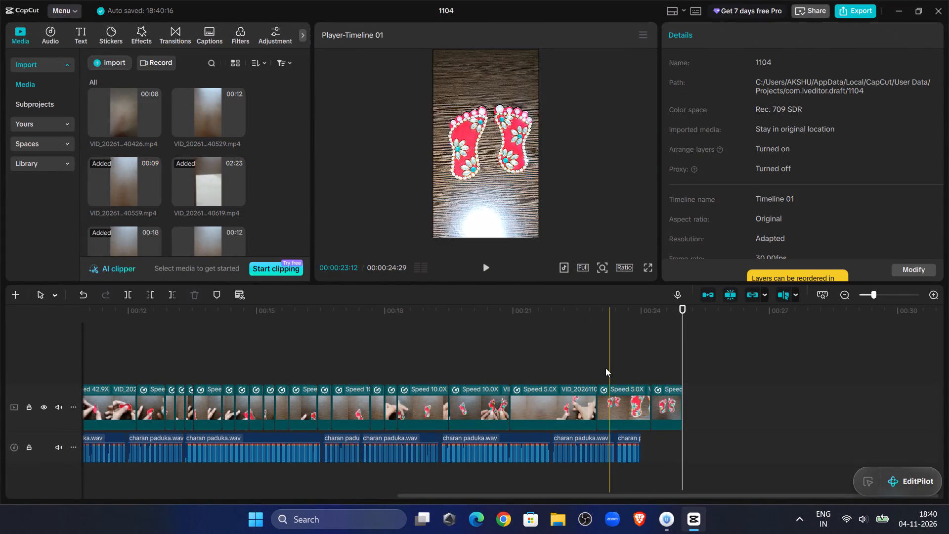
# Replay the ending from about 00:00:21 and raise the second-to-last 5.0X clip's speed to 8.32x.
pyautogui.click(536, 334)
pyautogui.click(490, 260)
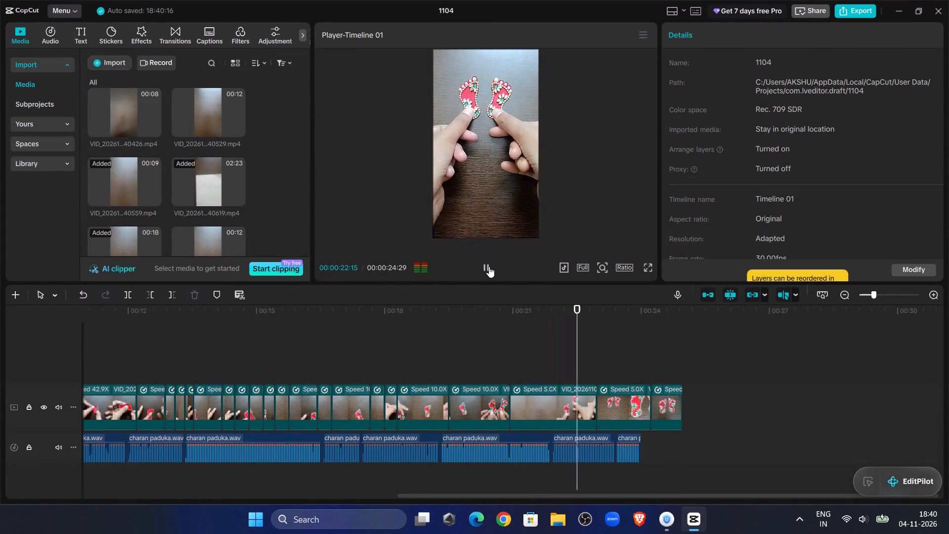
pyautogui.click(488, 270)
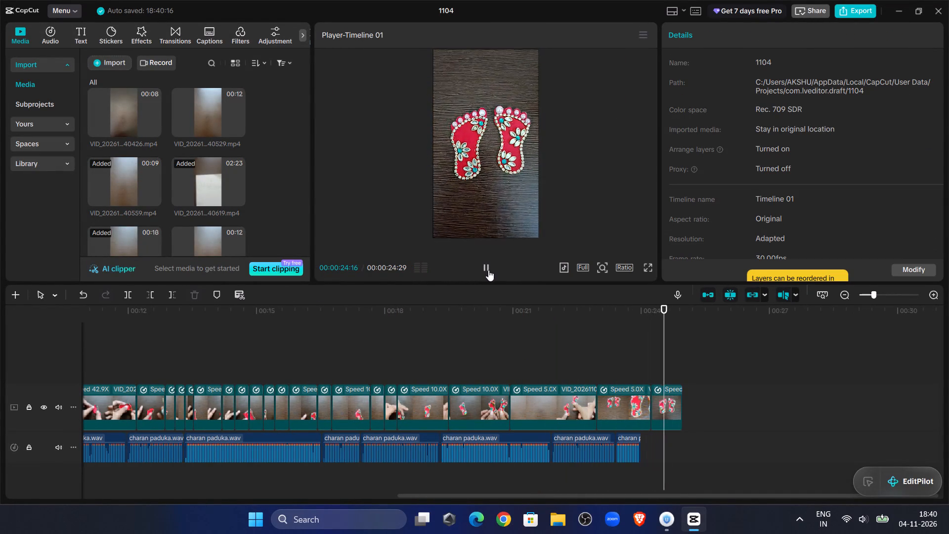
pyautogui.click(604, 397)
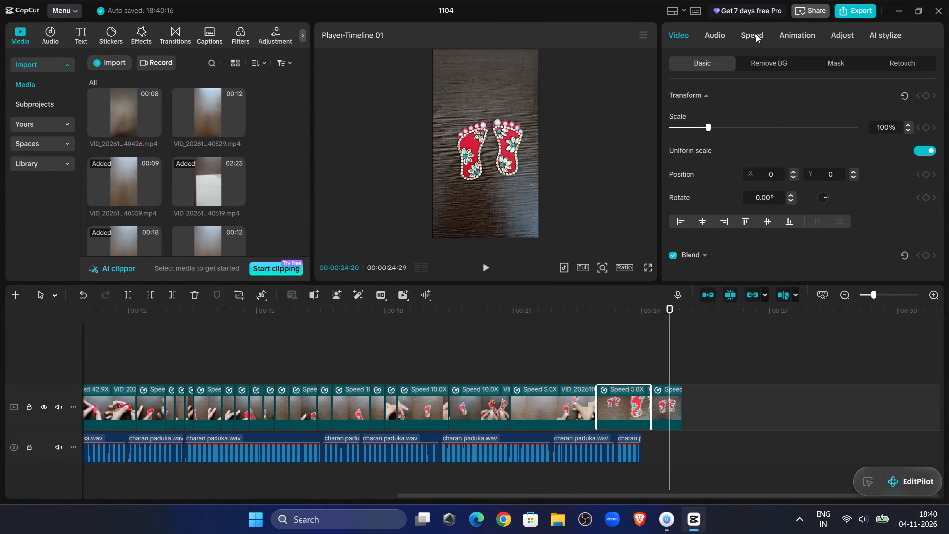
pyautogui.click(754, 34)
pyautogui.click(805, 112)
pyautogui.moveTo(810, 112); pyautogui.dragTo(811, 113)
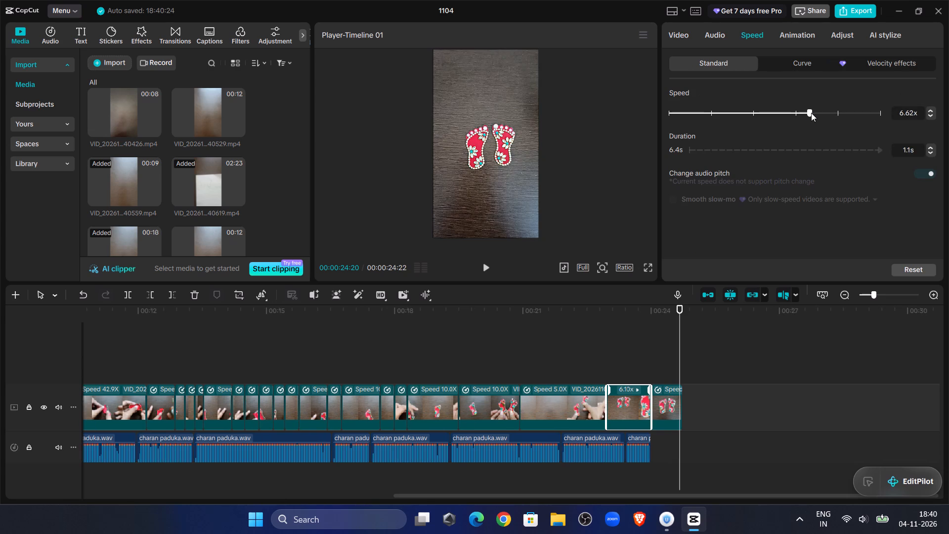
pyautogui.moveTo(811, 113); pyautogui.dragTo(816, 115)
pyautogui.moveTo(816, 115); pyautogui.dragTo(824, 117)
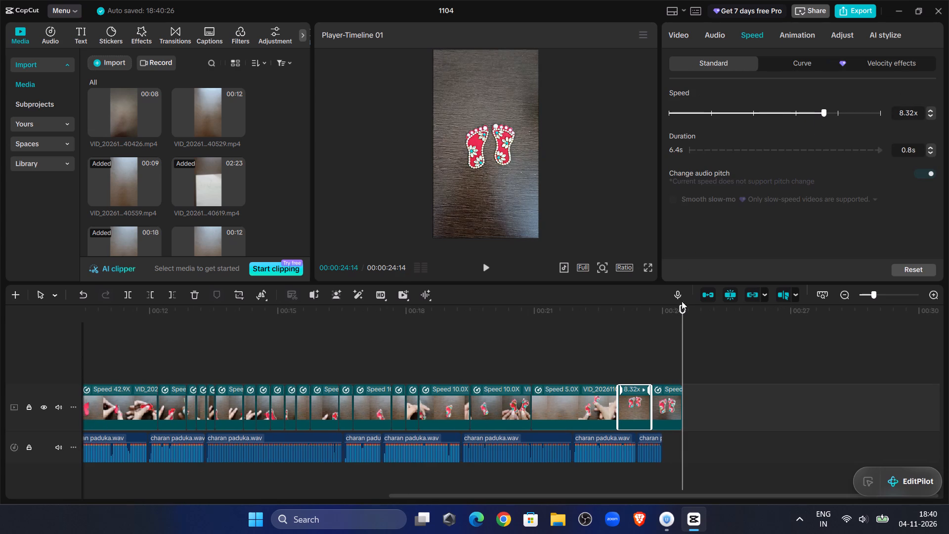
# Set the preceding 5.0X clip's speed to 6.27x and replay the ending from about 00:00:18.
pyautogui.click(600, 391)
pyautogui.click(811, 113)
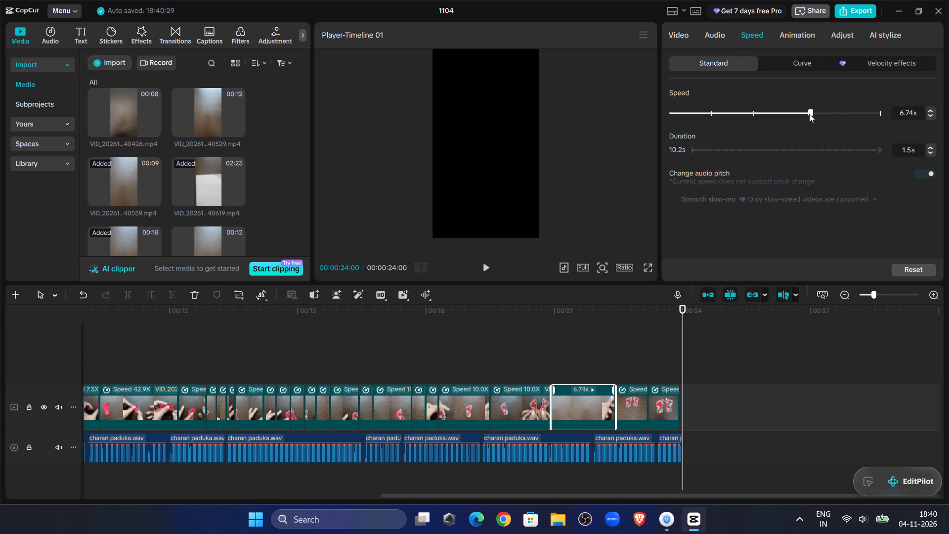
pyautogui.click(806, 112)
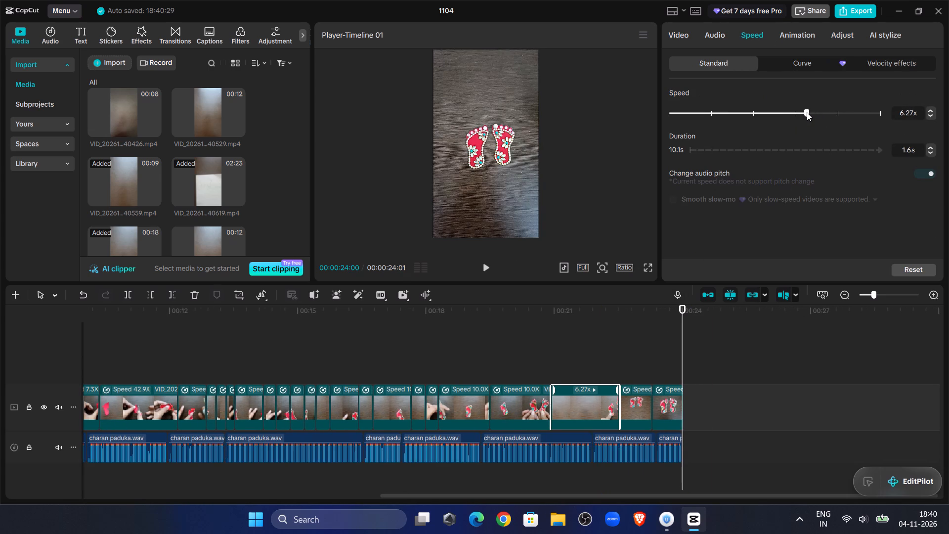
pyautogui.click(536, 332)
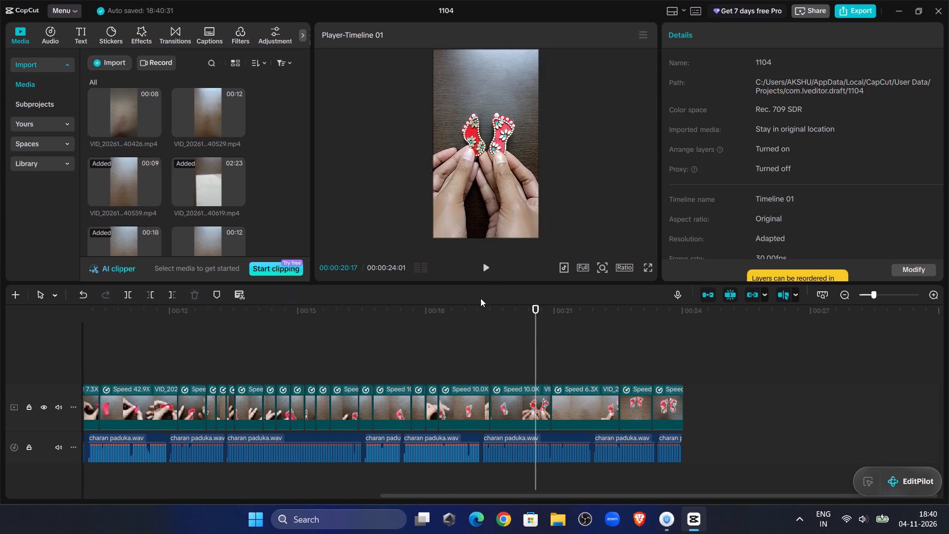
pyautogui.click(450, 330)
pyautogui.click(488, 271)
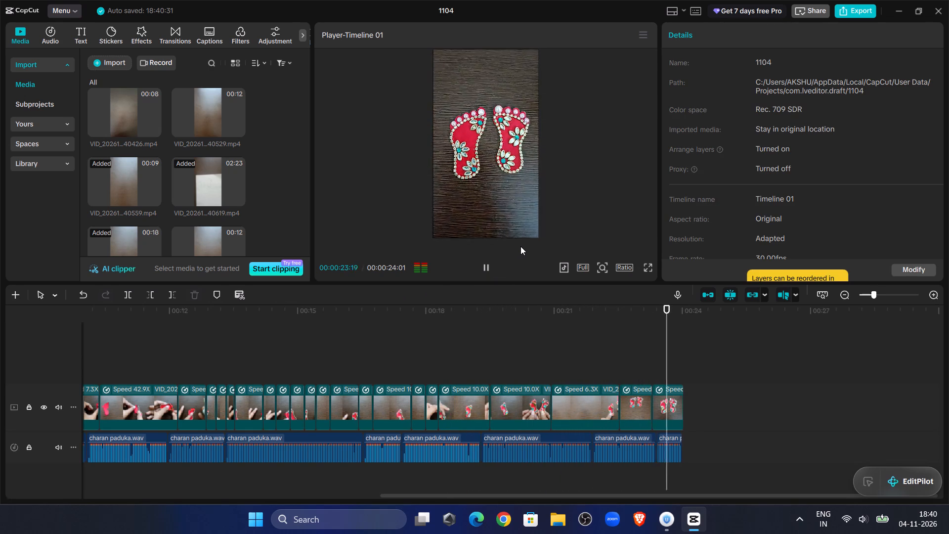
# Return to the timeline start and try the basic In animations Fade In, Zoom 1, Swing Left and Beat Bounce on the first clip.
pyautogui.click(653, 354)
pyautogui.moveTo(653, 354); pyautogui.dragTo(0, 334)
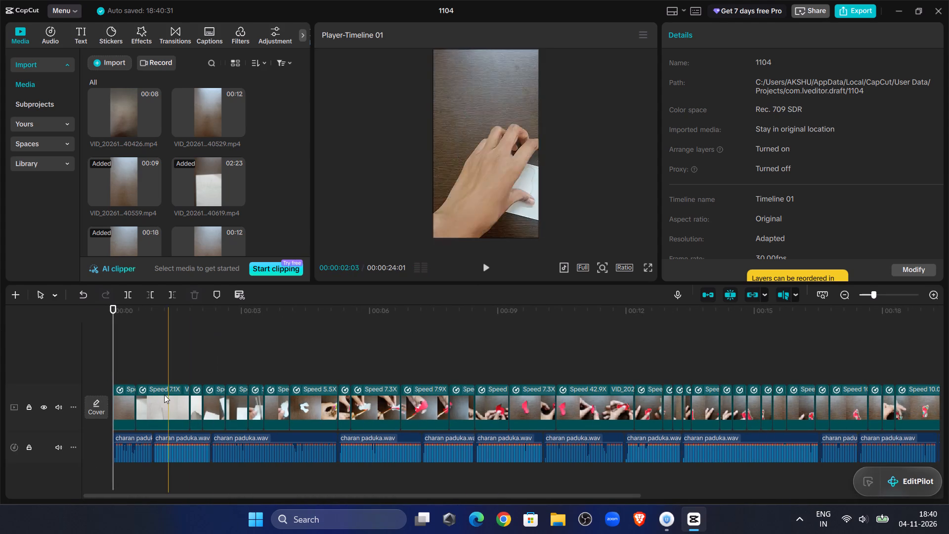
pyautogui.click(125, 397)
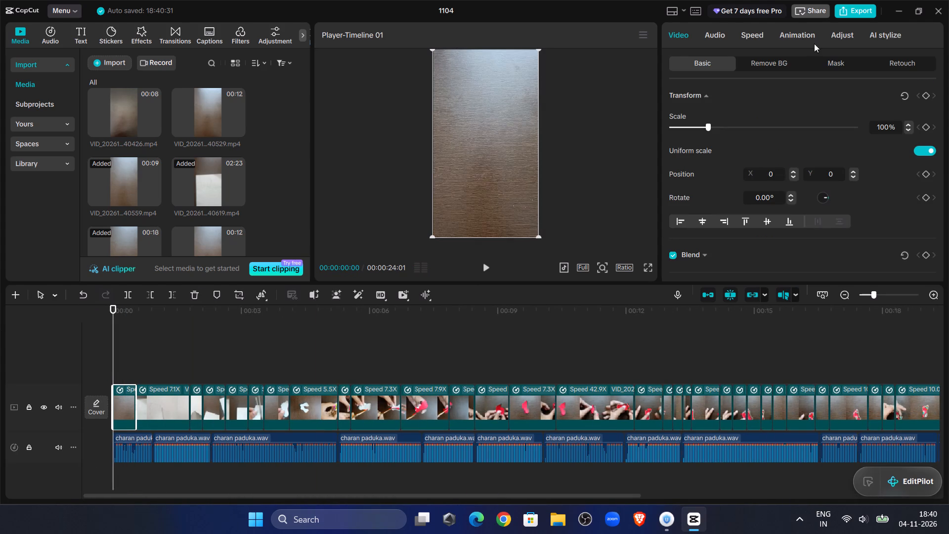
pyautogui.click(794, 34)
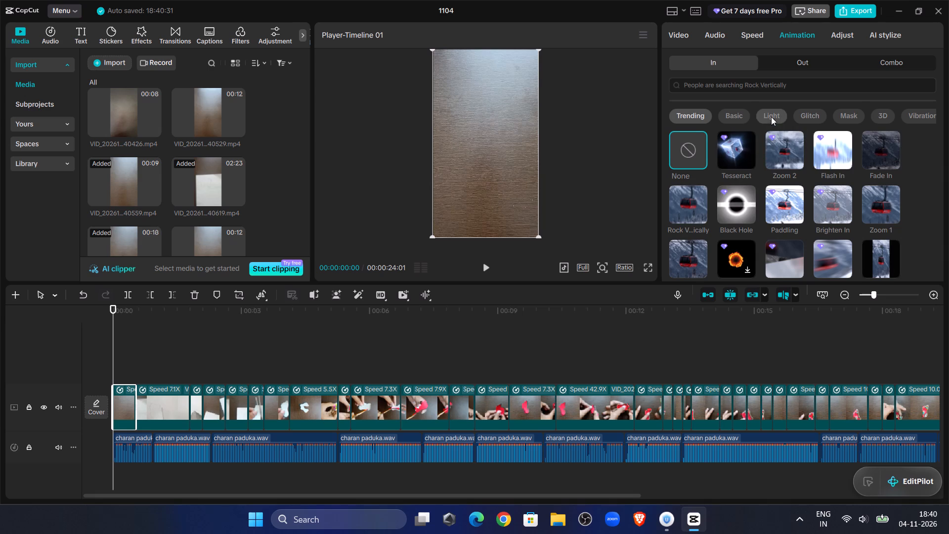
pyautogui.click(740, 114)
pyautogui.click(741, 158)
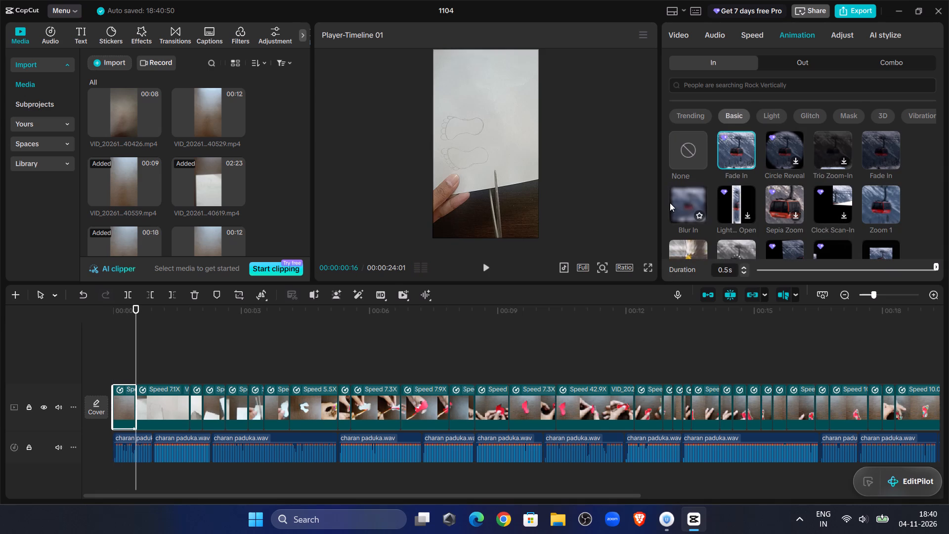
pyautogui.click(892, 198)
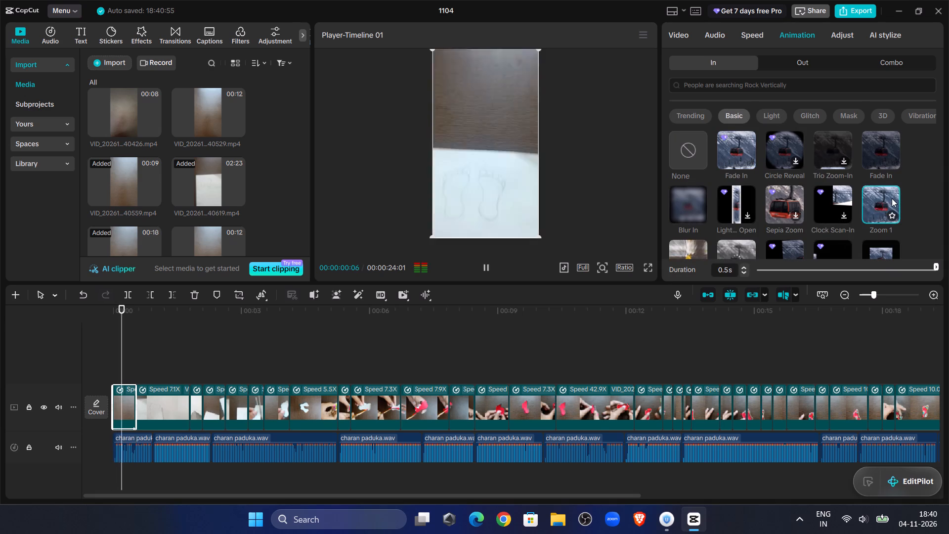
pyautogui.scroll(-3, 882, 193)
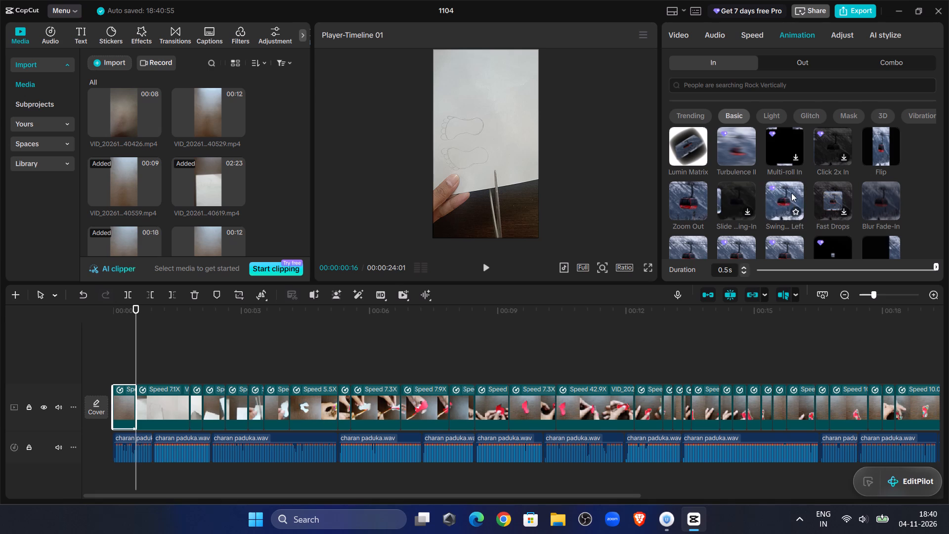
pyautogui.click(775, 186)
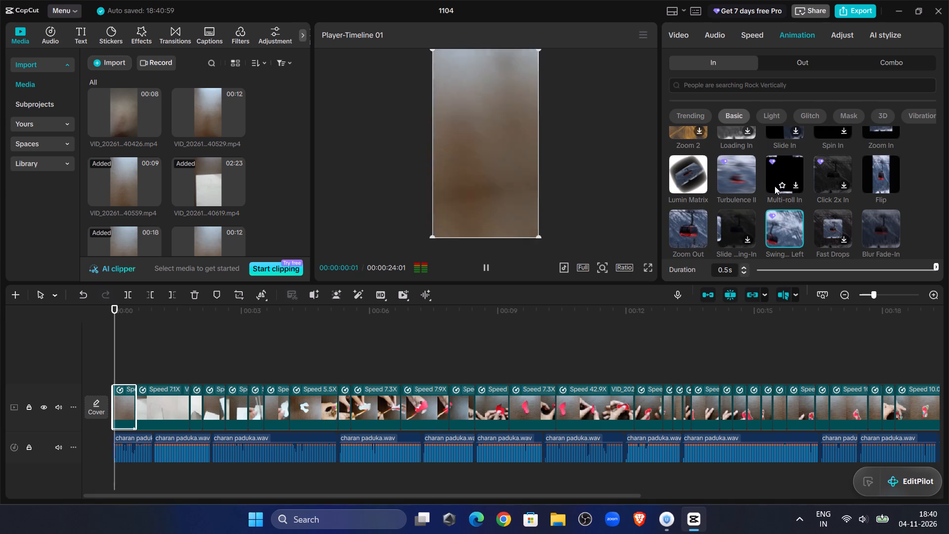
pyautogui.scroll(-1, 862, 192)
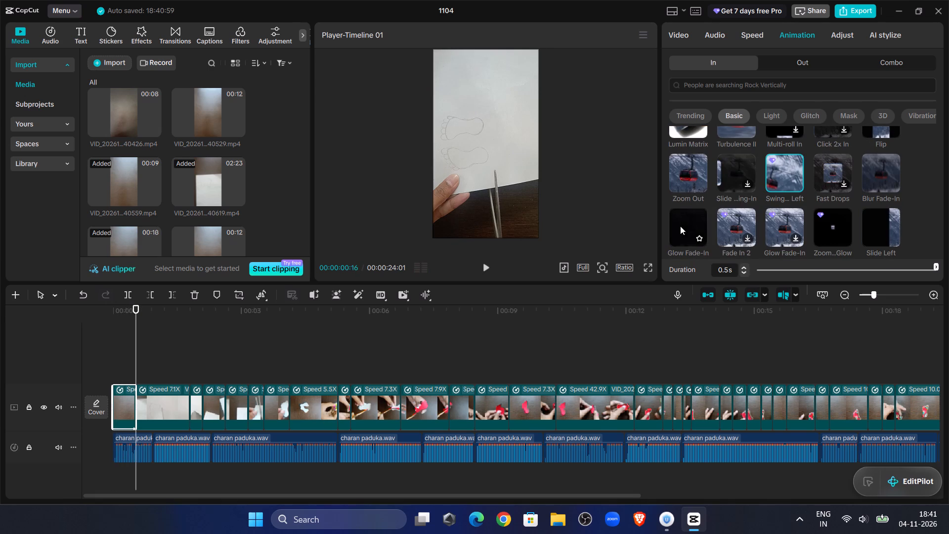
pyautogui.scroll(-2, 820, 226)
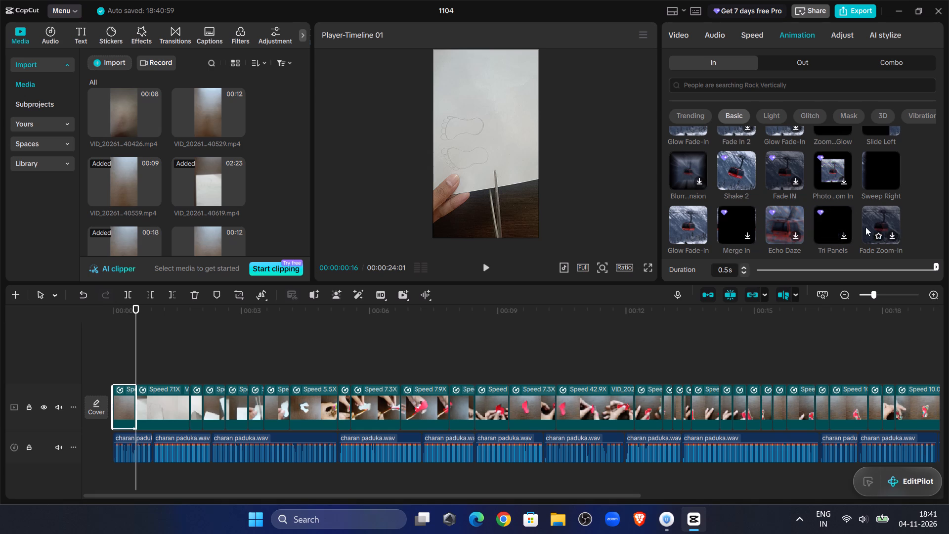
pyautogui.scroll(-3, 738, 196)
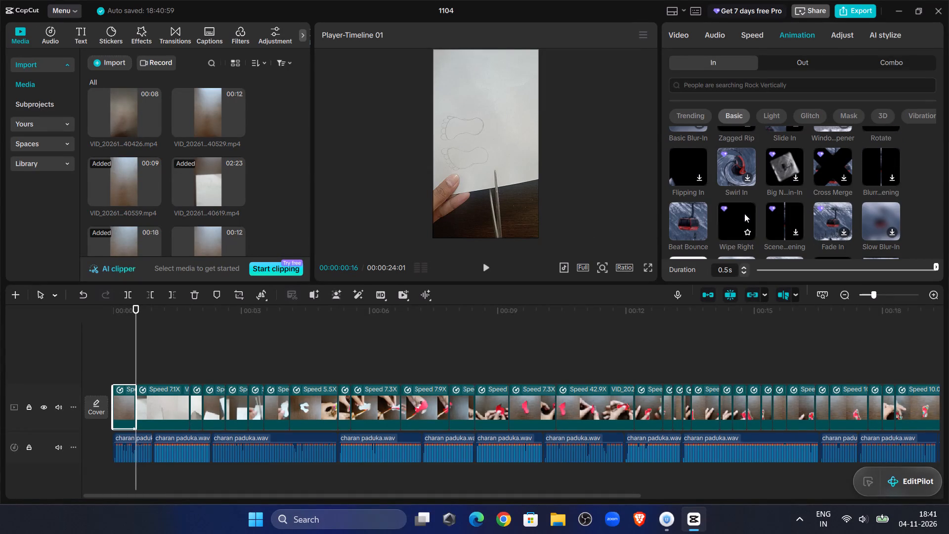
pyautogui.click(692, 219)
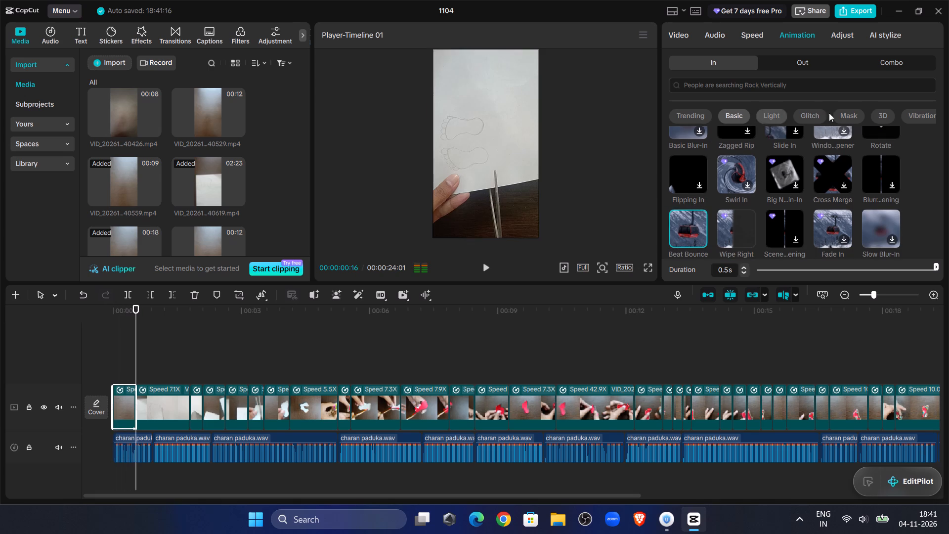
# Apply the Blur Buzz basic In animation to the first clip.
pyautogui.scroll(-4, 730, 203)
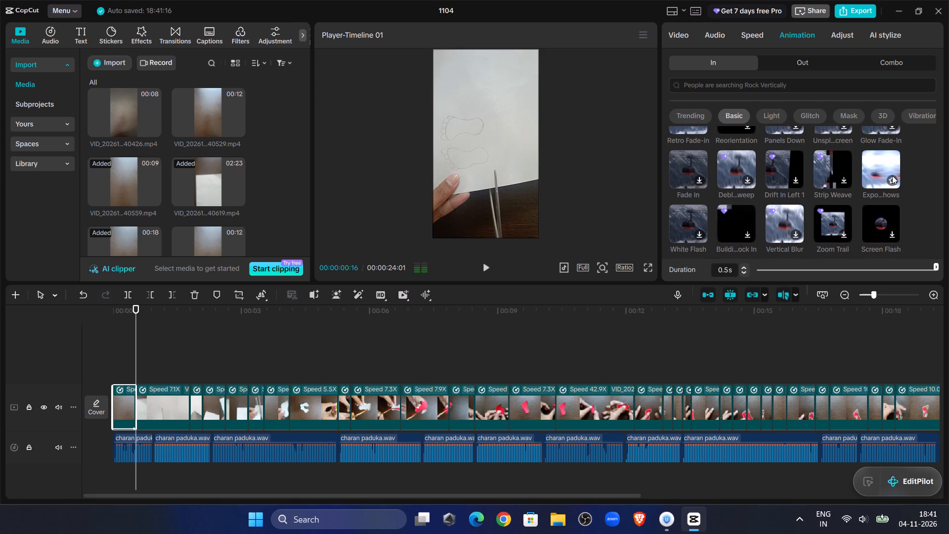
pyautogui.scroll(-2, 853, 224)
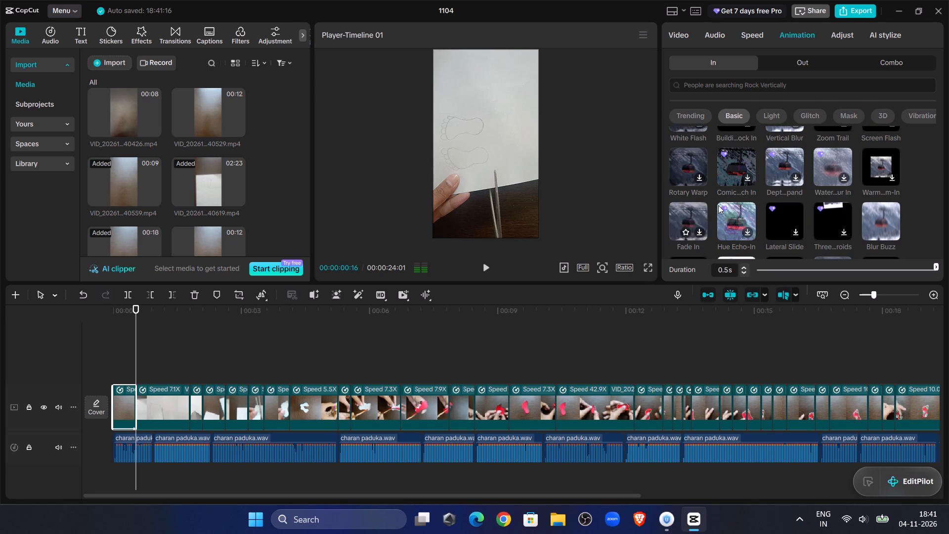
pyautogui.click(890, 217)
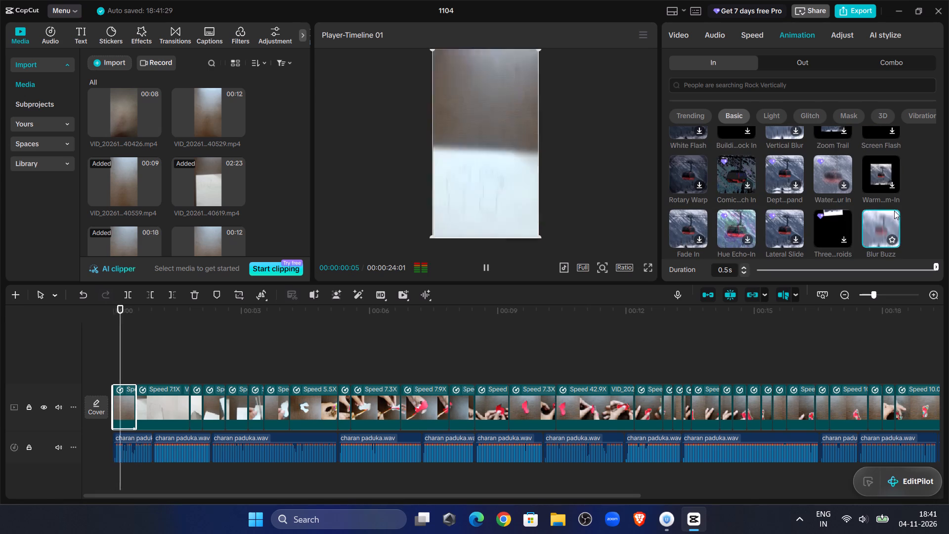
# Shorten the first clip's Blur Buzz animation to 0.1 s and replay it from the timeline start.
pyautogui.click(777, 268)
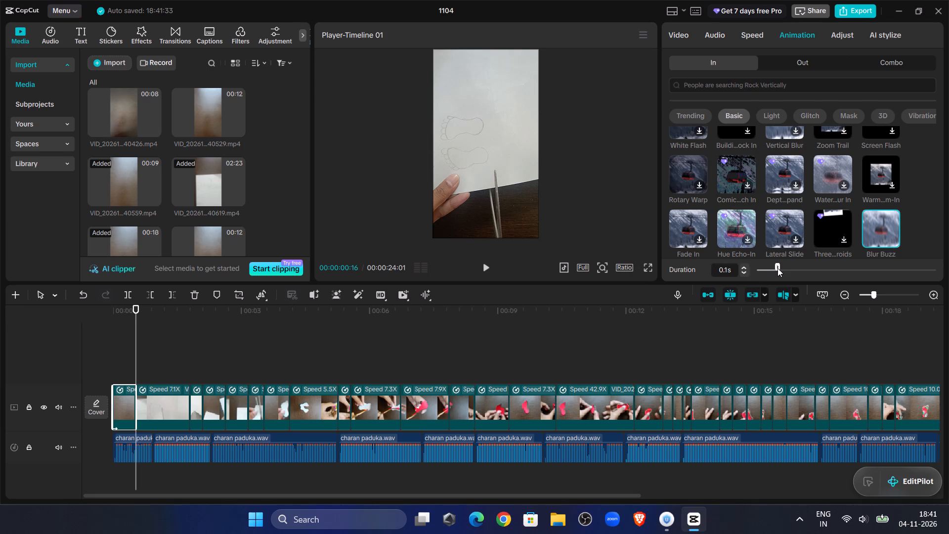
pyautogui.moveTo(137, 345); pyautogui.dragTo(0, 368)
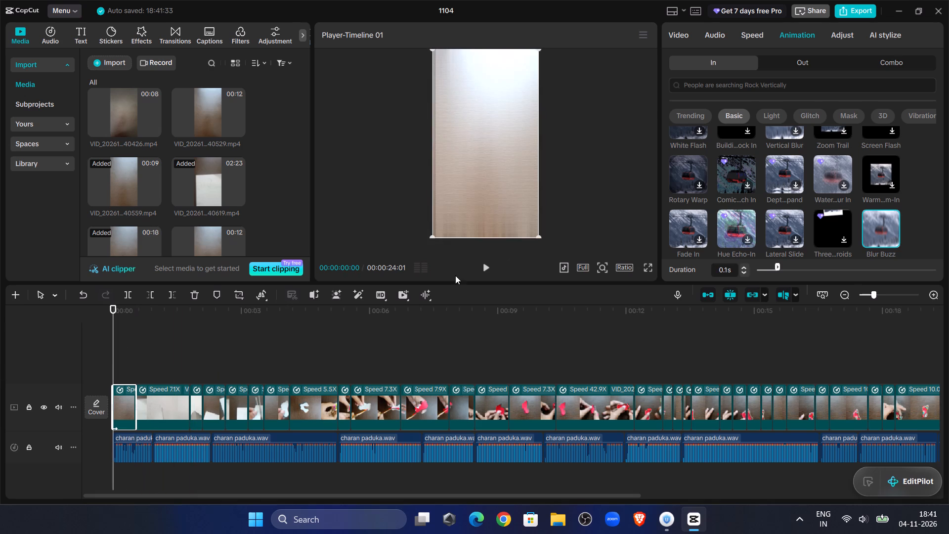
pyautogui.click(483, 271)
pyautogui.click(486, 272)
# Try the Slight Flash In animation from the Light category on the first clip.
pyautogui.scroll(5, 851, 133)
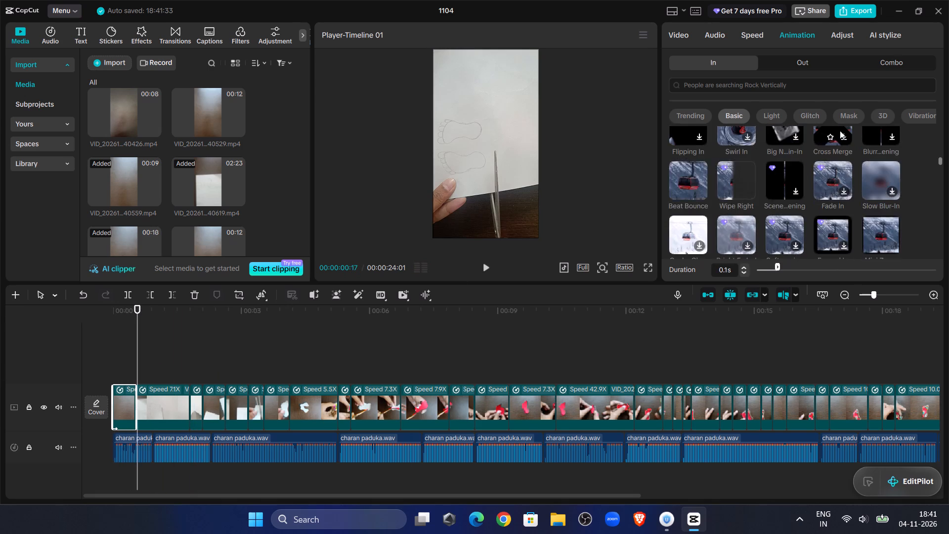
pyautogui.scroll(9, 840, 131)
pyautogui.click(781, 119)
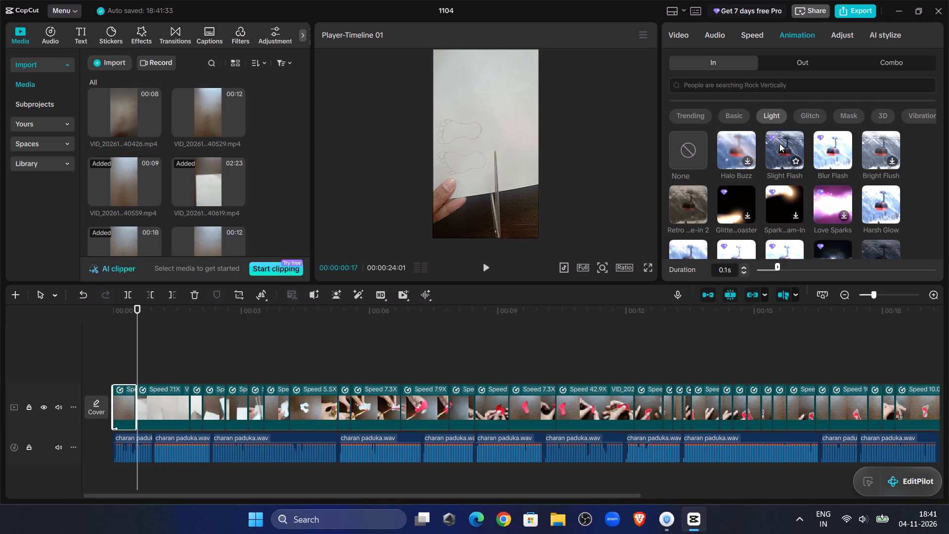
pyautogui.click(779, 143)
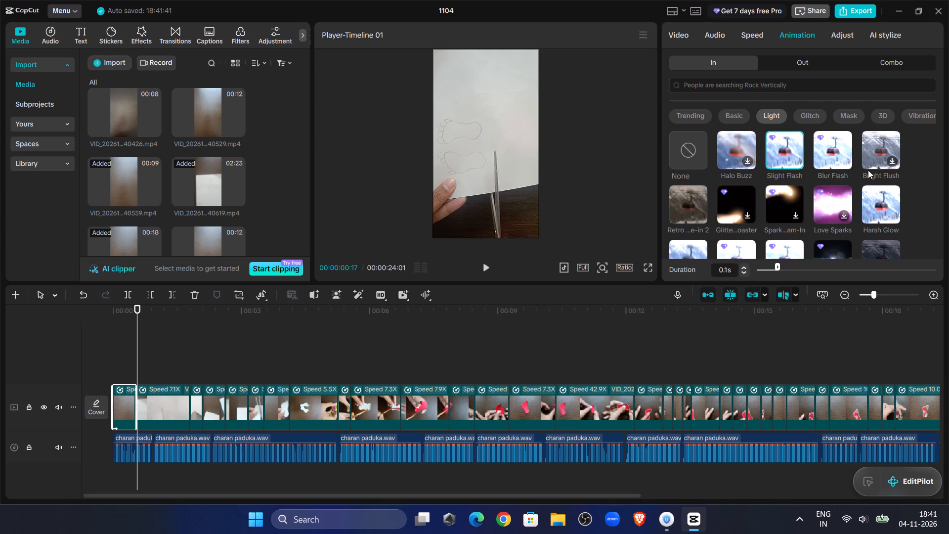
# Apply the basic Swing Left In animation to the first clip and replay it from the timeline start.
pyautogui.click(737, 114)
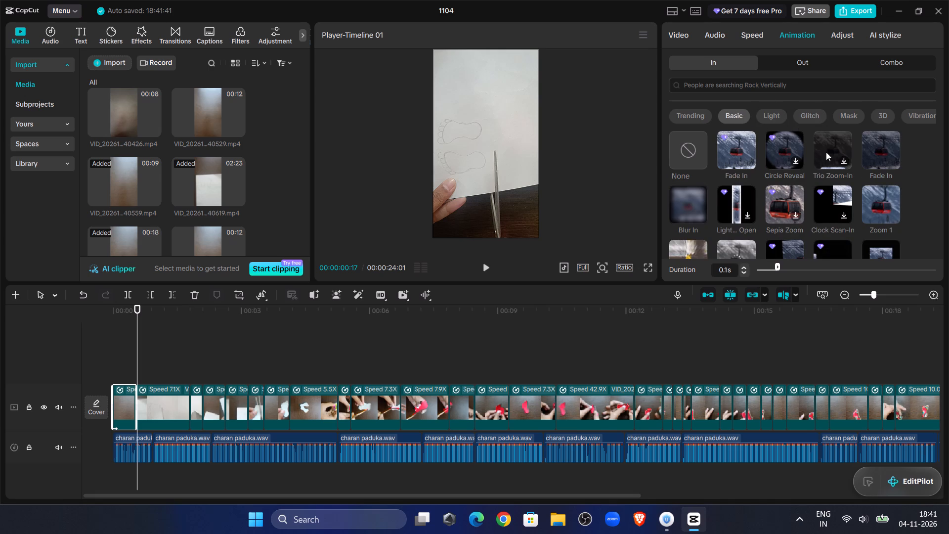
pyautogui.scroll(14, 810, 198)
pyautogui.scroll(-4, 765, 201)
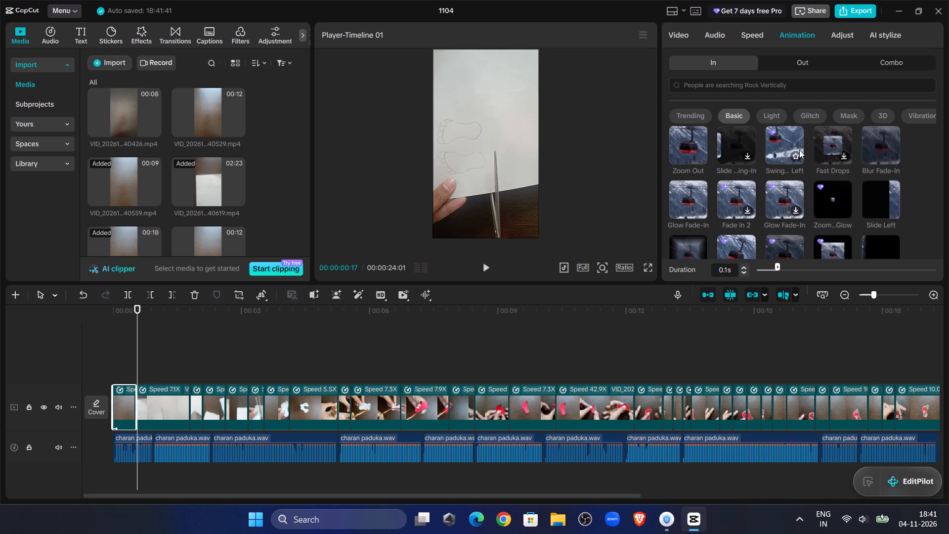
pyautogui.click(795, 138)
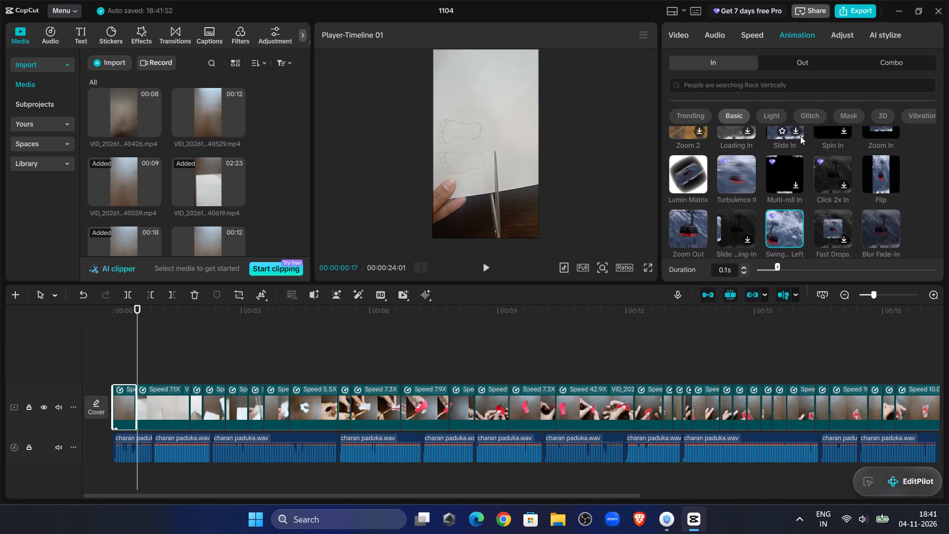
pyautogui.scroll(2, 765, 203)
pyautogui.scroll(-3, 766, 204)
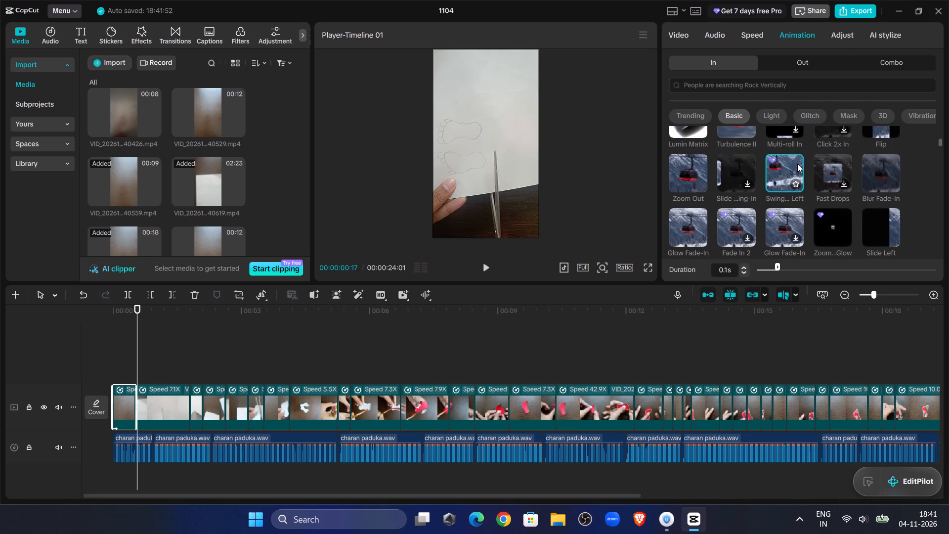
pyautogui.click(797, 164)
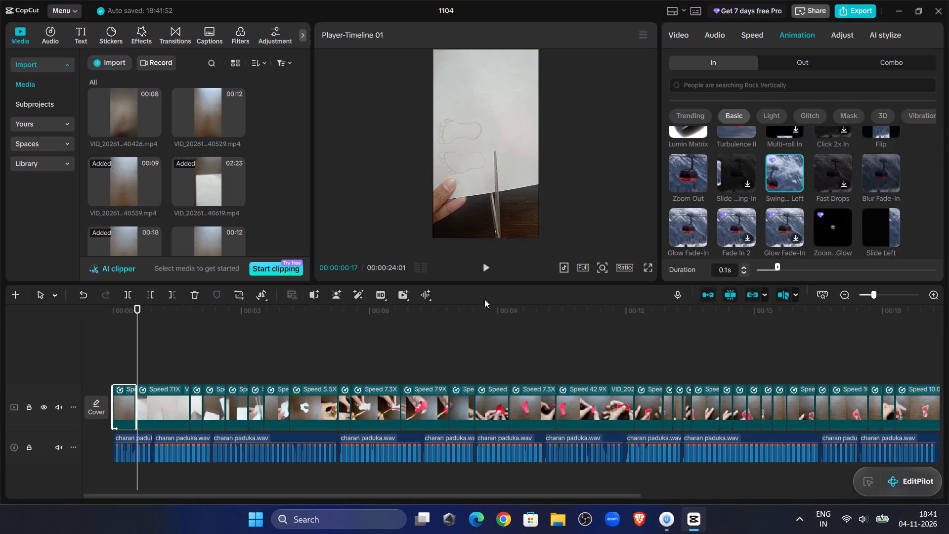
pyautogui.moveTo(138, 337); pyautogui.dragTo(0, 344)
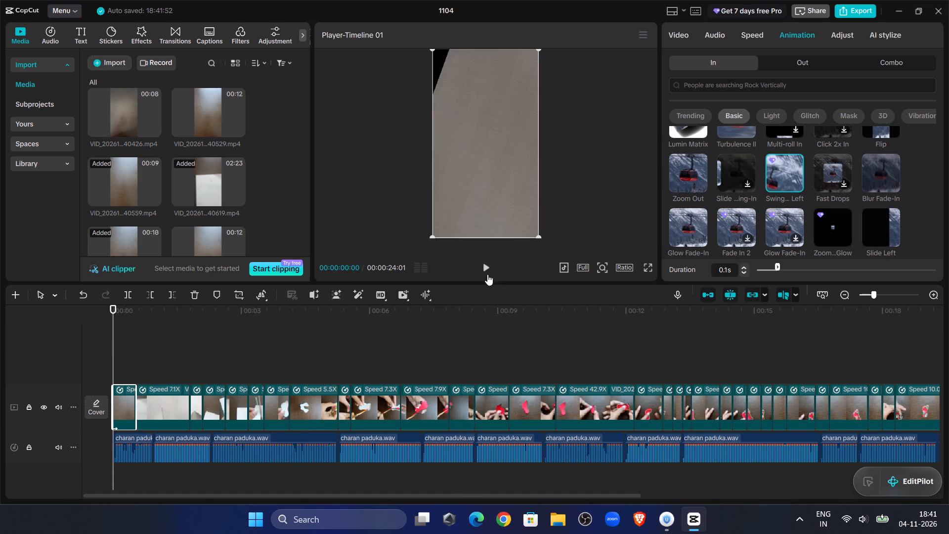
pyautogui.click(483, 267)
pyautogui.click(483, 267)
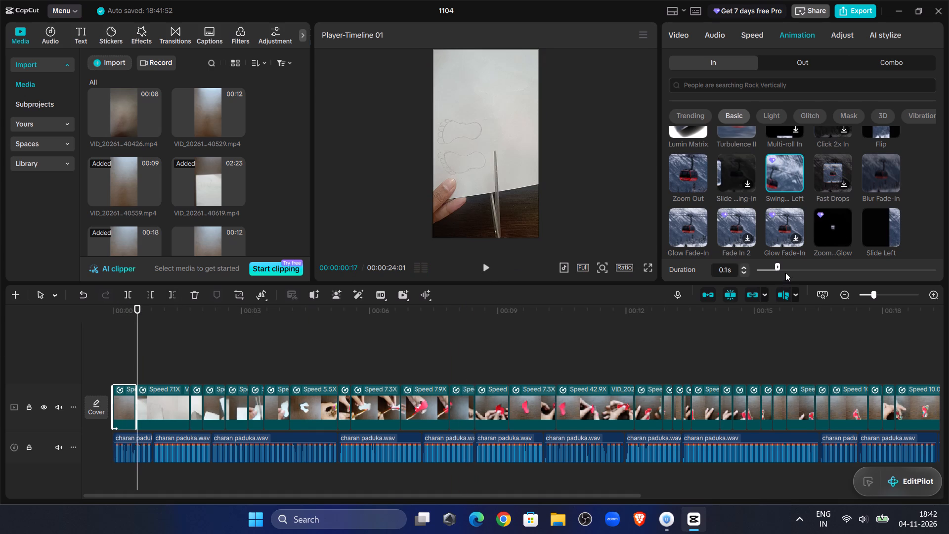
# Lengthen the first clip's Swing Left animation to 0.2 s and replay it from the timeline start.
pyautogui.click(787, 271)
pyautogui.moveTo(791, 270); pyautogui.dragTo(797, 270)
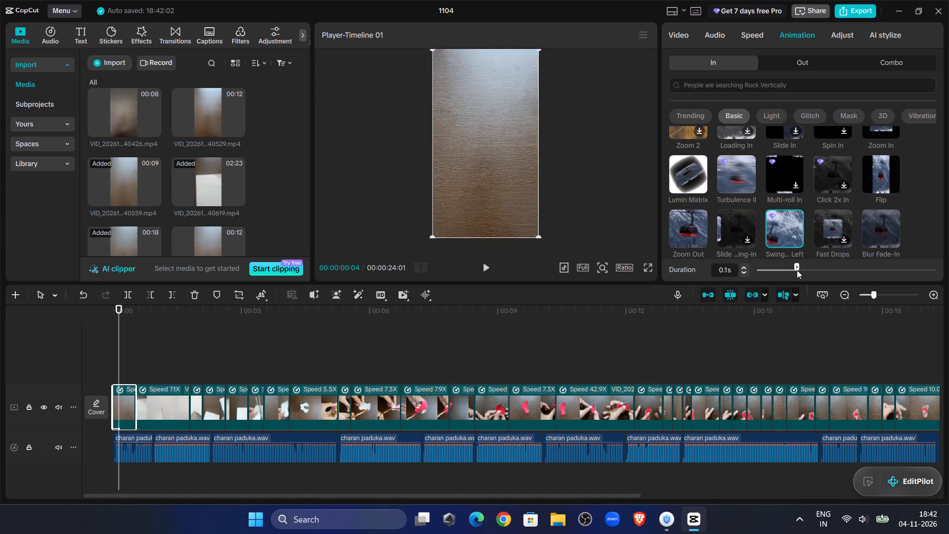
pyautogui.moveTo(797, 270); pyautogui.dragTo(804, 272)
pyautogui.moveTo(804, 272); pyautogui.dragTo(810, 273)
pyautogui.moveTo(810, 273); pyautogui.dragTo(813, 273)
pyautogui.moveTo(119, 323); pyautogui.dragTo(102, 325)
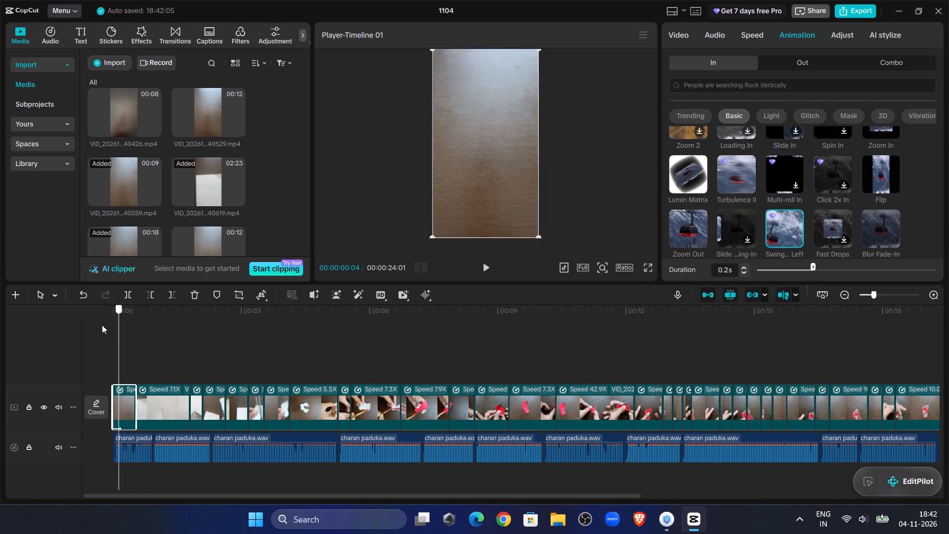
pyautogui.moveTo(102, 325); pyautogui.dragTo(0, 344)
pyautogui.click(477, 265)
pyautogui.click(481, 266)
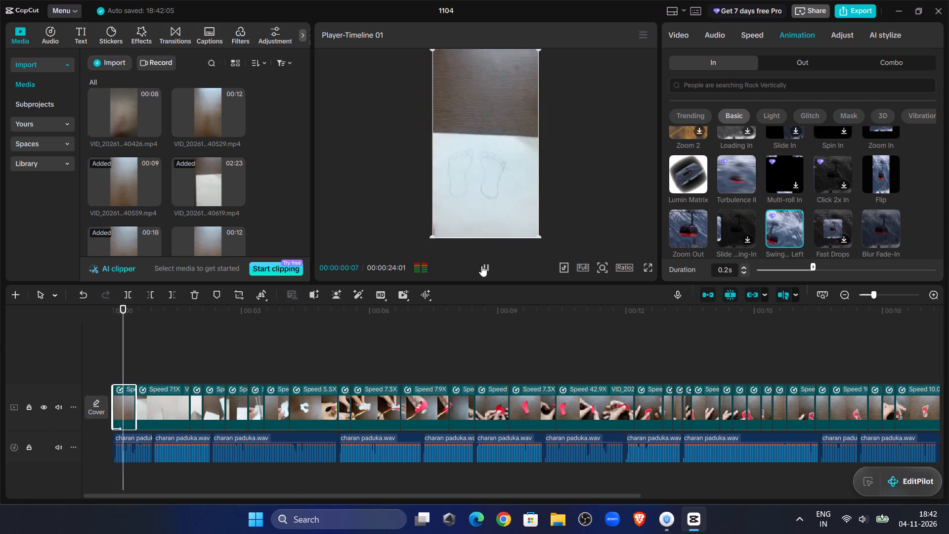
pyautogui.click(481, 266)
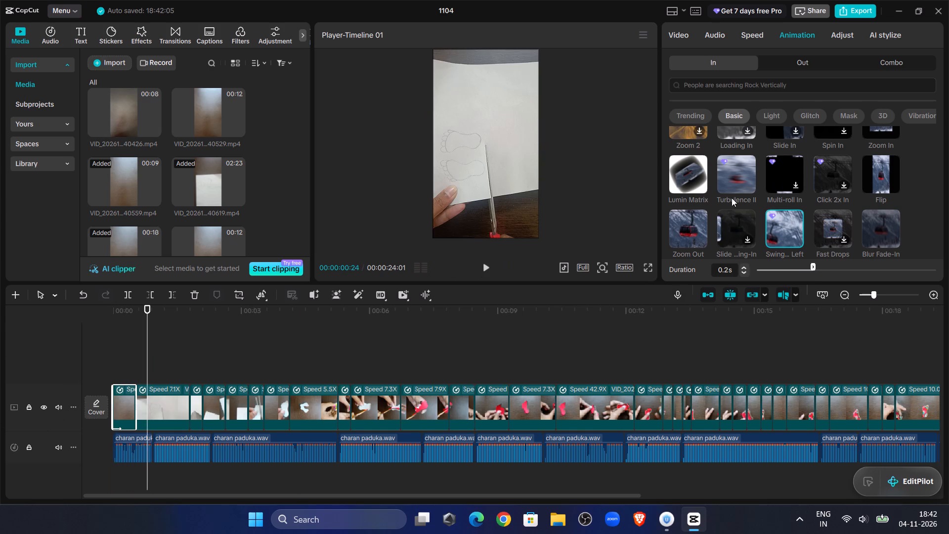
# Try the Turbulence II In animation on the first clip with a duration of 0.3 s and replay it from the start.
pyautogui.click(731, 183)
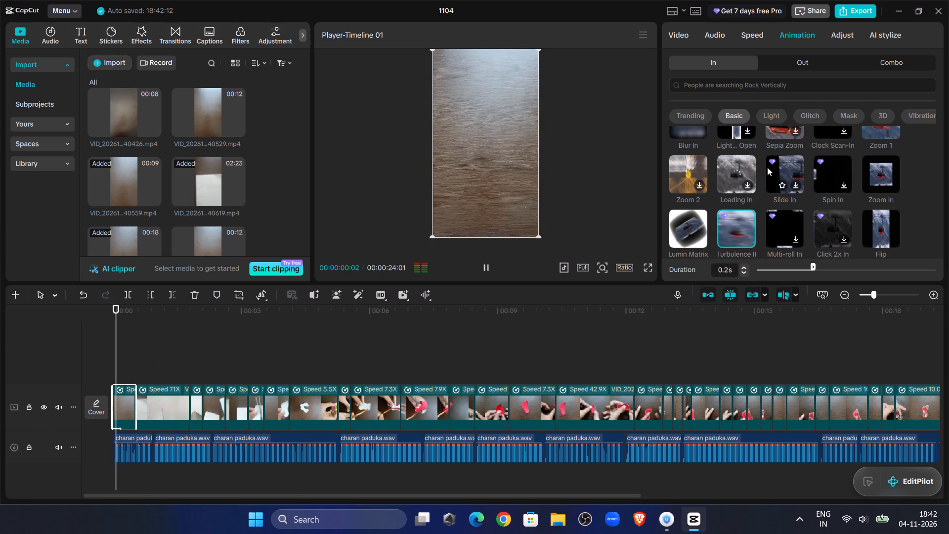
pyautogui.click(823, 267)
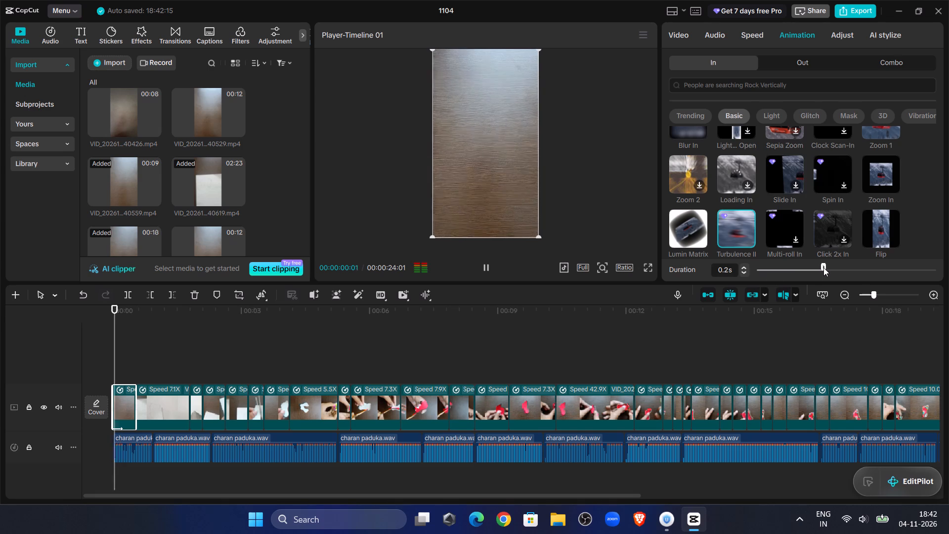
pyautogui.moveTo(823, 267); pyautogui.dragTo(850, 274)
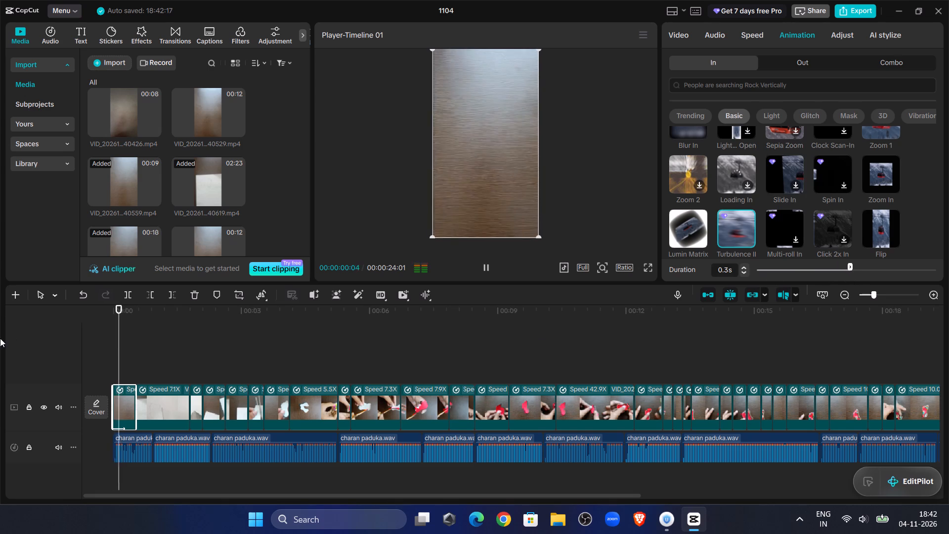
pyautogui.moveTo(122, 337); pyautogui.dragTo(59, 331)
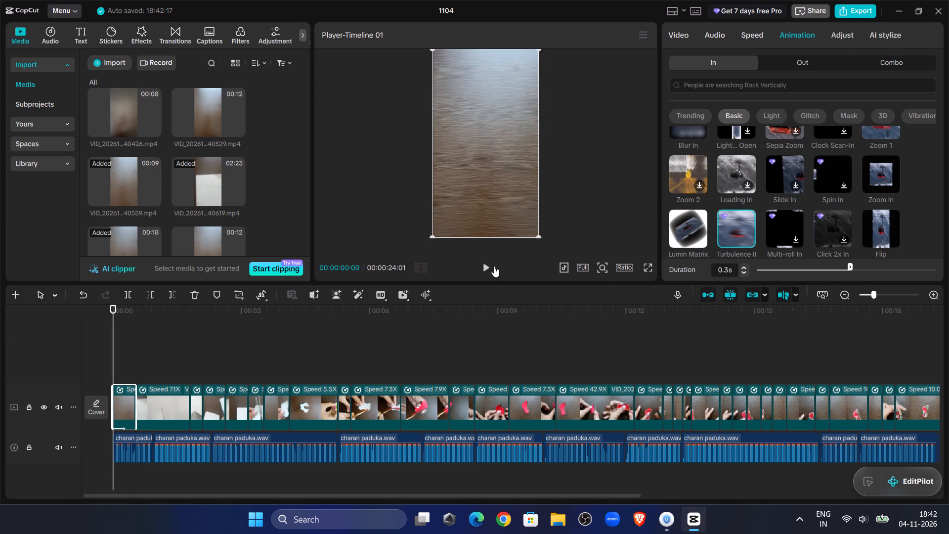
pyautogui.click(488, 265)
pyautogui.click(488, 265)
# Switch the first clip's In animation back to Swing Left and return to the timeline start.
pyautogui.scroll(-2, 794, 223)
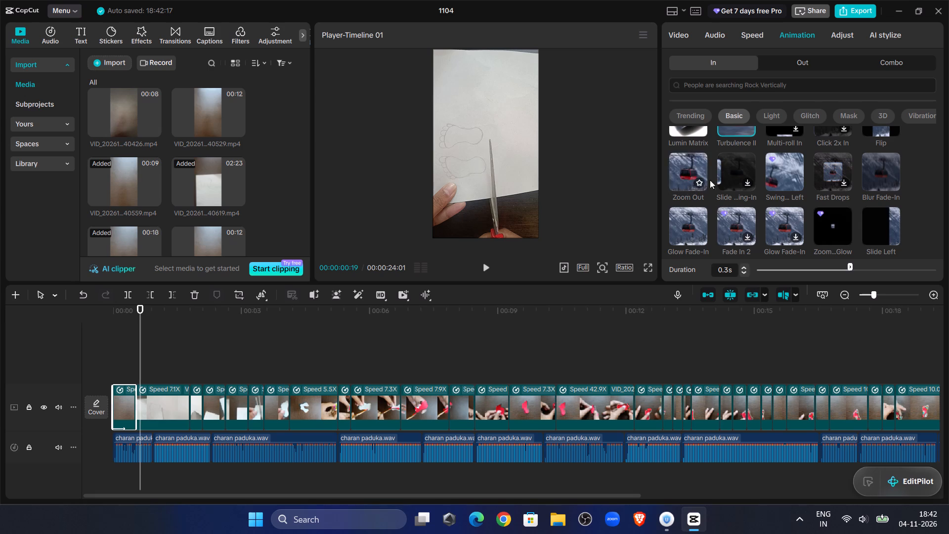
pyautogui.click(780, 181)
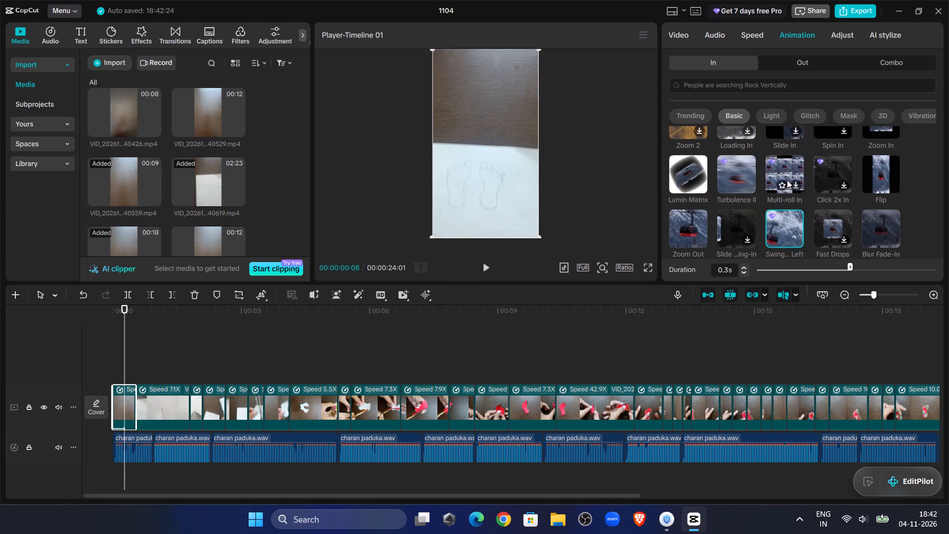
pyautogui.moveTo(125, 329); pyautogui.dragTo(0, 292)
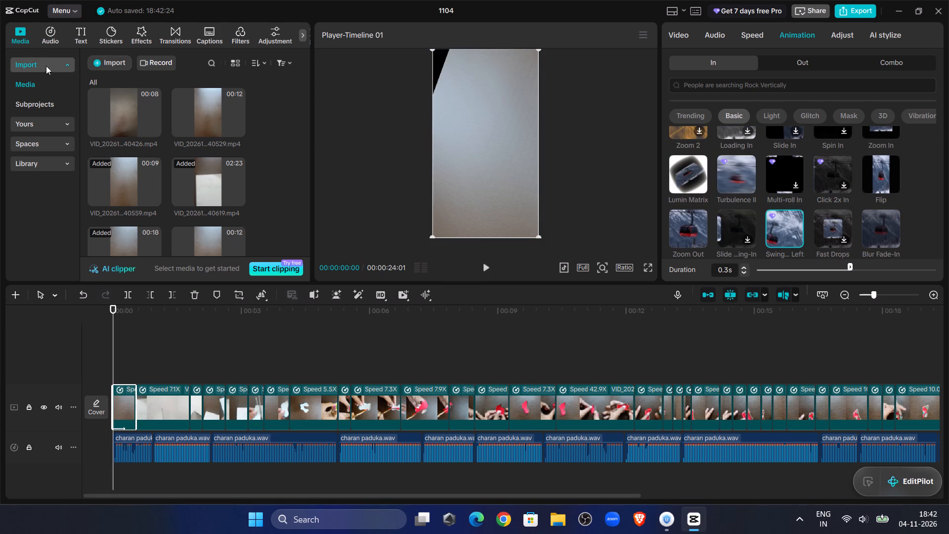
# Search the sound effects for wave, preview Ocean Wave, look through the other results and clear the search.
pyautogui.click(52, 41)
pyautogui.click(43, 143)
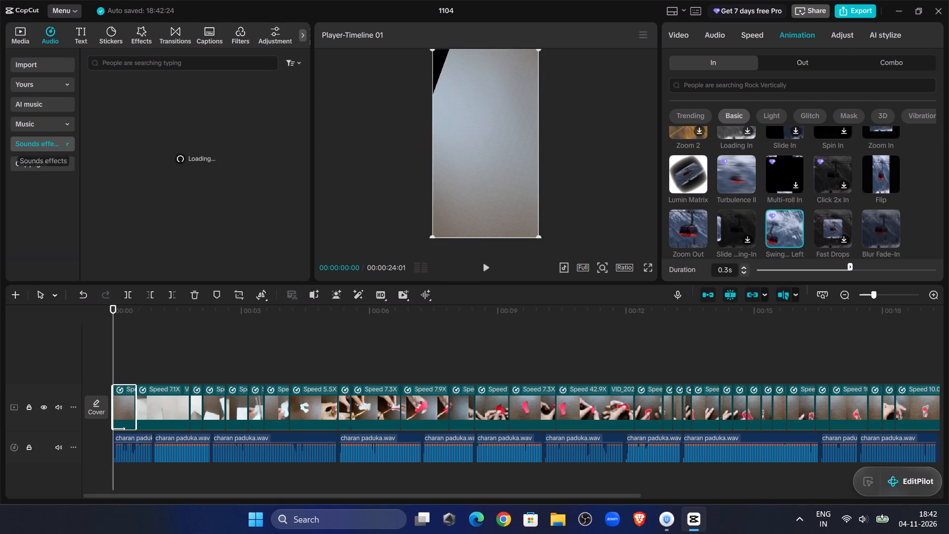
pyautogui.click(143, 67)
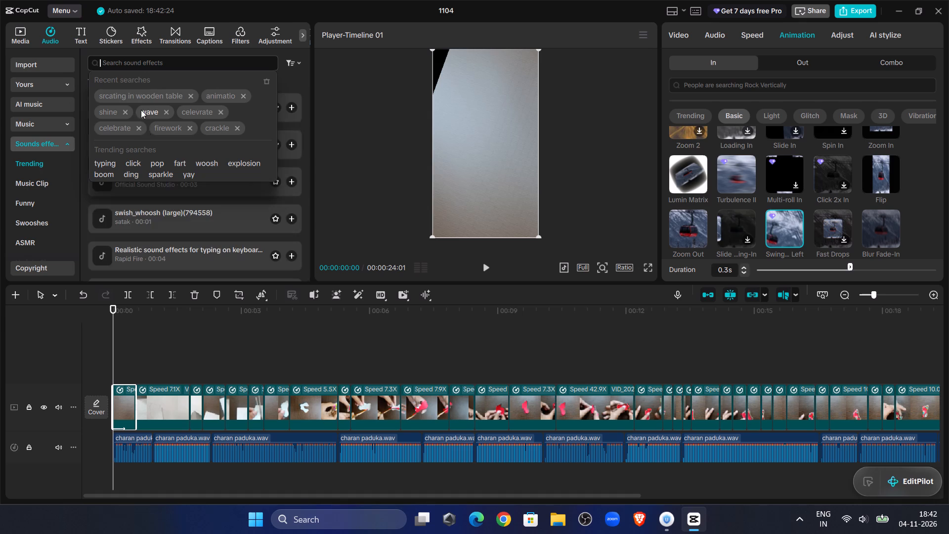
pyautogui.click(141, 110)
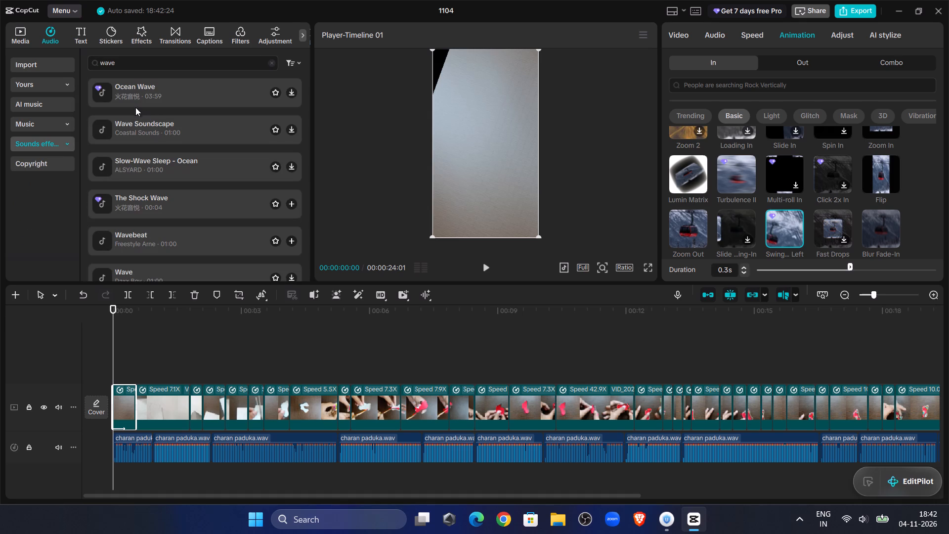
pyautogui.click(131, 100)
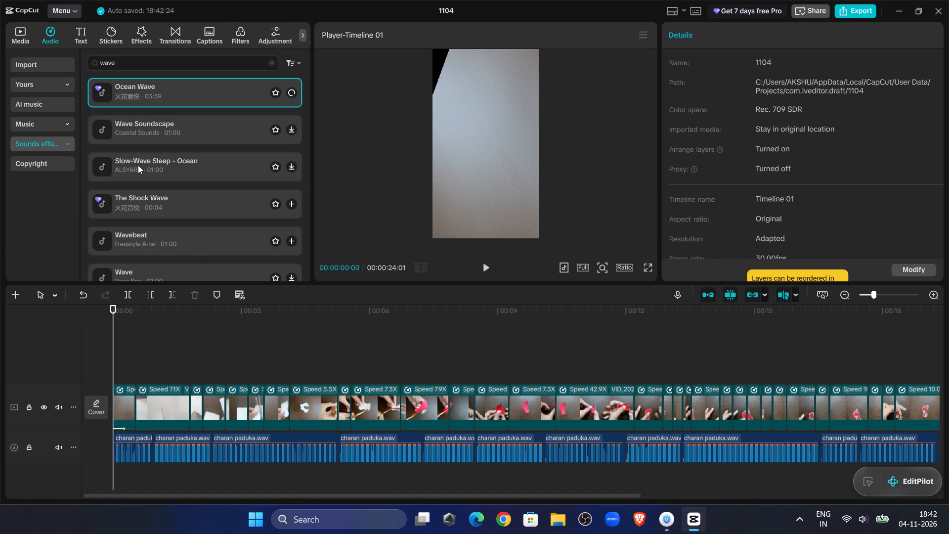
pyautogui.scroll(-2, 193, 247)
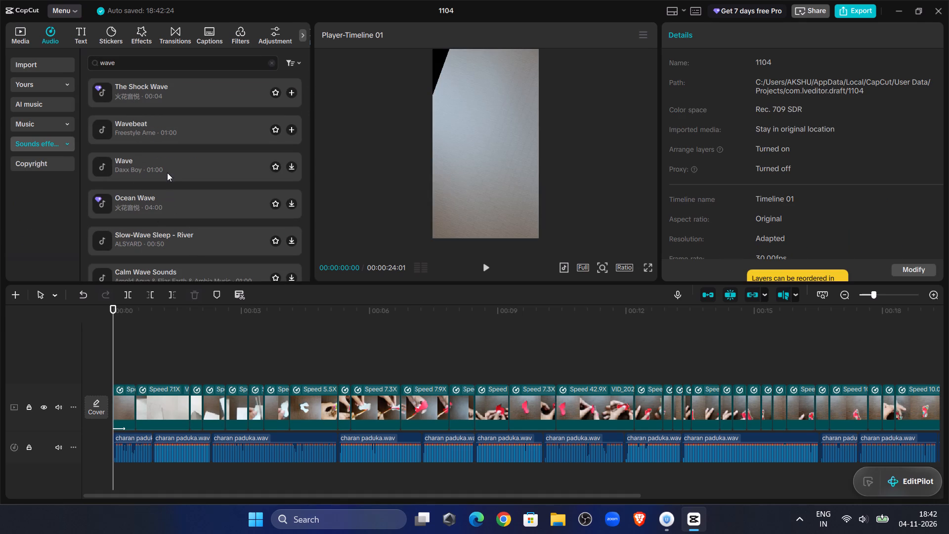
pyautogui.scroll(-3, 171, 197)
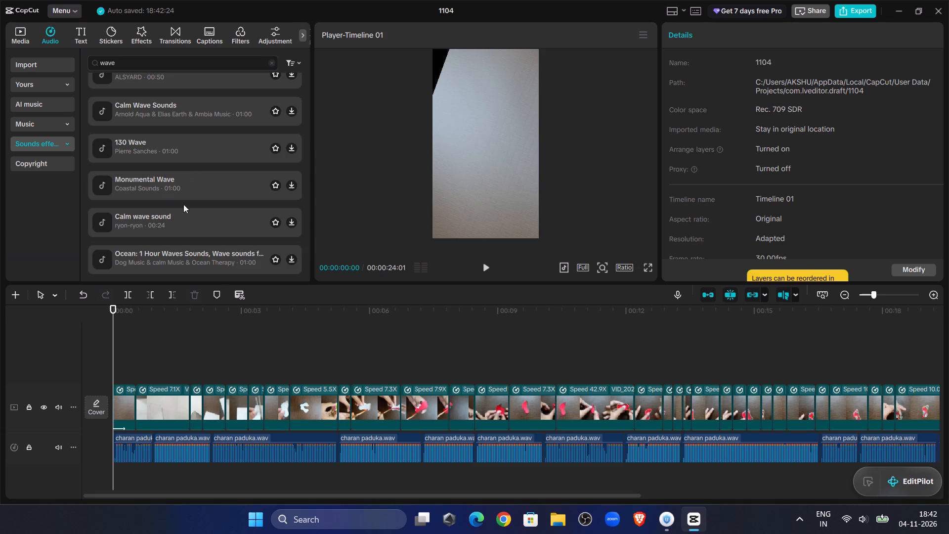
pyautogui.scroll(-2, 183, 204)
pyautogui.click(174, 106)
pyautogui.scroll(-1, 179, 243)
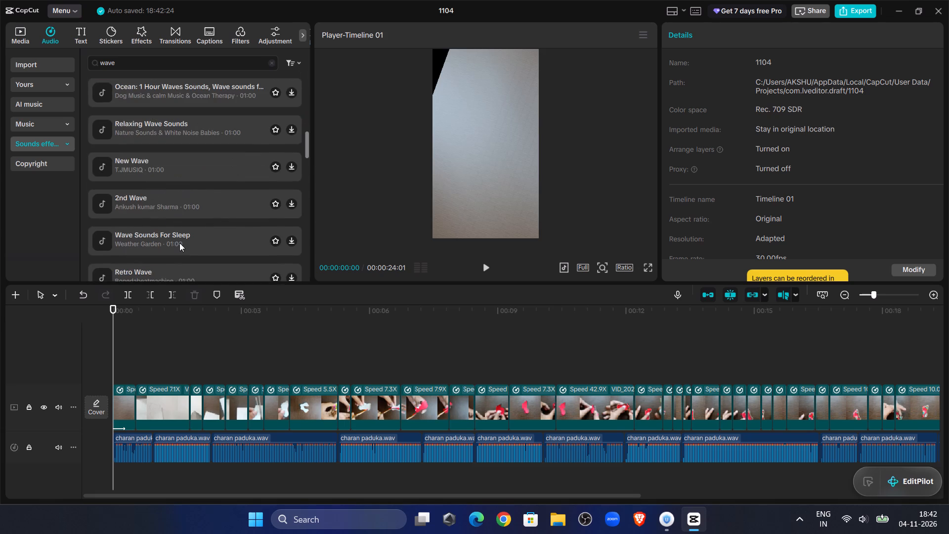
pyautogui.scroll(-1, 179, 243)
pyautogui.scroll(6, 180, 244)
pyautogui.scroll(13, 170, 195)
pyautogui.click(263, 65)
pyautogui.click(271, 64)
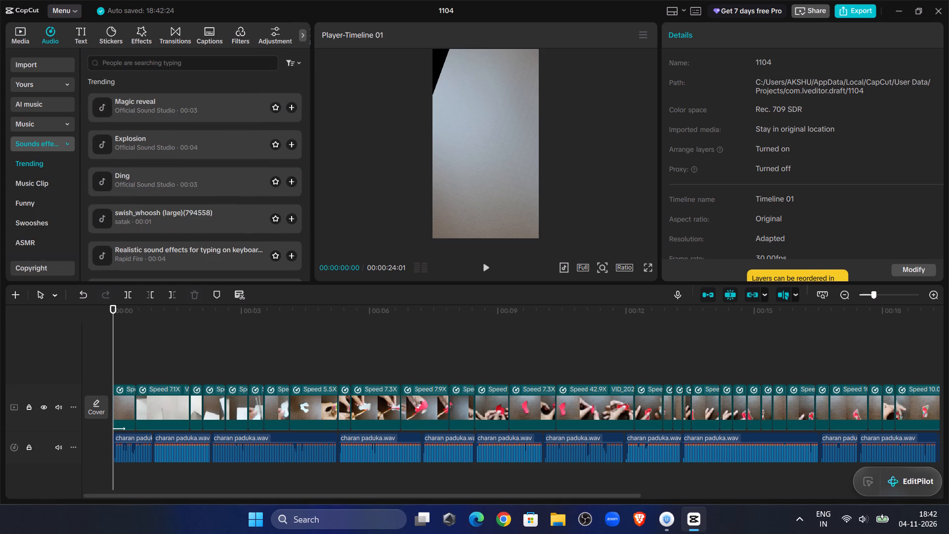
# Look through the trending sound effects list for a sound that fits the first clip's opening animation.
pyautogui.scroll(-11, 191, 189)
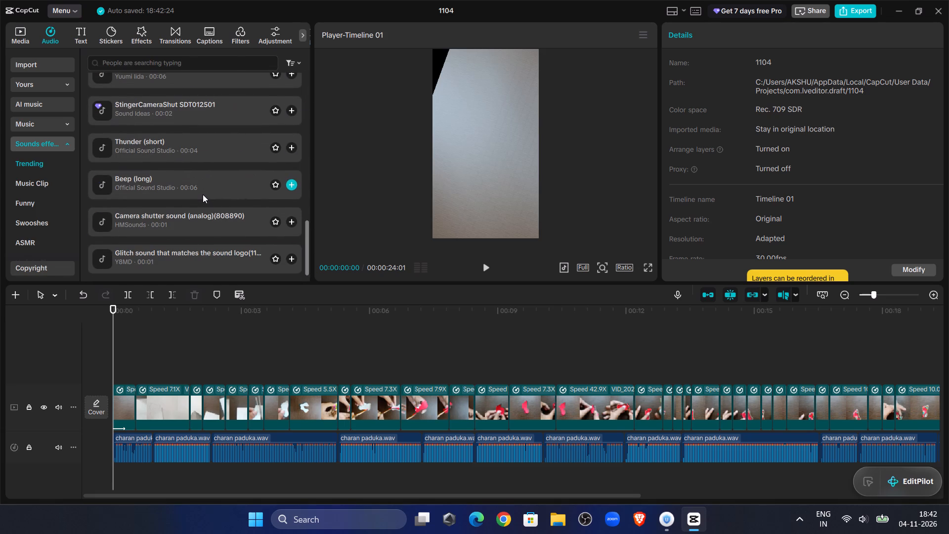
pyautogui.scroll(-5, 203, 194)
pyautogui.scroll(3, 200, 190)
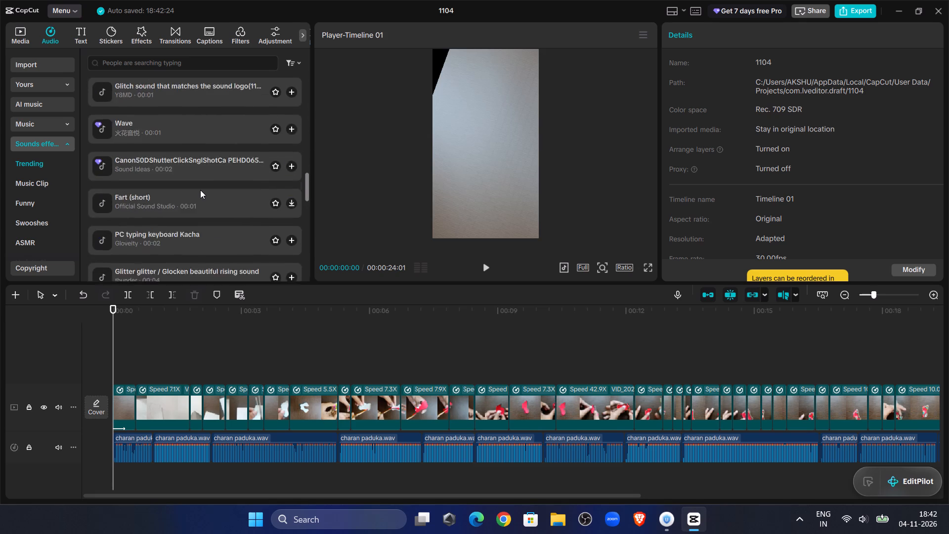
pyautogui.scroll(-10, 200, 186)
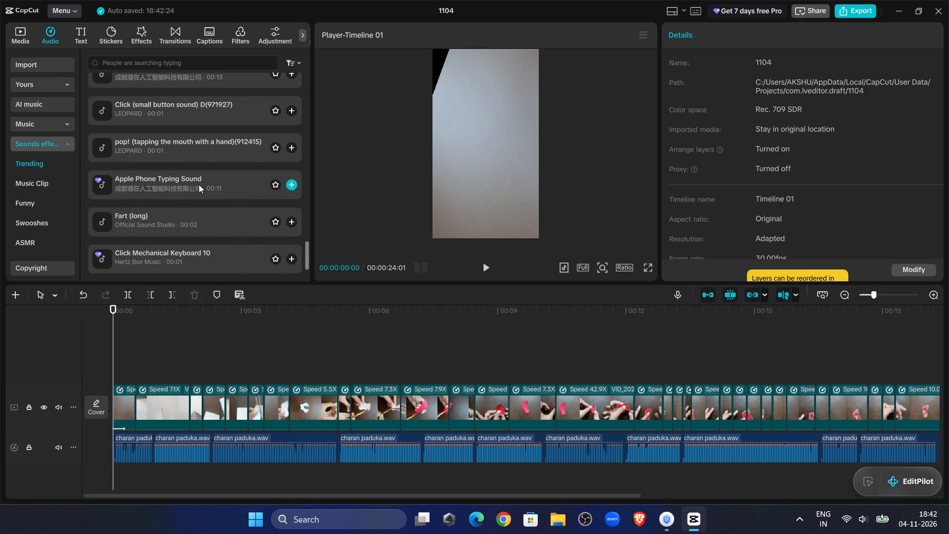
pyautogui.scroll(-10, 199, 184)
pyautogui.scroll(-5, 233, 114)
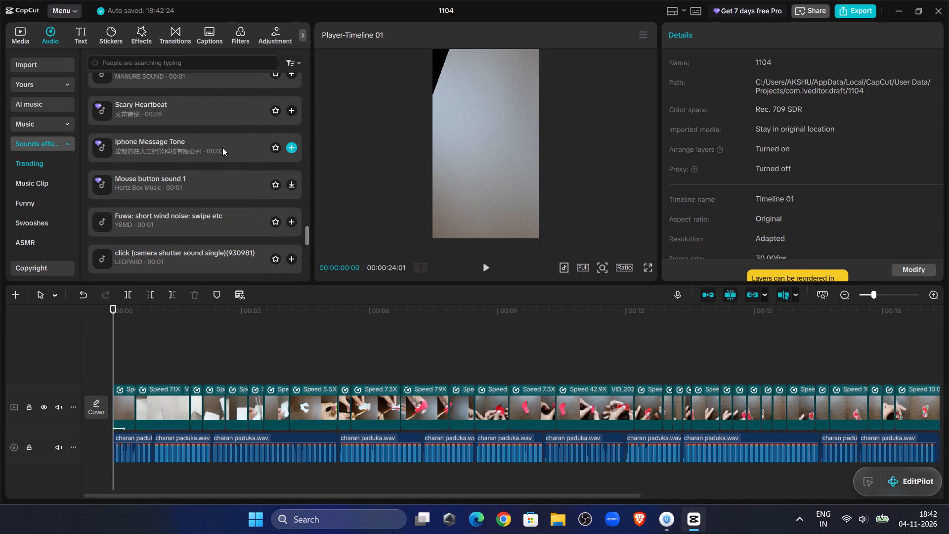
pyautogui.scroll(-10, 228, 166)
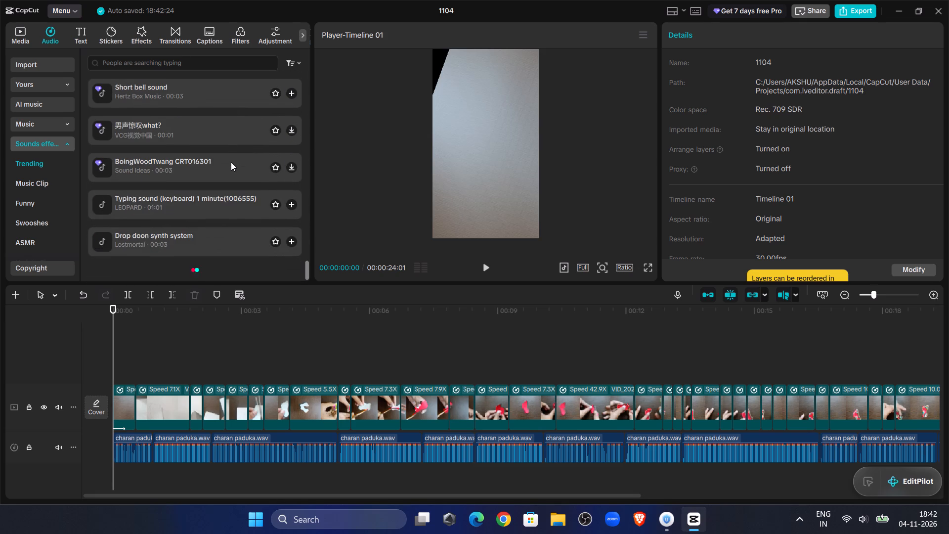
pyautogui.scroll(-13, 231, 156)
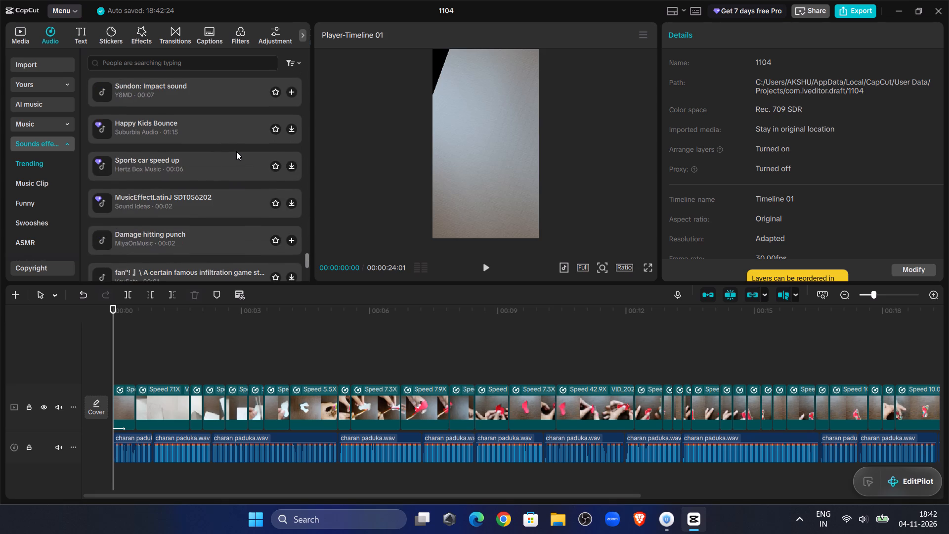
pyautogui.scroll(-17, 236, 151)
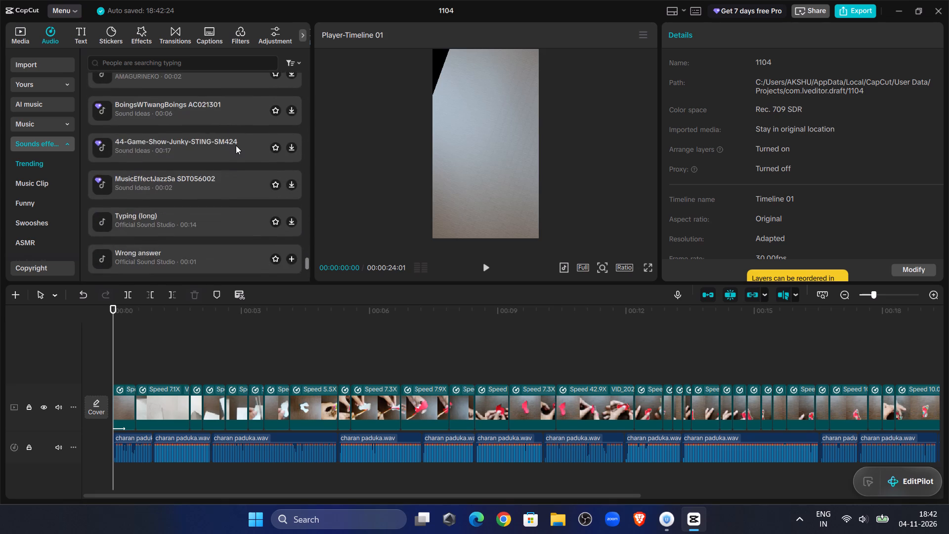
pyautogui.scroll(-17, 236, 145)
pyautogui.scroll(-5, 226, 173)
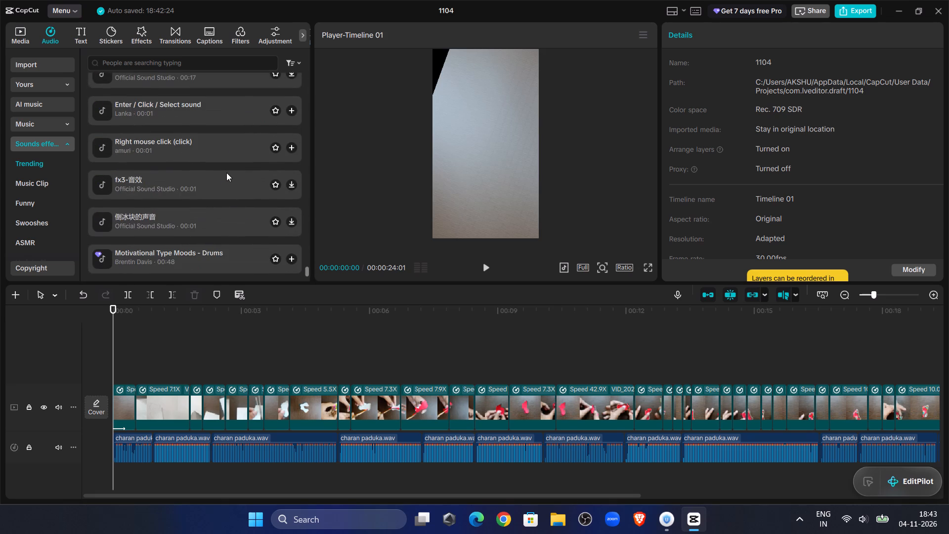
pyautogui.scroll(7, 226, 173)
pyautogui.scroll(-17, 225, 180)
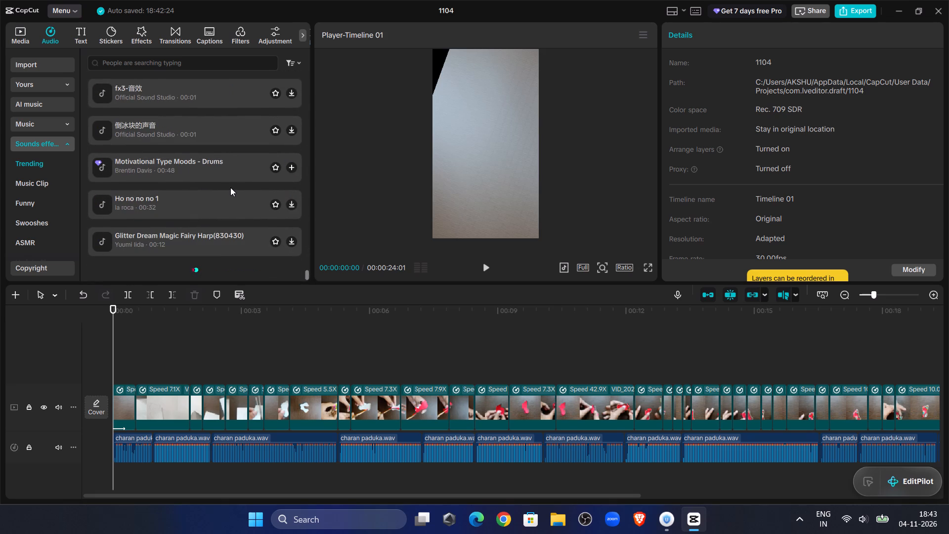
pyautogui.scroll(-9, 230, 187)
# Repeat the recent sound effects search for wave, check Ocean Wave and the other results, and clear the search.
pyautogui.click(30, 137)
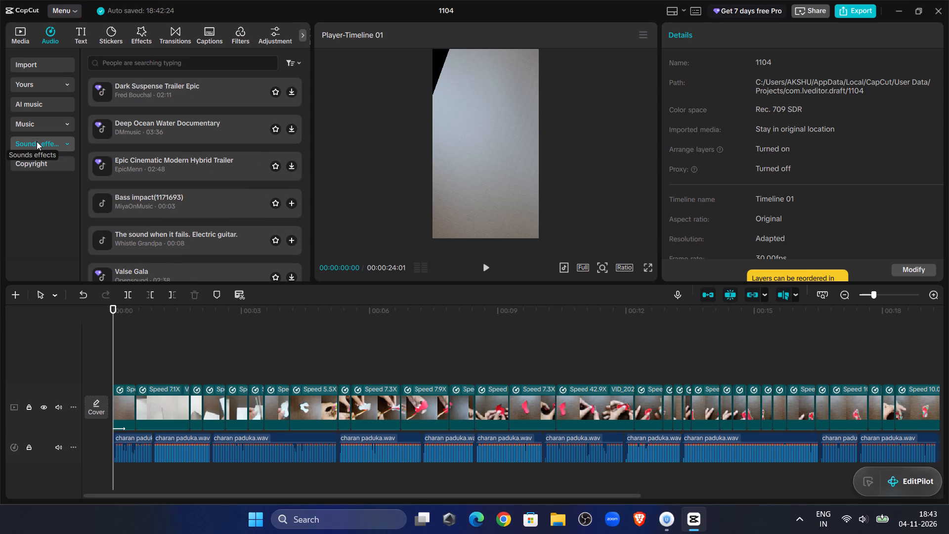
pyautogui.click(37, 141)
pyautogui.click(135, 75)
pyautogui.click(131, 64)
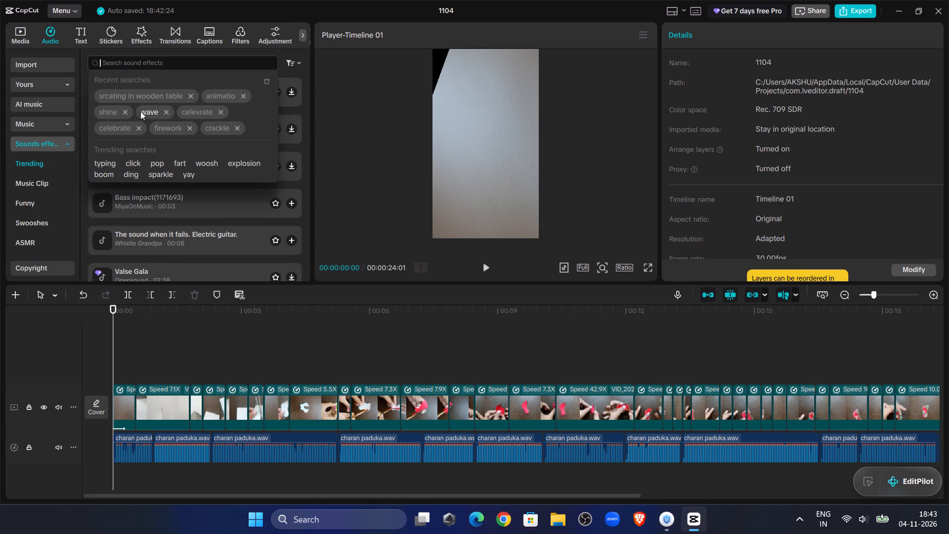
pyautogui.click(140, 111)
pyautogui.scroll(6, 159, 125)
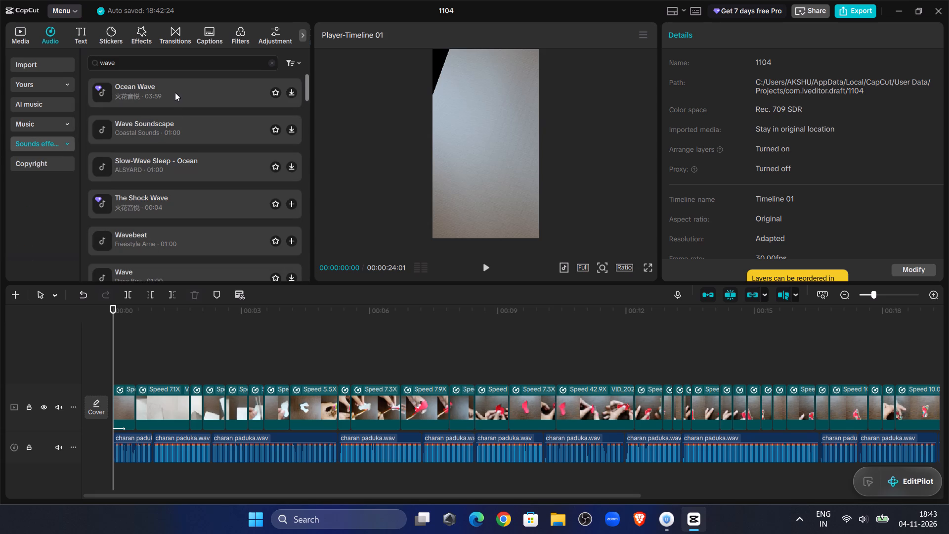
pyautogui.click(175, 92)
pyautogui.scroll(-14, 179, 186)
pyautogui.scroll(-7, 189, 160)
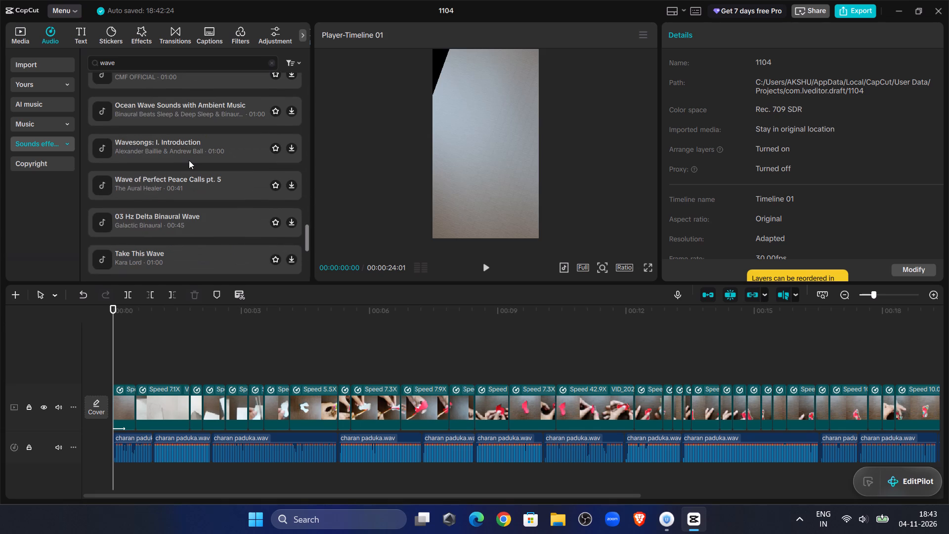
pyautogui.scroll(-12, 189, 159)
pyautogui.click(274, 61)
# Search the sound effects for woosh, preview Deep woosh, Woosh with echo, Air Woosh 02 and other results, and clear the search.
pyautogui.click(233, 64)
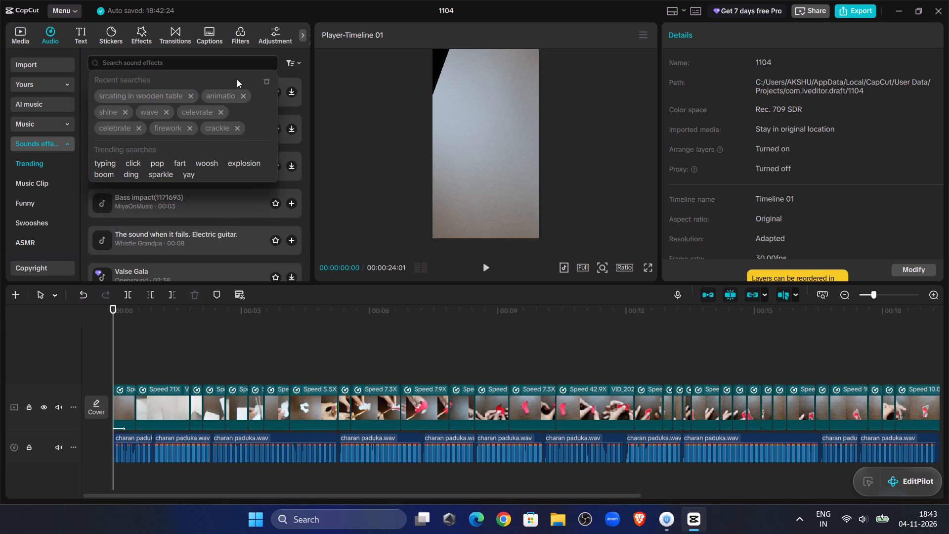
pyautogui.write('woosh')
pyautogui.press('Return')
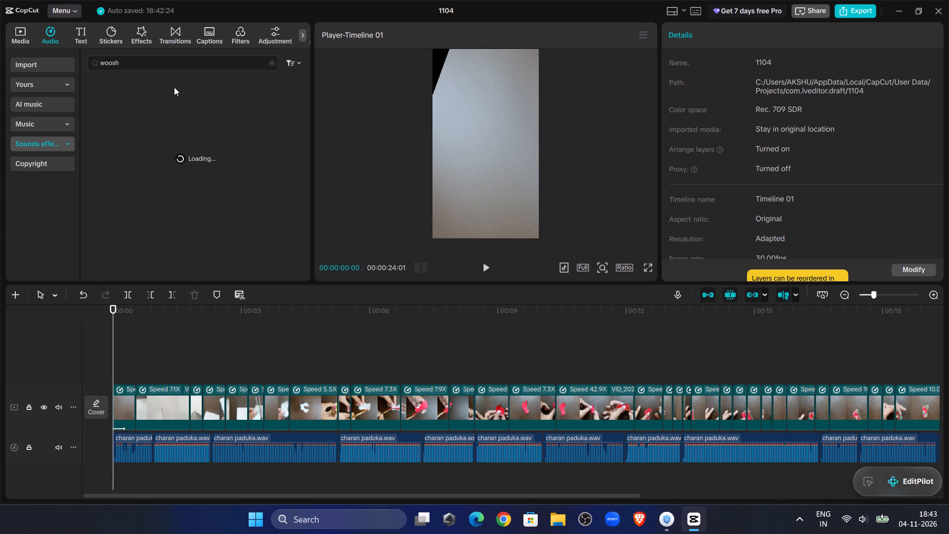
pyautogui.click(173, 88)
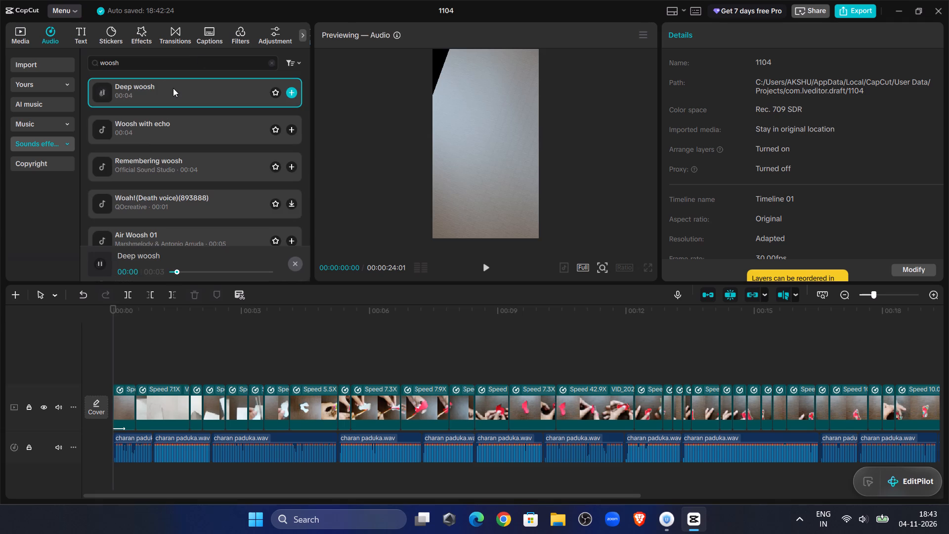
pyautogui.click(181, 129)
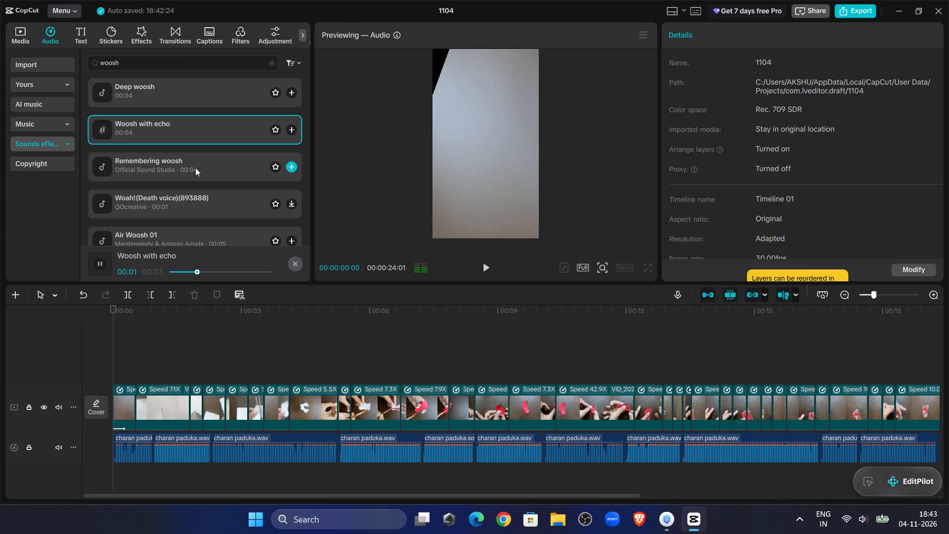
pyautogui.click(186, 210)
pyautogui.scroll(-2, 180, 204)
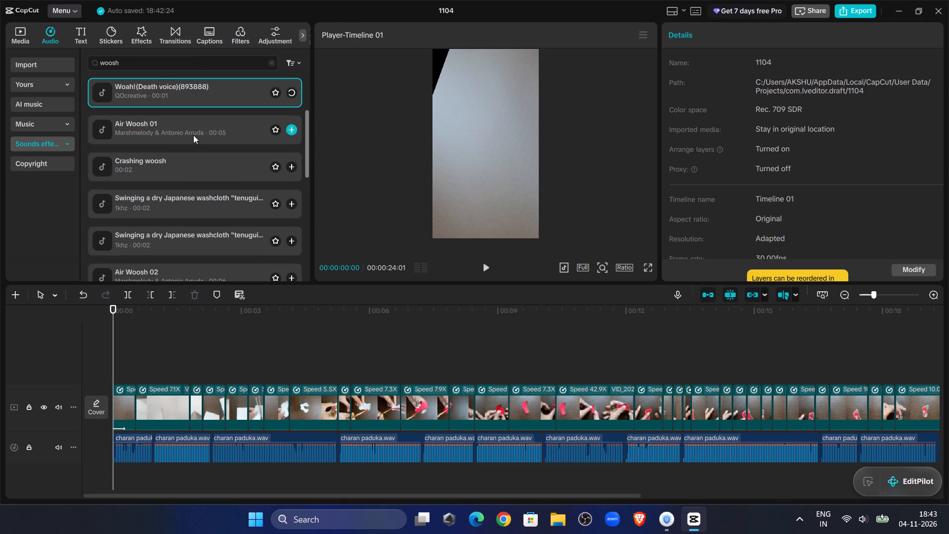
pyautogui.click(192, 162)
pyautogui.click(186, 199)
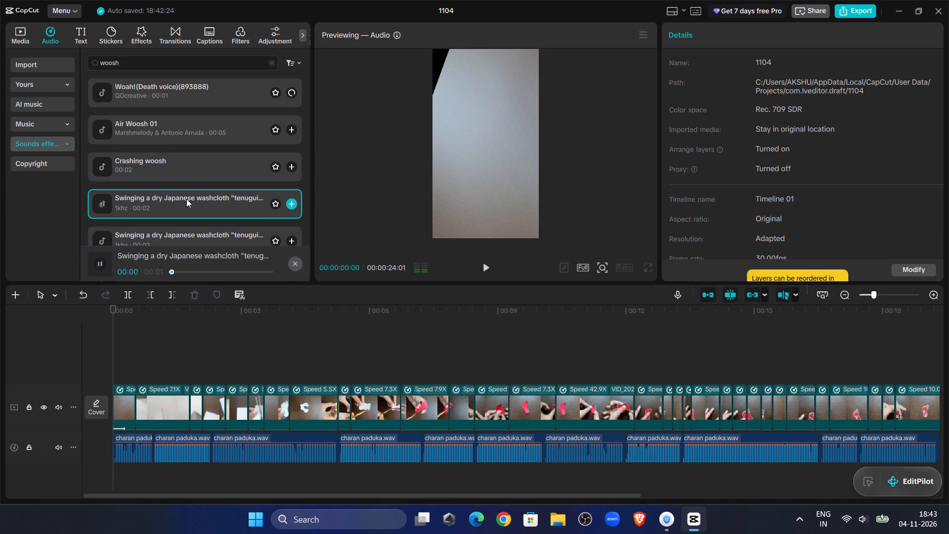
pyautogui.scroll(-2, 186, 199)
pyautogui.click(183, 166)
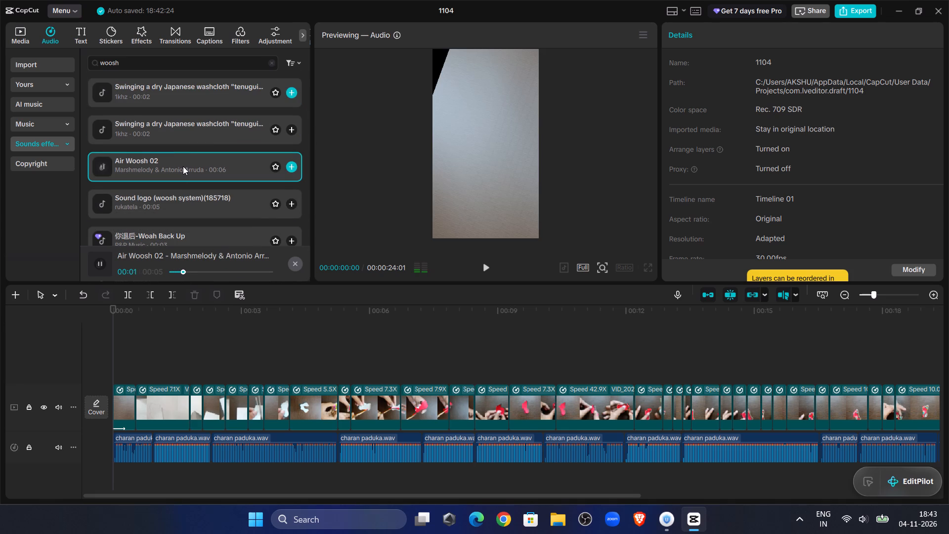
pyautogui.click(183, 134)
pyautogui.click(269, 62)
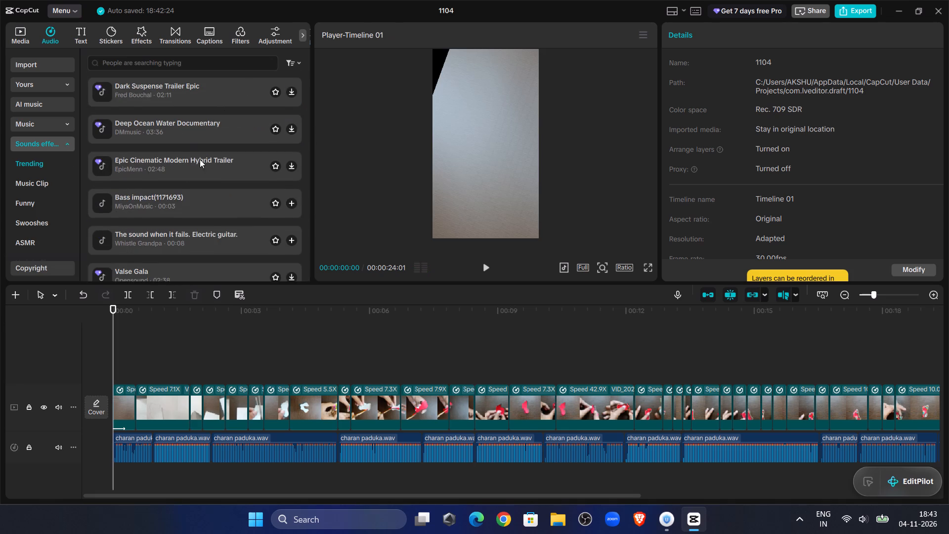
# Go back to the start of the trending sound effects and preview several, including Magic reveal, Ding and Wow.
pyautogui.scroll(20, 200, 159)
pyautogui.scroll(9, 200, 159)
pyautogui.click(40, 147)
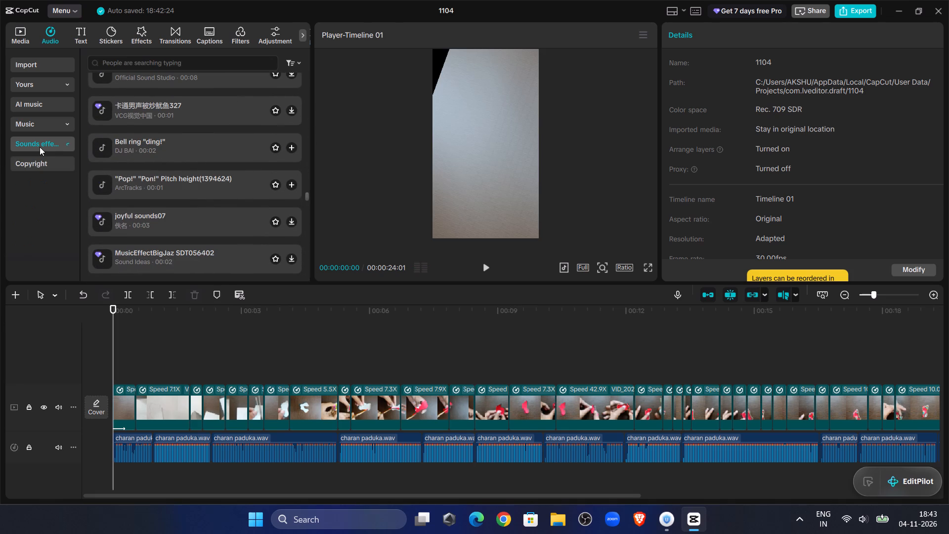
pyautogui.scroll(20, 198, 163)
pyautogui.scroll(20, 198, 163)
pyautogui.scroll(9, 198, 163)
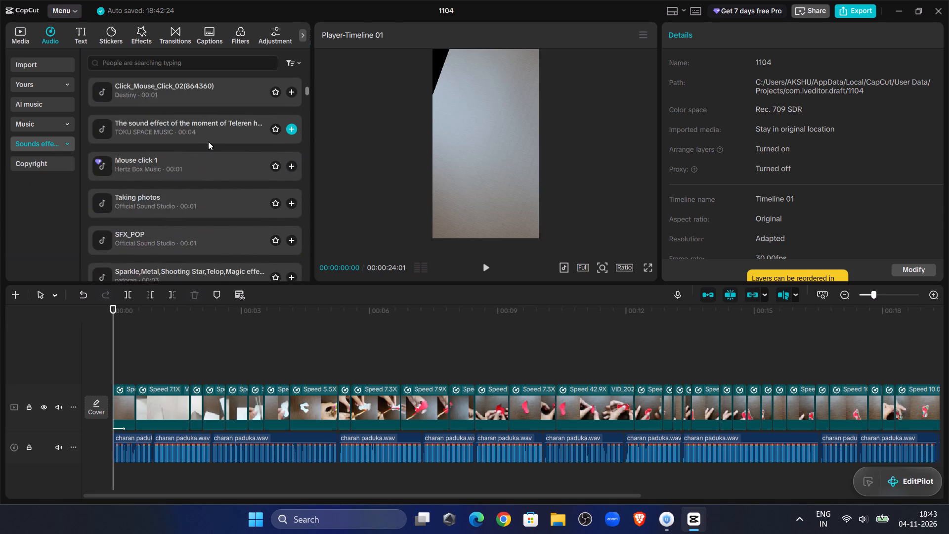
pyautogui.scroll(13, 208, 141)
pyautogui.click(198, 142)
pyautogui.click(196, 120)
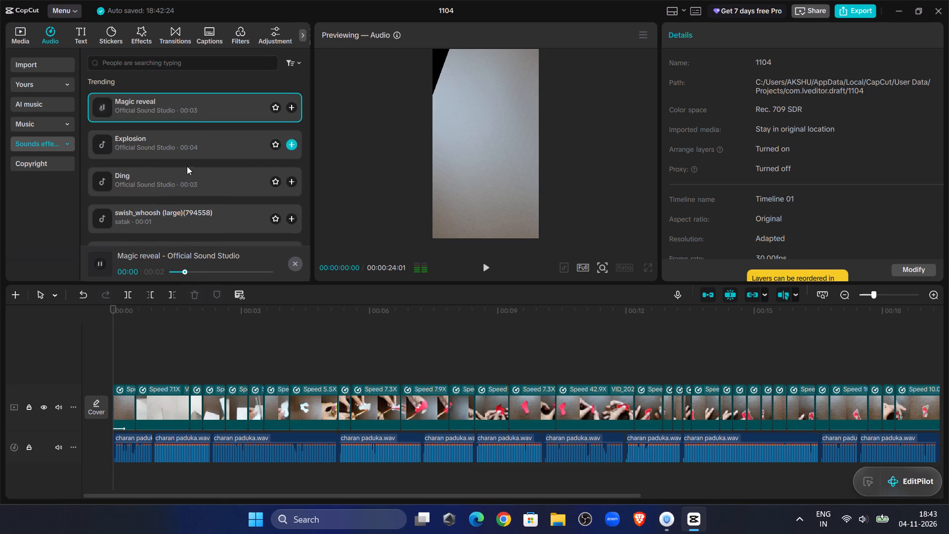
pyautogui.click(187, 173)
pyautogui.scroll(-3, 191, 175)
pyautogui.click(193, 135)
pyautogui.click(202, 161)
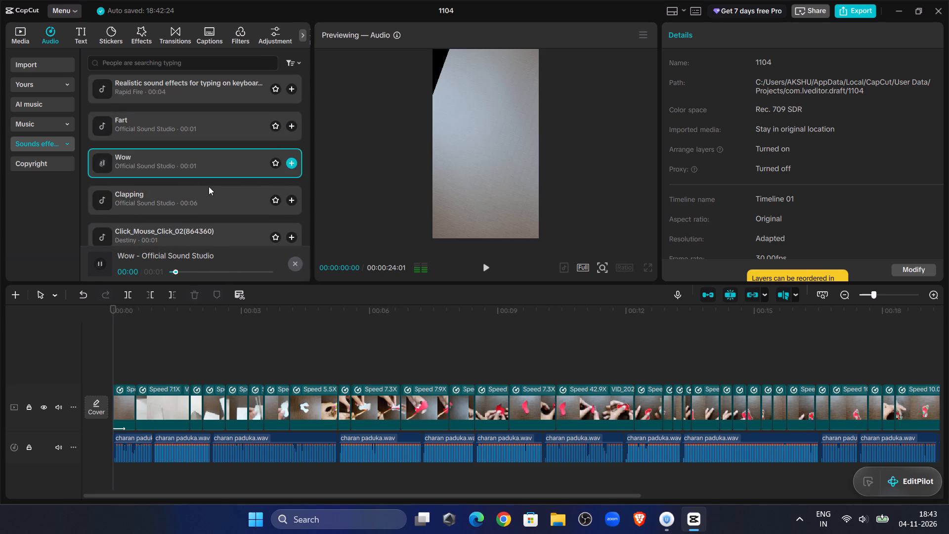
pyautogui.scroll(8, 204, 195)
pyautogui.scroll(-6, 202, 192)
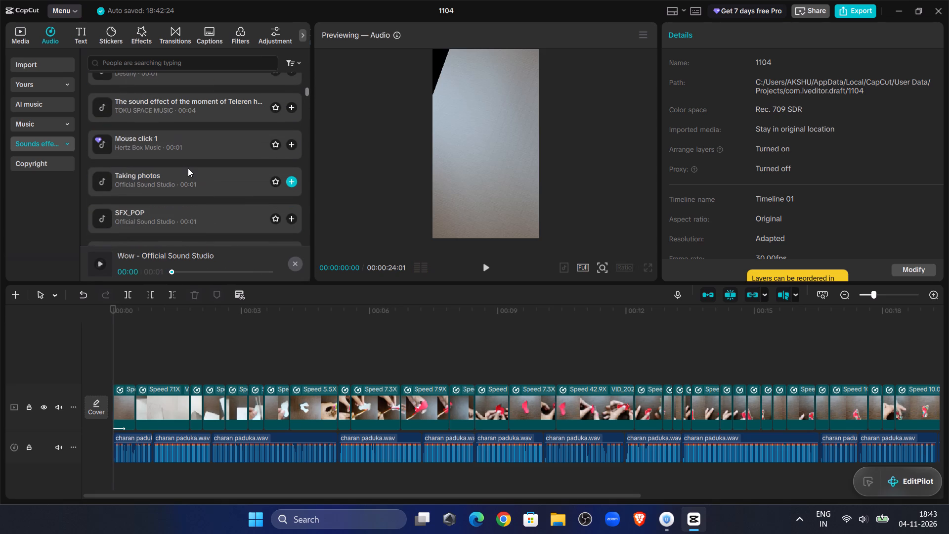
pyautogui.scroll(8, 190, 168)
pyautogui.click(187, 105)
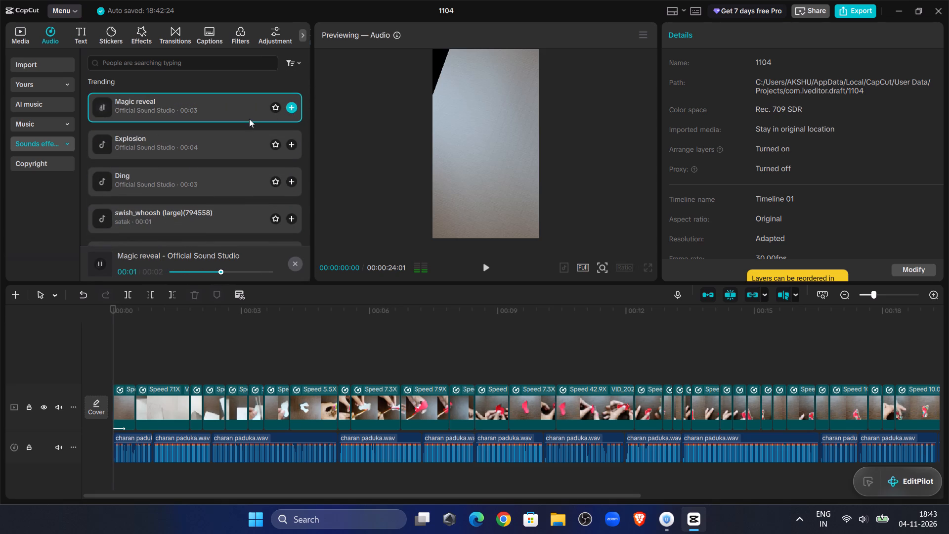
pyautogui.click(225, 132)
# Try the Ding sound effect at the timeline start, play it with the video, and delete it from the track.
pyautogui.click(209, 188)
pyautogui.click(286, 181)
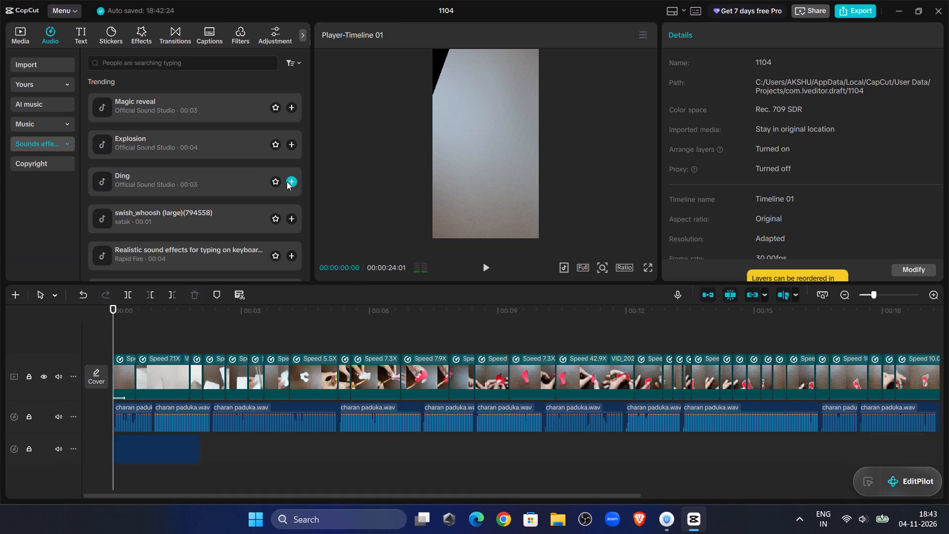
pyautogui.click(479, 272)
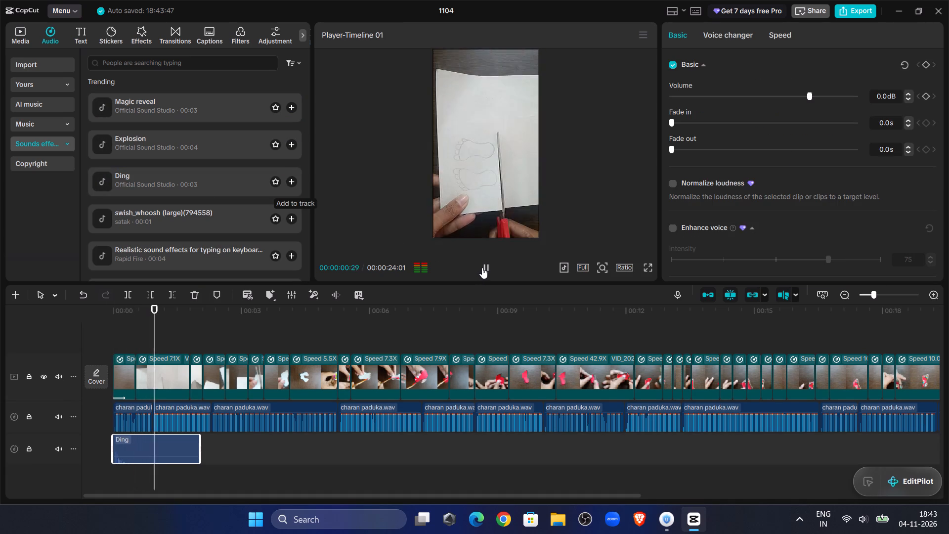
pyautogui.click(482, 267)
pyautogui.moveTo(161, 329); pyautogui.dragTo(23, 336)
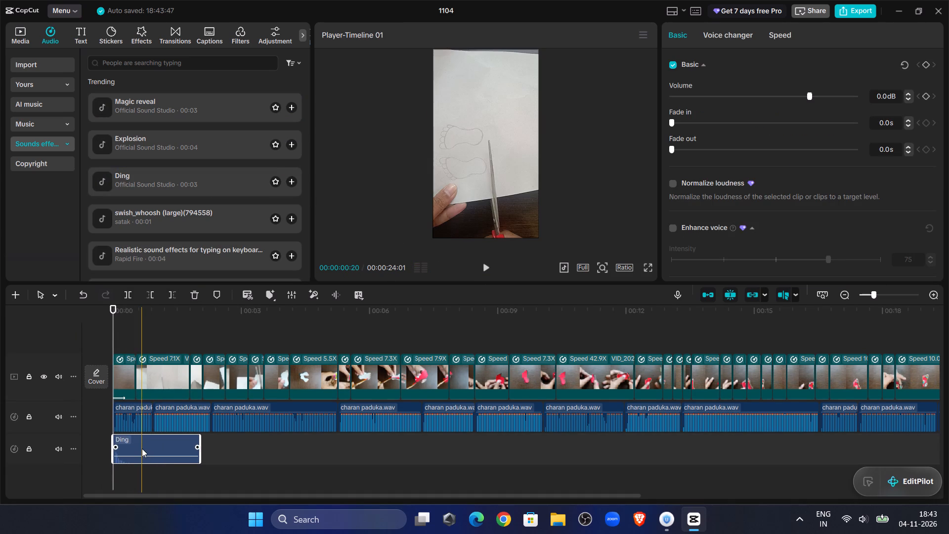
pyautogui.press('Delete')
# Look further through the trending sound effects for another sound for the opening clip.
pyautogui.scroll(-4, 229, 136)
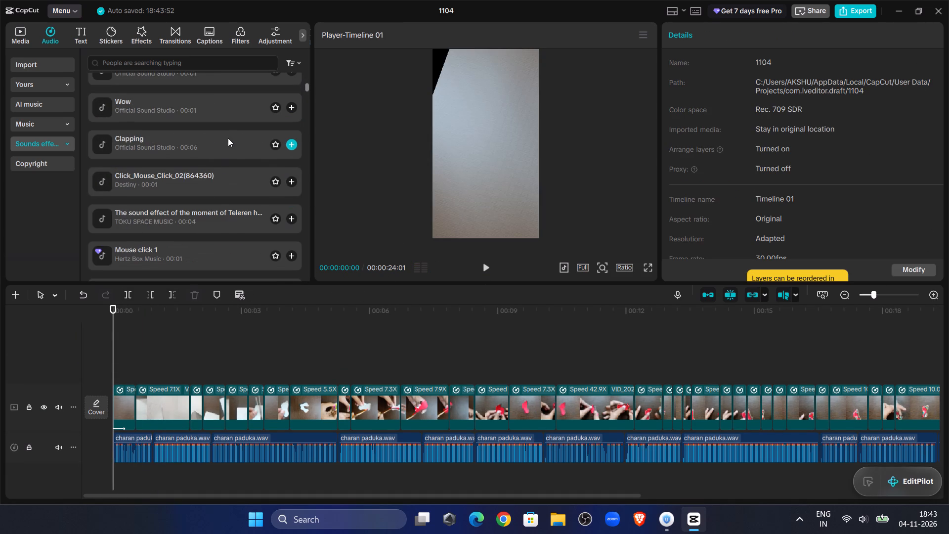
pyautogui.scroll(-5, 228, 138)
pyautogui.scroll(-5, 183, 220)
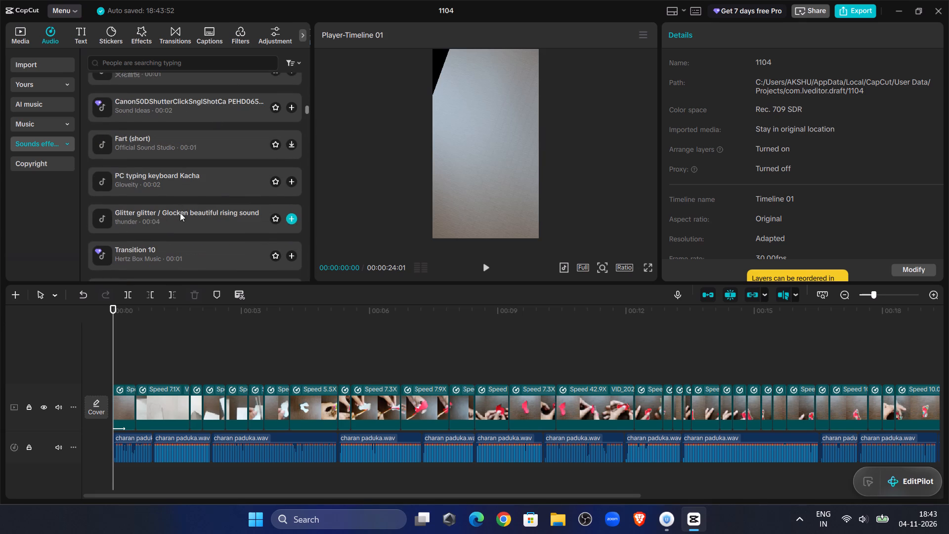
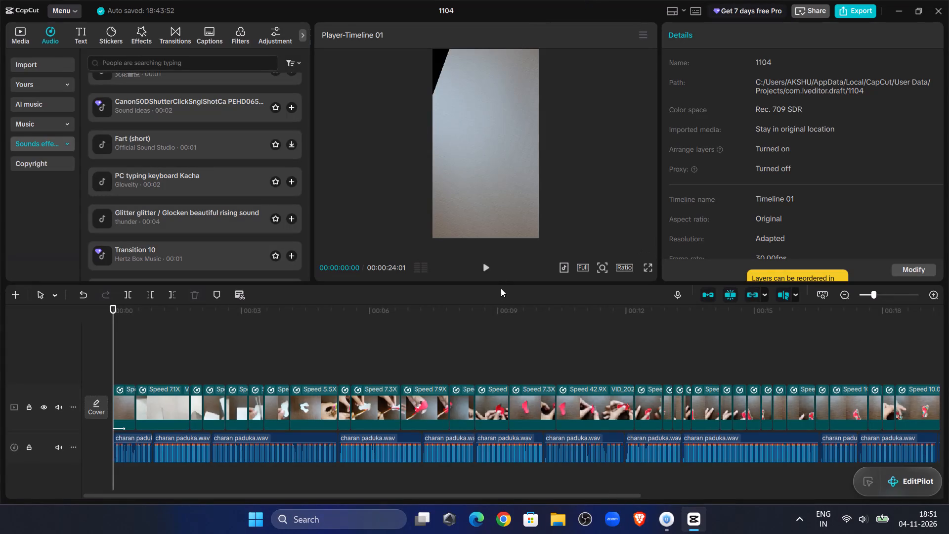
# Play the opening of the video and preview the Canon50D shutter click among the trending sound effects.
pyautogui.click(490, 267)
pyautogui.click(490, 267)
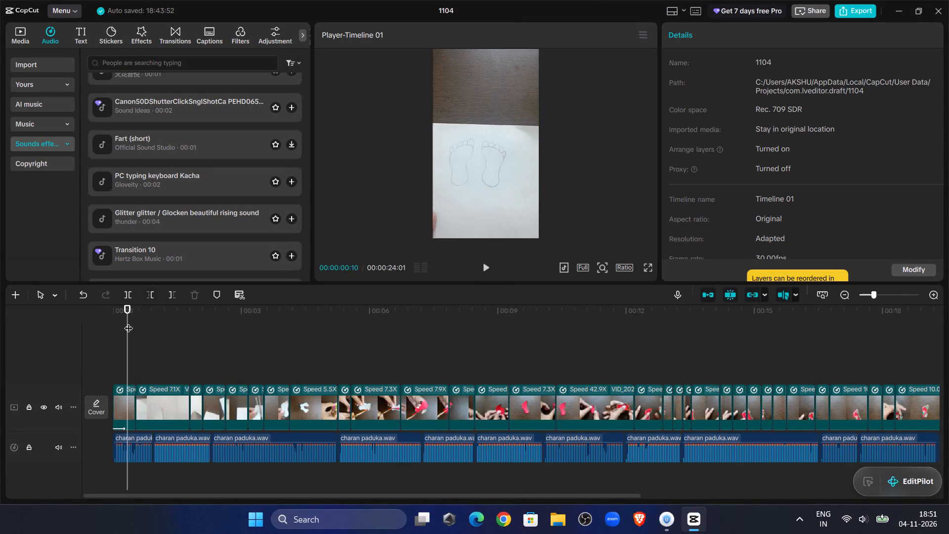
pyautogui.moveTo(129, 322); pyautogui.dragTo(71, 313)
pyautogui.click(142, 112)
pyautogui.scroll(2, 169, 147)
pyautogui.scroll(-4, 160, 187)
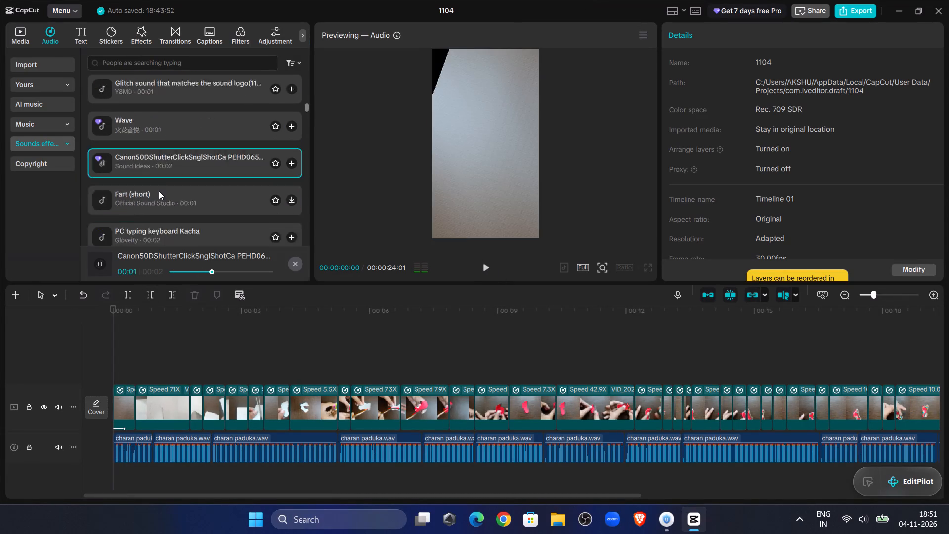
pyautogui.scroll(-2, 159, 191)
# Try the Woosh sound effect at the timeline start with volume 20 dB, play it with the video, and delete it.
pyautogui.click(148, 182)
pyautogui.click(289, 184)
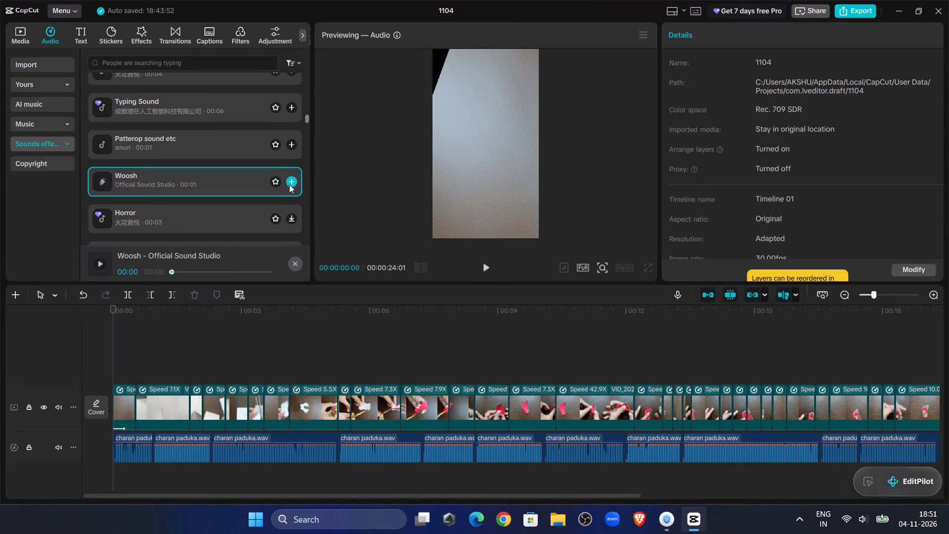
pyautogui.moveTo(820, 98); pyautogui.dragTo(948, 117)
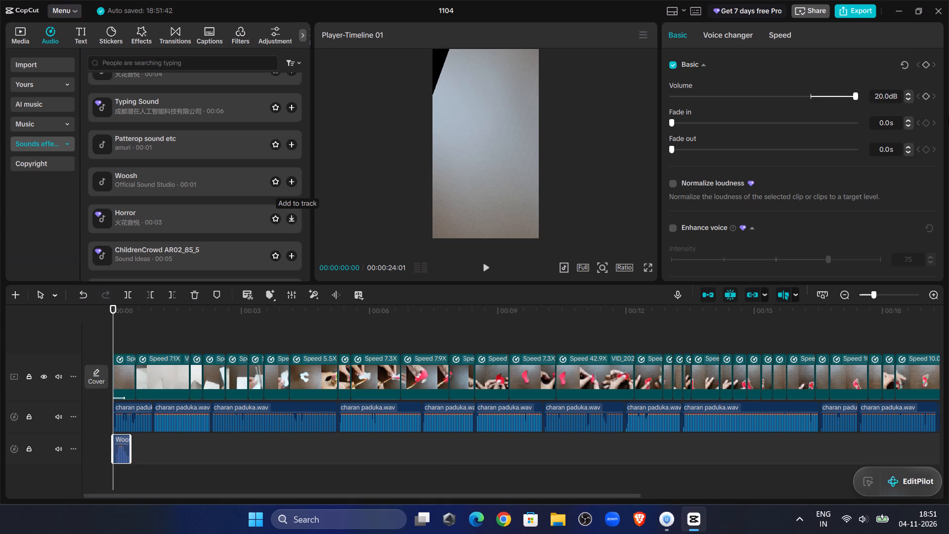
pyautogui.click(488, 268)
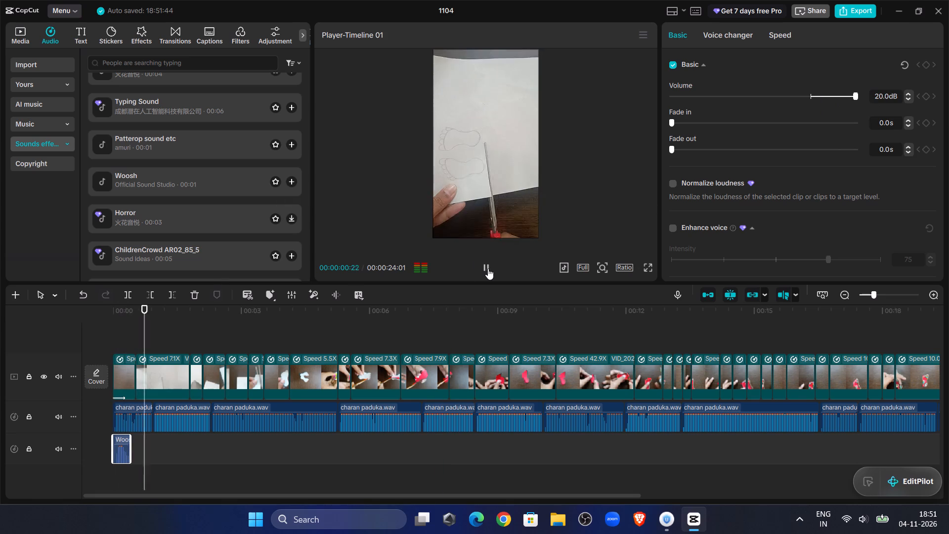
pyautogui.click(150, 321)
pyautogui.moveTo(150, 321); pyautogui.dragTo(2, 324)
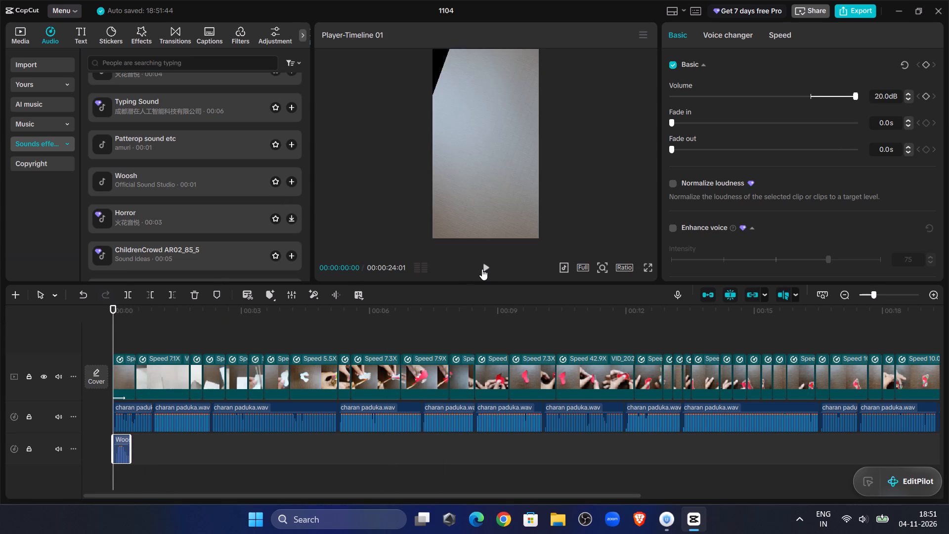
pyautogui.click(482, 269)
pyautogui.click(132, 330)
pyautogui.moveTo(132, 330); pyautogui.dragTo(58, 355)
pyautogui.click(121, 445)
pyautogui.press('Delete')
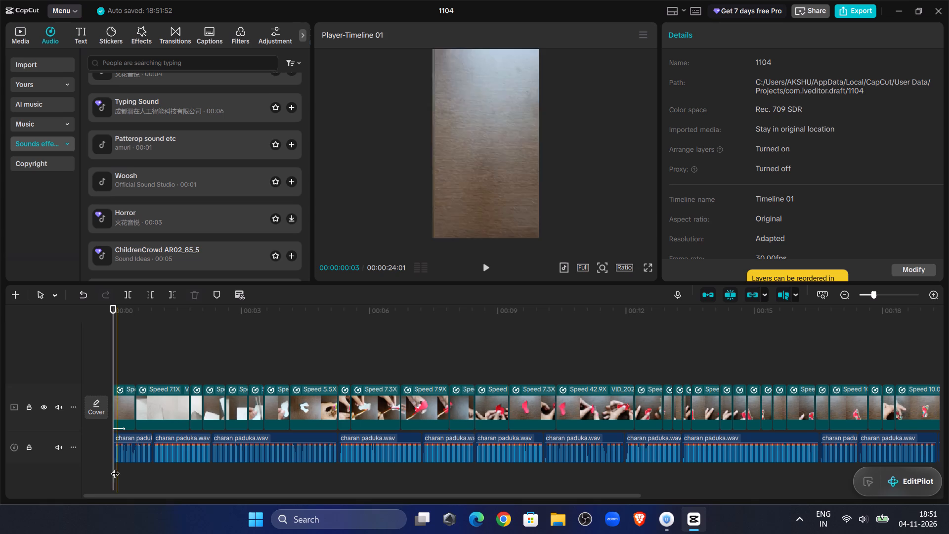
# Preview further trending sound effects, including MusicComedyThe CTE02_99.1, the single camera shutter click, the lid-opening Pop and Iphone Message Tone.
pyautogui.scroll(-4, 98, 216)
pyautogui.scroll(-3, 151, 232)
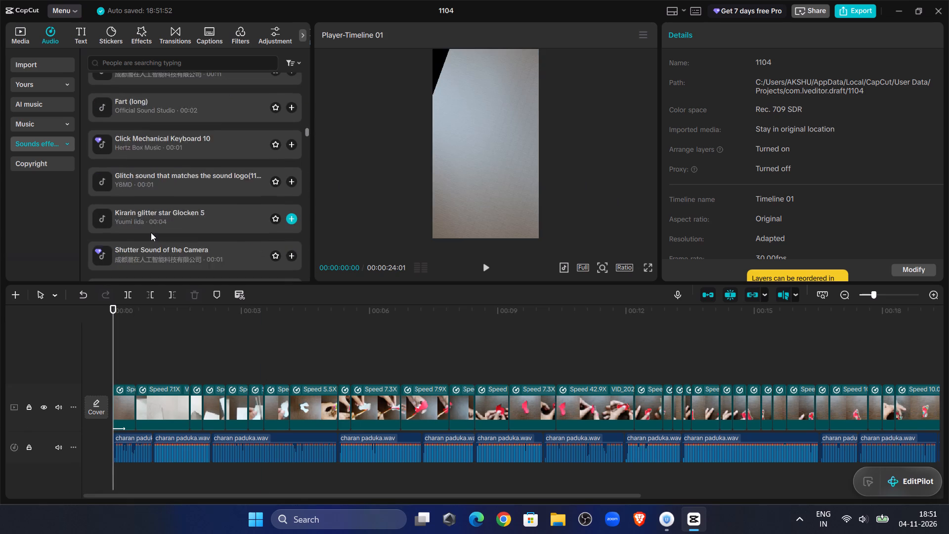
pyautogui.scroll(-1, 151, 232)
pyautogui.click(137, 226)
pyautogui.scroll(-4, 159, 188)
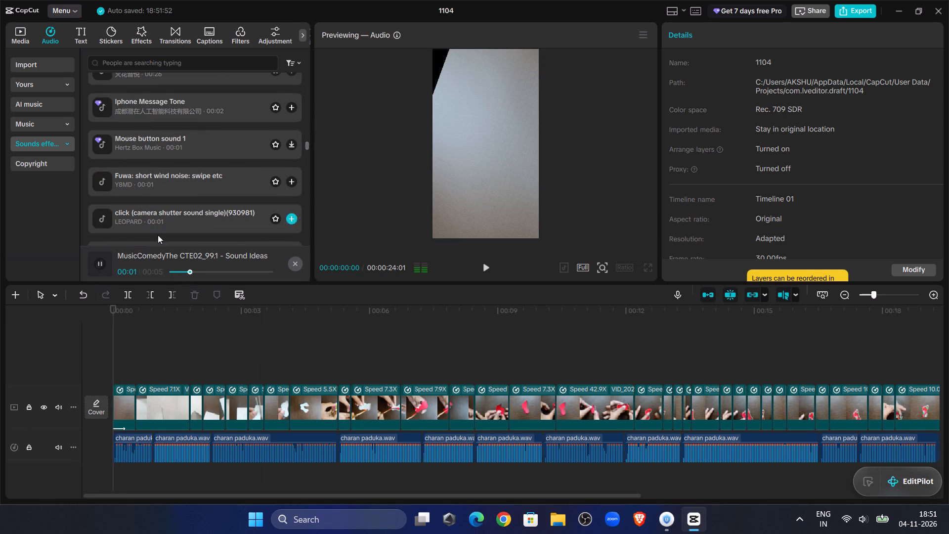
pyautogui.click(152, 223)
pyautogui.click(166, 148)
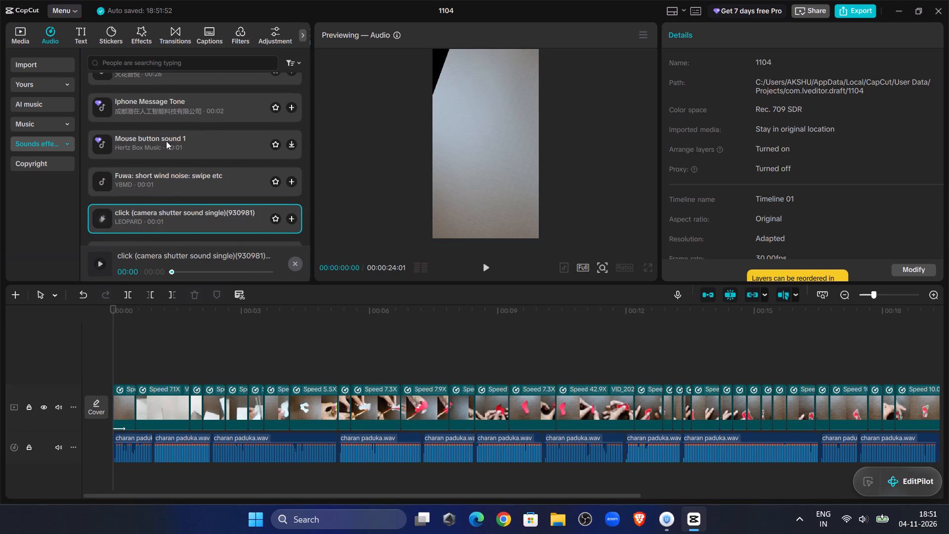
pyautogui.click(167, 113)
pyautogui.scroll(1, 174, 113)
pyautogui.click(186, 136)
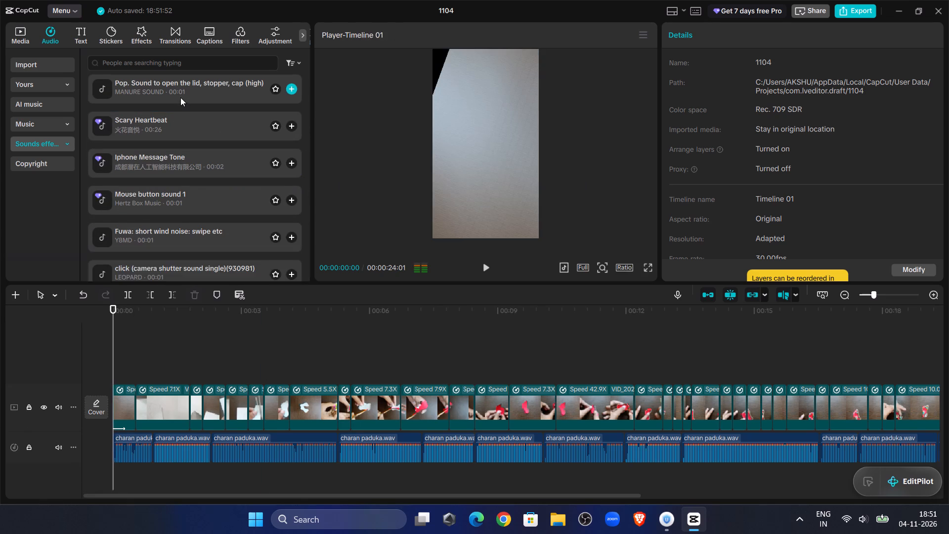
pyautogui.click(180, 97)
pyautogui.click(173, 133)
pyautogui.click(180, 125)
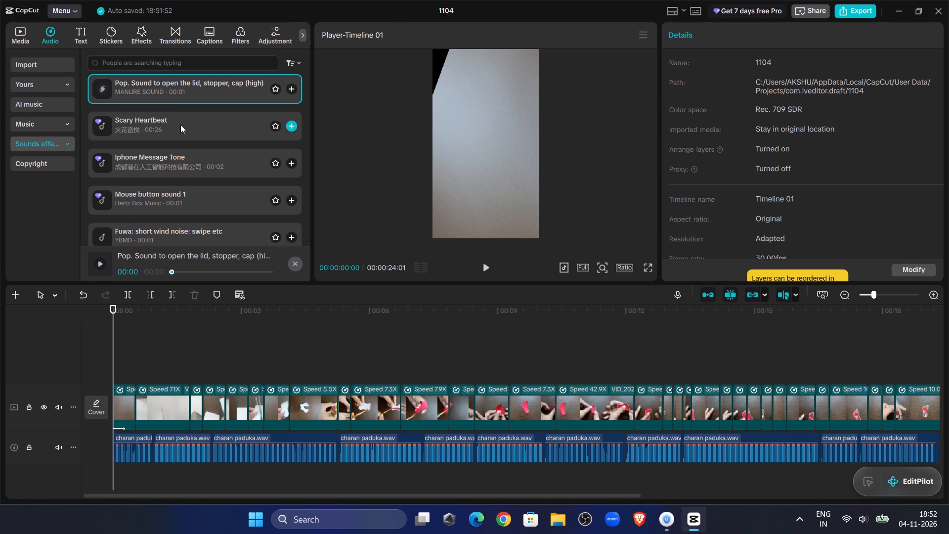
pyautogui.click(172, 167)
# Continue through the trending sound effects, previewing BoingWoodTwang CRT016301 and Kirarin glitter star Glocken 2.
pyautogui.scroll(-7, 184, 181)
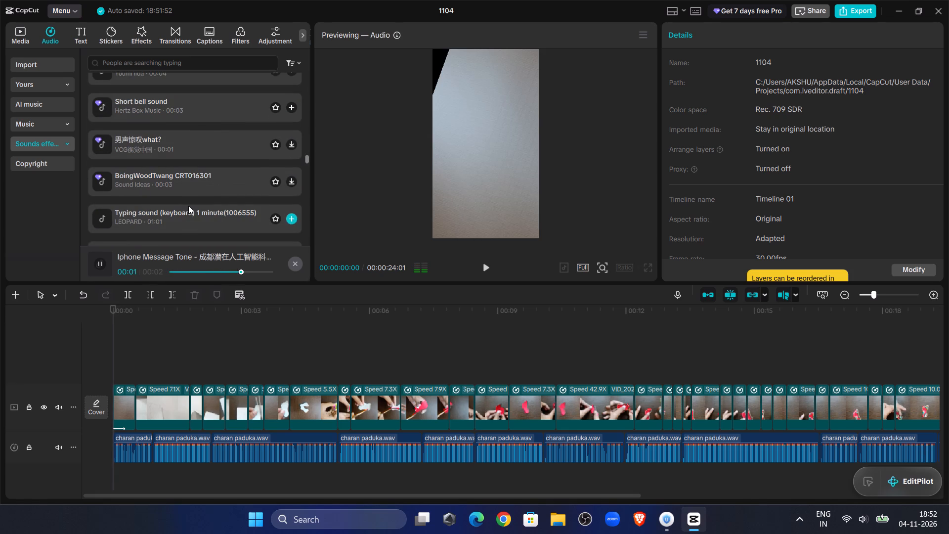
pyautogui.click(186, 184)
pyautogui.click(188, 206)
pyautogui.scroll(-4, 189, 192)
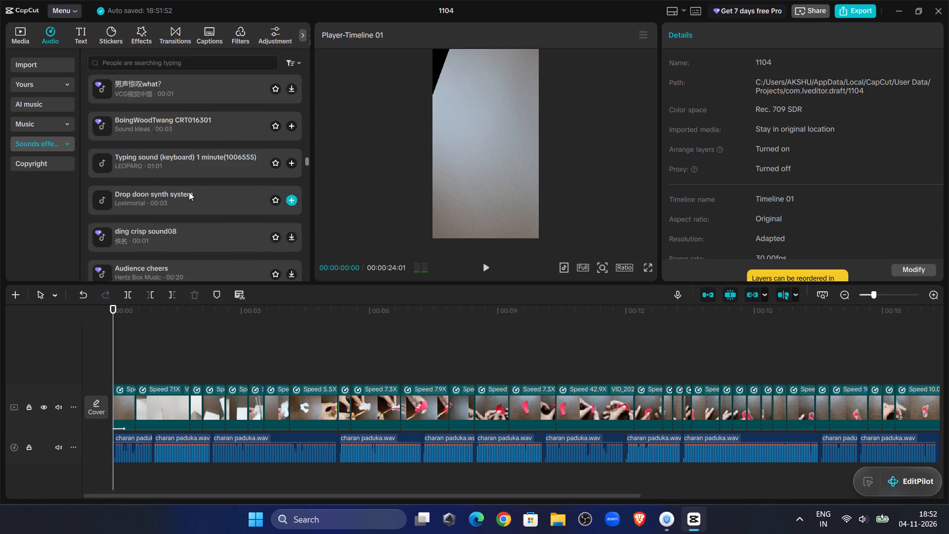
pyautogui.scroll(5, 192, 203)
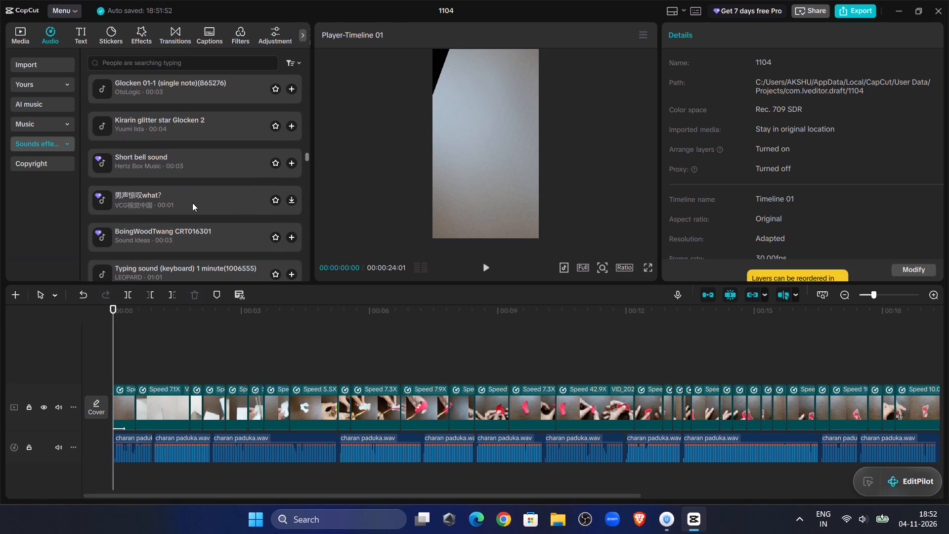
pyautogui.click(215, 126)
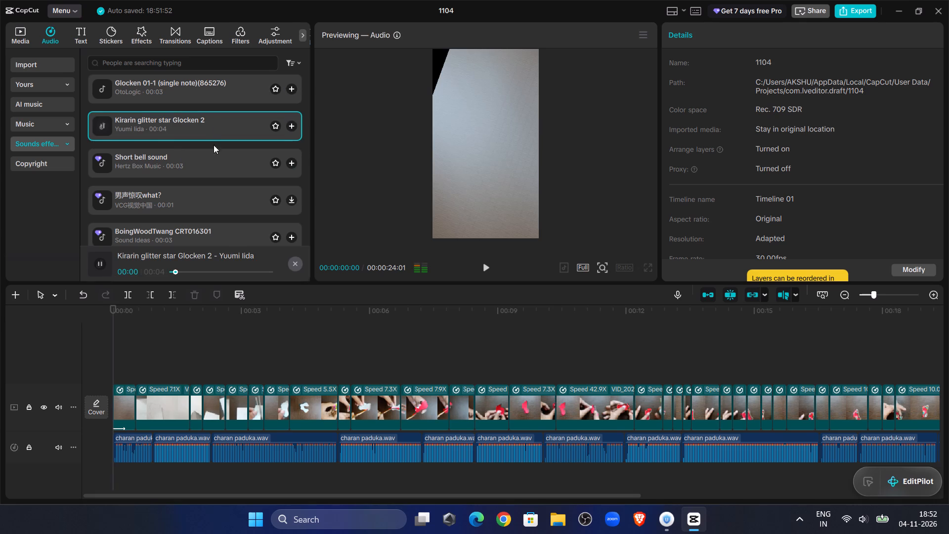
pyautogui.scroll(2, 196, 190)
# Add the Slap Sound effect at the timeline start and raise its volume to 20 dB.
pyautogui.click(181, 168)
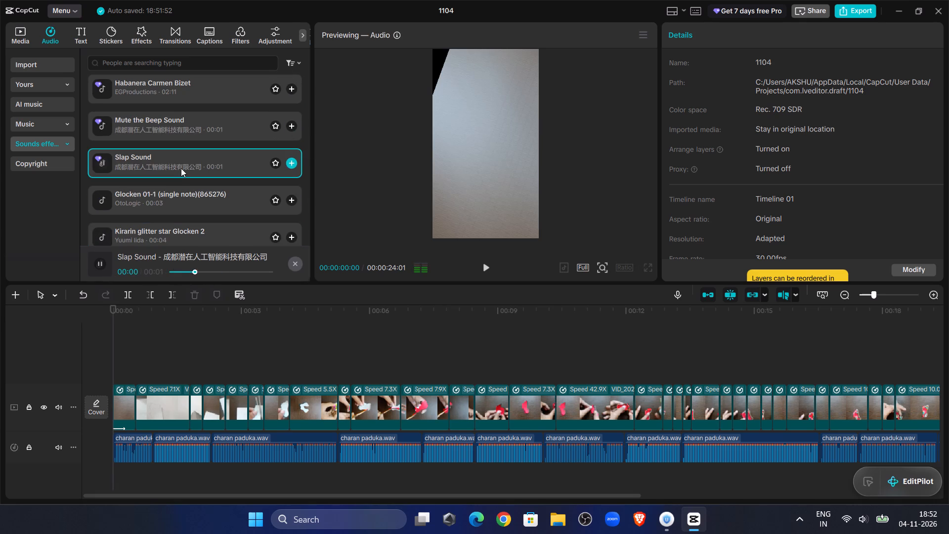
pyautogui.click(288, 161)
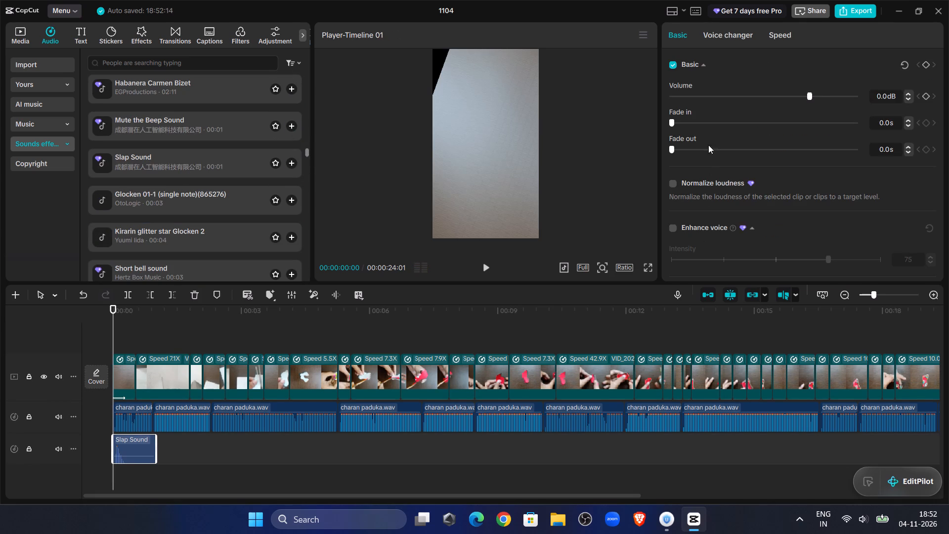
pyautogui.moveTo(822, 98); pyautogui.dragTo(948, 112)
# Play the opening with the slap sound several times, including once in full screen, returning to the timeline start.
pyautogui.click(488, 268)
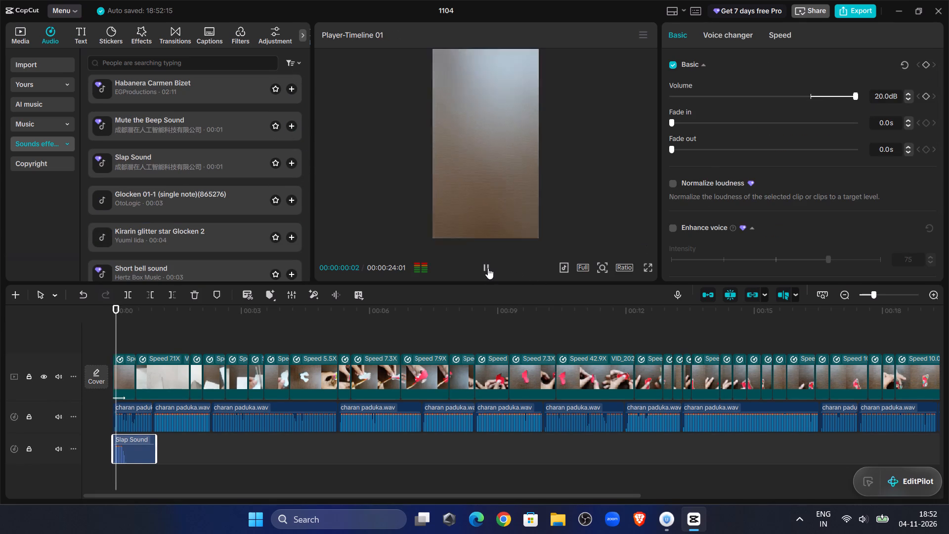
pyautogui.click(120, 329)
pyautogui.moveTo(120, 329); pyautogui.dragTo(0, 348)
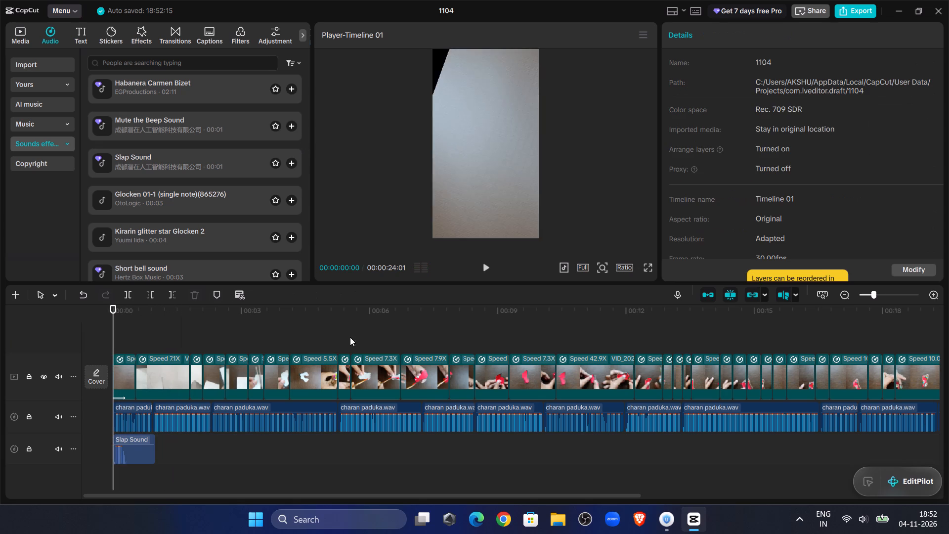
pyautogui.click(482, 270)
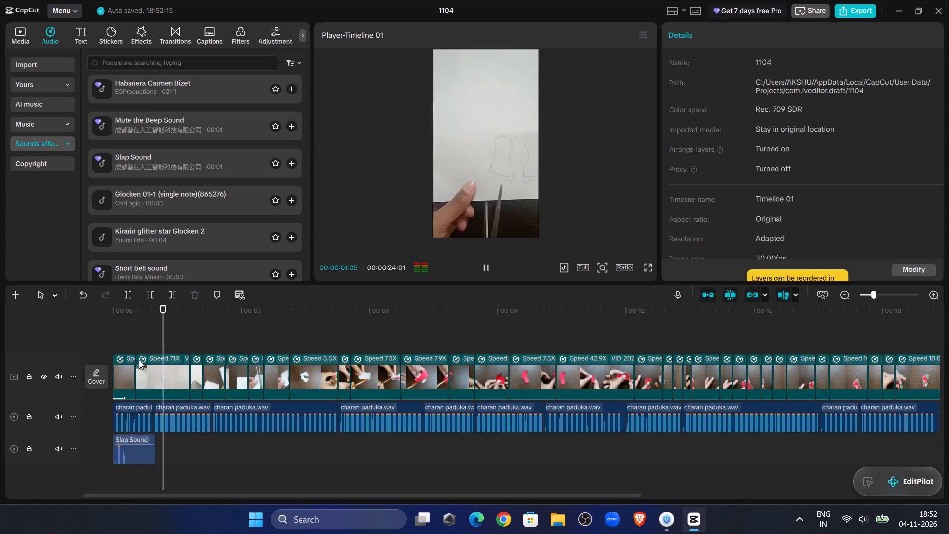
pyautogui.click(140, 333)
pyautogui.moveTo(140, 333); pyautogui.dragTo(42, 339)
pyautogui.click(646, 264)
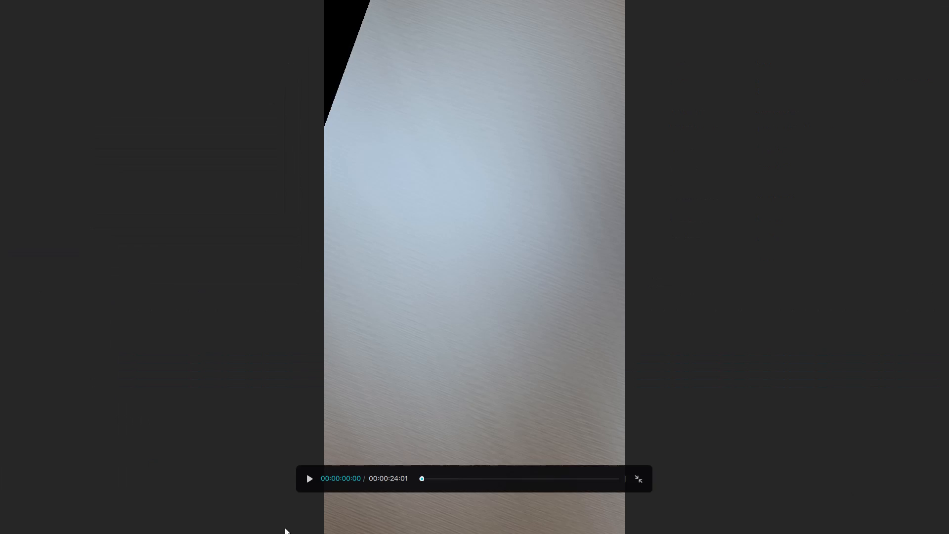
pyautogui.click(311, 480)
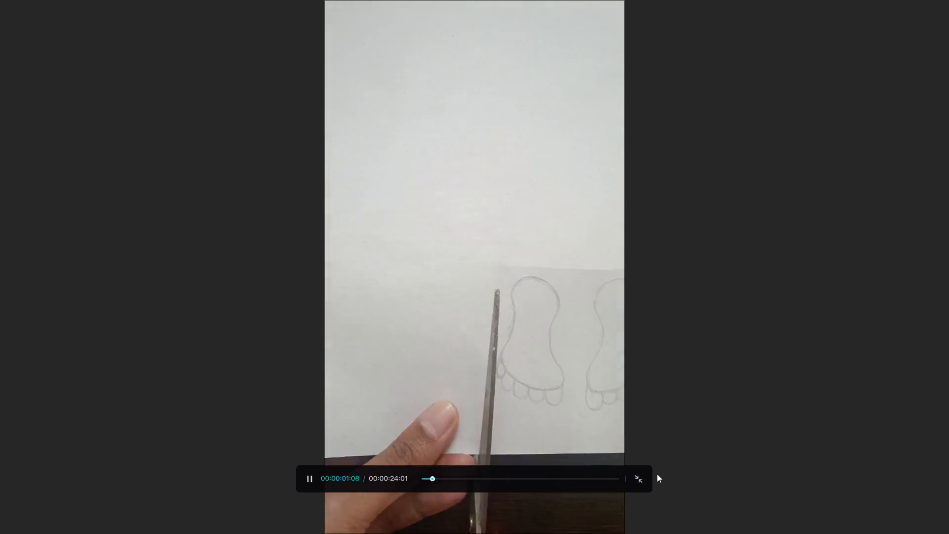
pyautogui.click(645, 476)
pyautogui.click(151, 329)
pyautogui.moveTo(151, 329); pyautogui.dragTo(89, 329)
# Change the opening clip's In animation to Turbulence II and play the start of the video to check it.
pyautogui.click(121, 366)
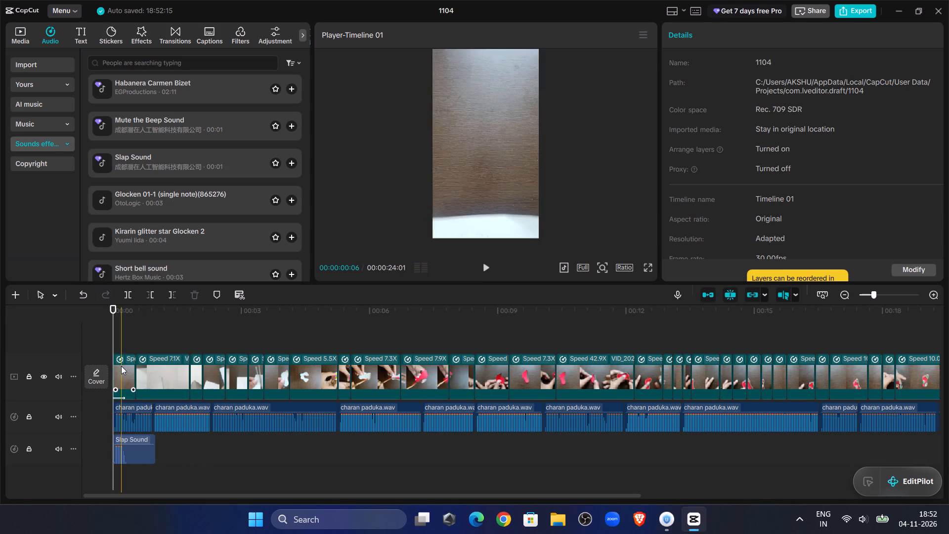
pyautogui.click(782, 37)
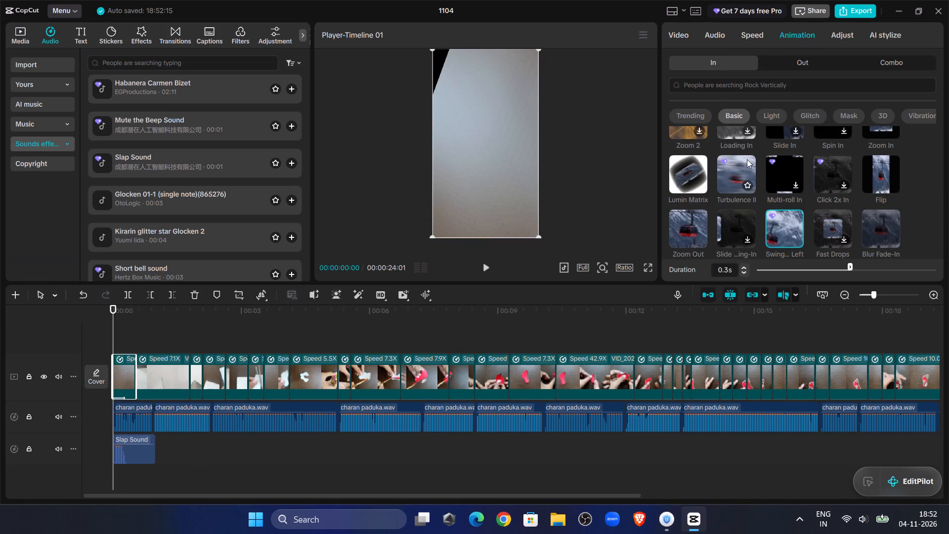
pyautogui.moveTo(748, 171); pyautogui.dragTo(755, 171)
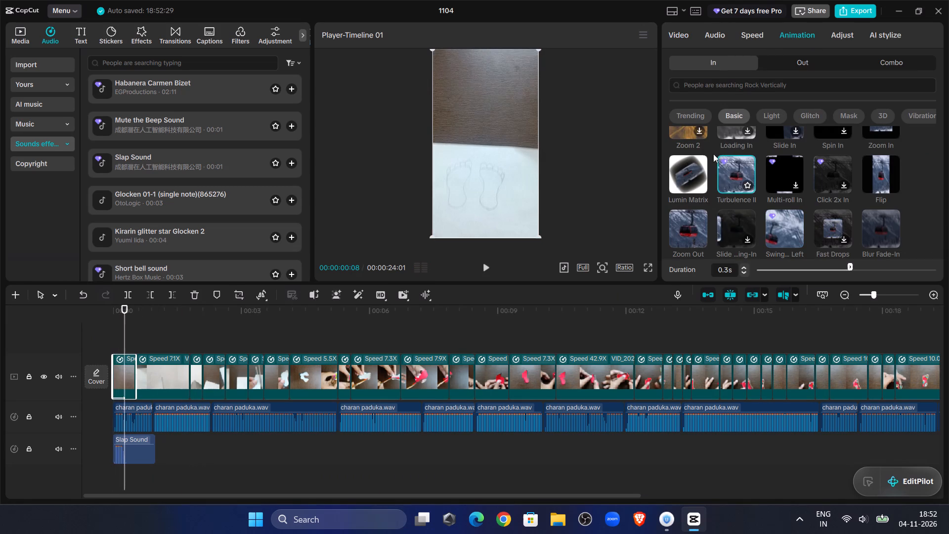
pyautogui.moveTo(122, 321); pyautogui.dragTo(43, 321)
pyautogui.click(477, 265)
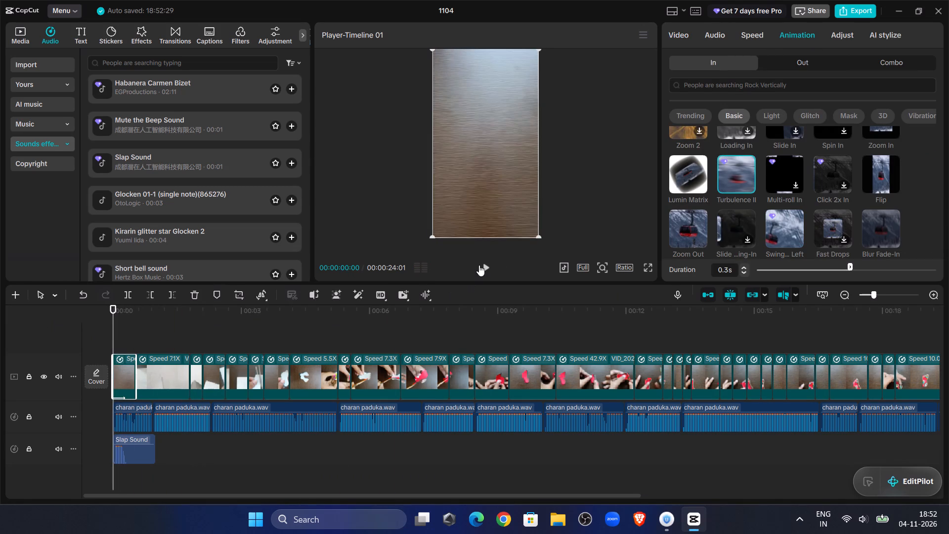
pyautogui.click(480, 267)
pyautogui.click(480, 267)
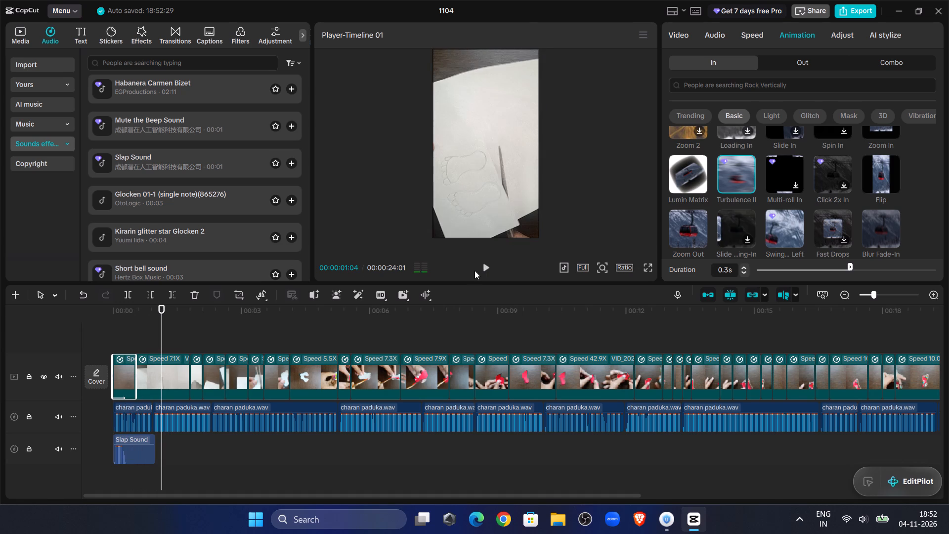
pyautogui.moveTo(164, 339); pyautogui.dragTo(171, 376)
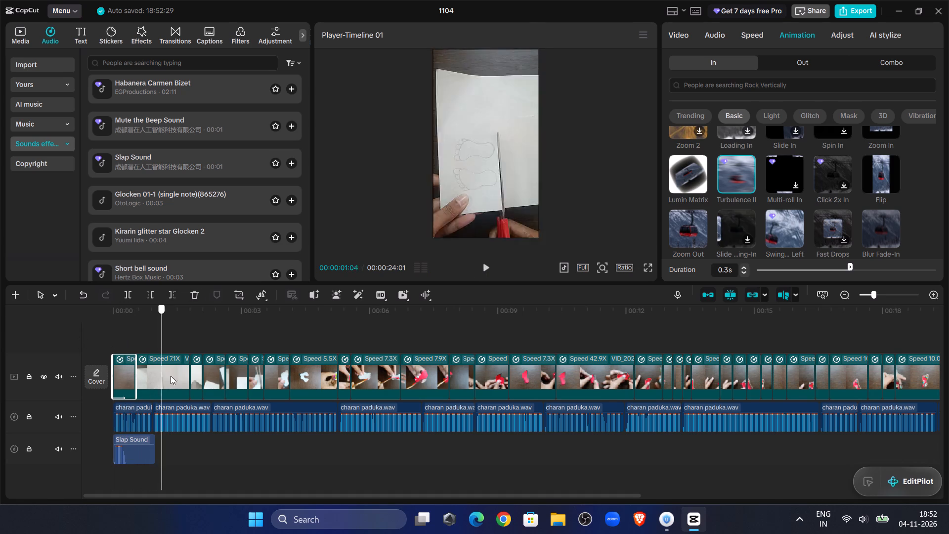
pyautogui.moveTo(171, 376); pyautogui.dragTo(0, 378)
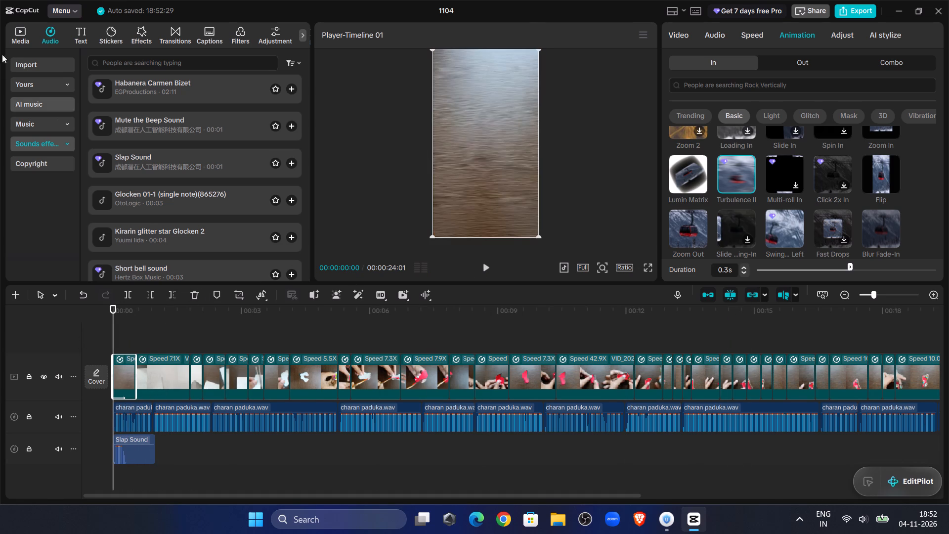
# Import Youtube Watermark.png from the My video collection folder on the D: drive, finding the folder by searching for "my".
pyautogui.click(19, 41)
pyautogui.click(113, 64)
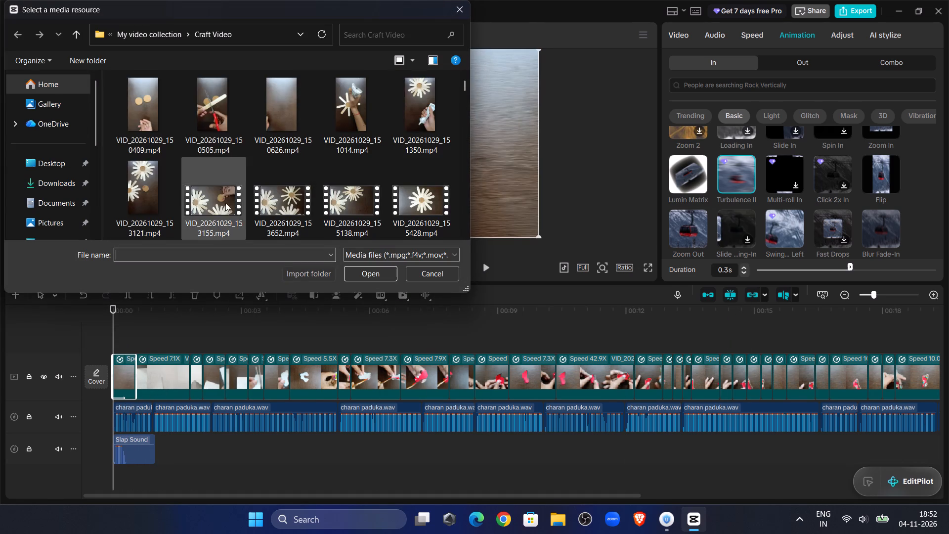
pyautogui.scroll(-6, 231, 207)
pyautogui.scroll(-5, 109, 94)
pyautogui.scroll(-4, 50, 174)
pyautogui.click(47, 177)
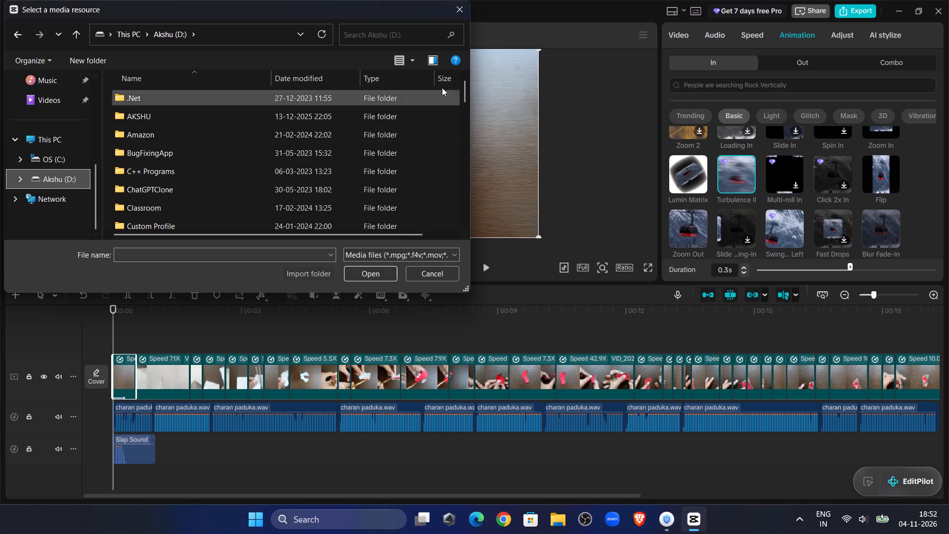
pyautogui.click(395, 38)
pyautogui.write('my')
pyautogui.press('Return')
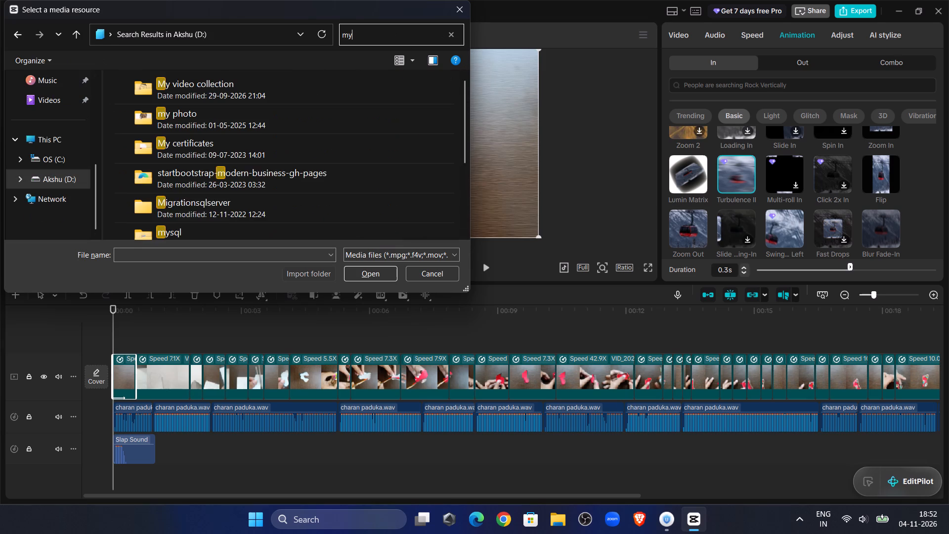
pyautogui.click(279, 72)
pyautogui.doubleClick(275, 80)
pyautogui.scroll(-7, 363, 135)
pyautogui.click(198, 198)
pyautogui.click(381, 277)
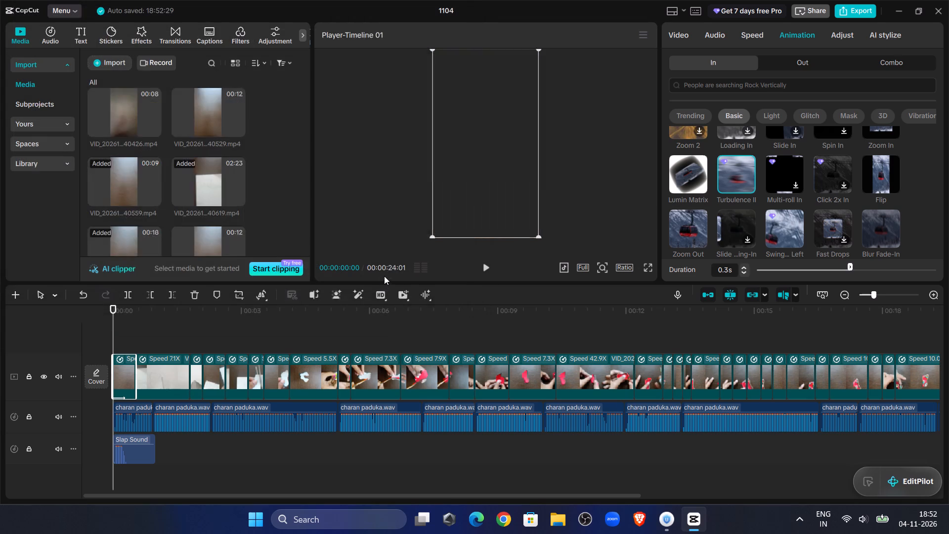
# Place Youtube Watermark.png on a new track above the video at the timeline start.
pyautogui.moveTo(208, 210); pyautogui.dragTo(112, 332)
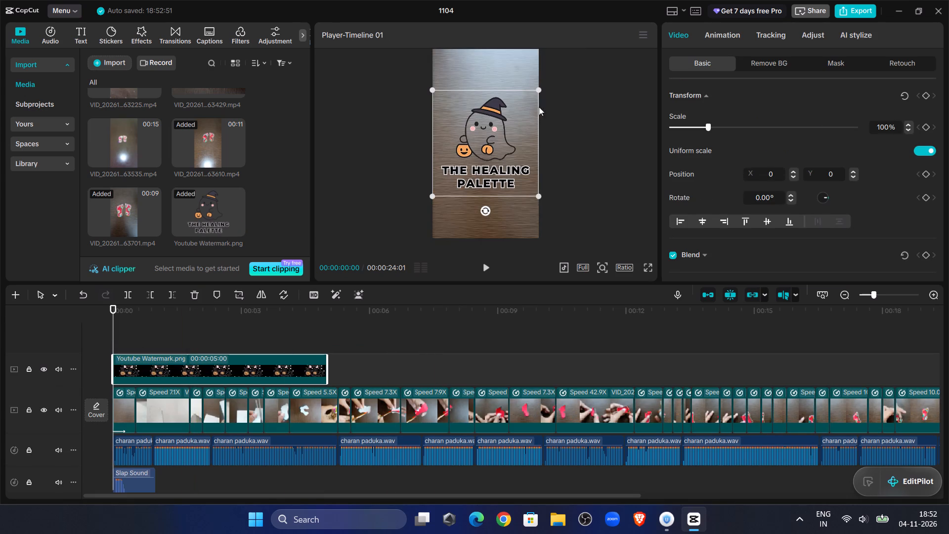
# Shrink the watermark to about 29% and place it in the frame's lower-left corner, at about X -684, Y -1523.
pyautogui.moveTo(536, 91); pyautogui.dragTo(491, 146)
pyautogui.moveTo(486, 138); pyautogui.dragTo(452, 213)
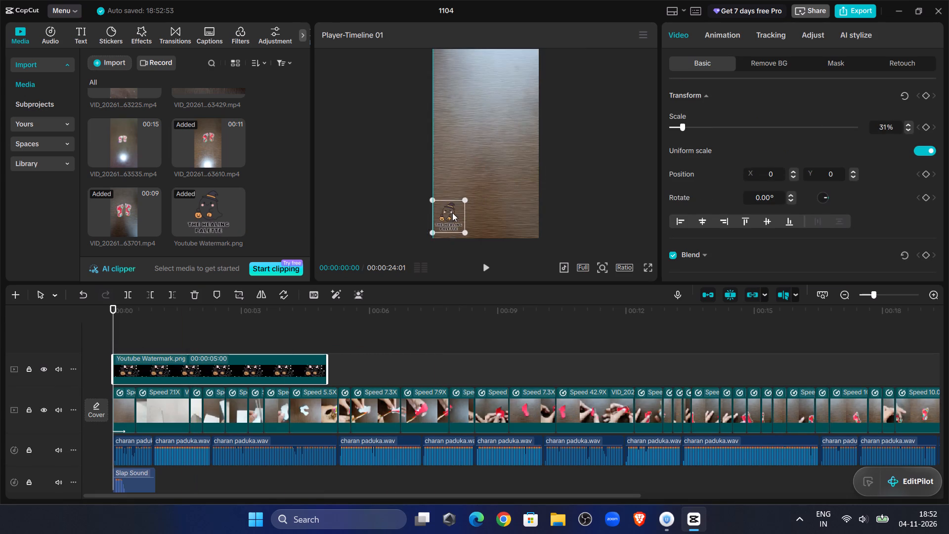
pyautogui.moveTo(452, 213); pyautogui.dragTo(454, 213)
pyautogui.click(483, 269)
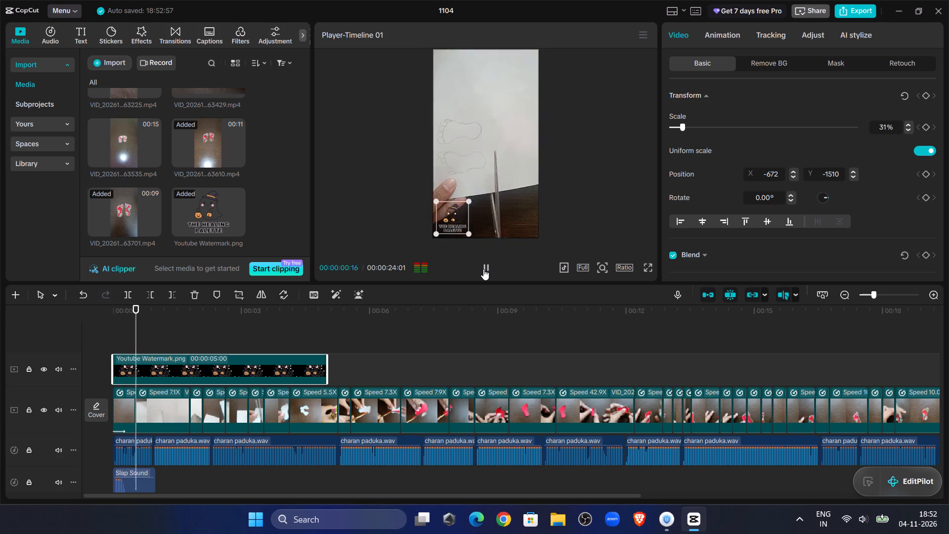
pyautogui.click(483, 269)
pyautogui.moveTo(467, 202); pyautogui.dragTo(462, 212)
pyautogui.moveTo(465, 208); pyautogui.dragTo(467, 208)
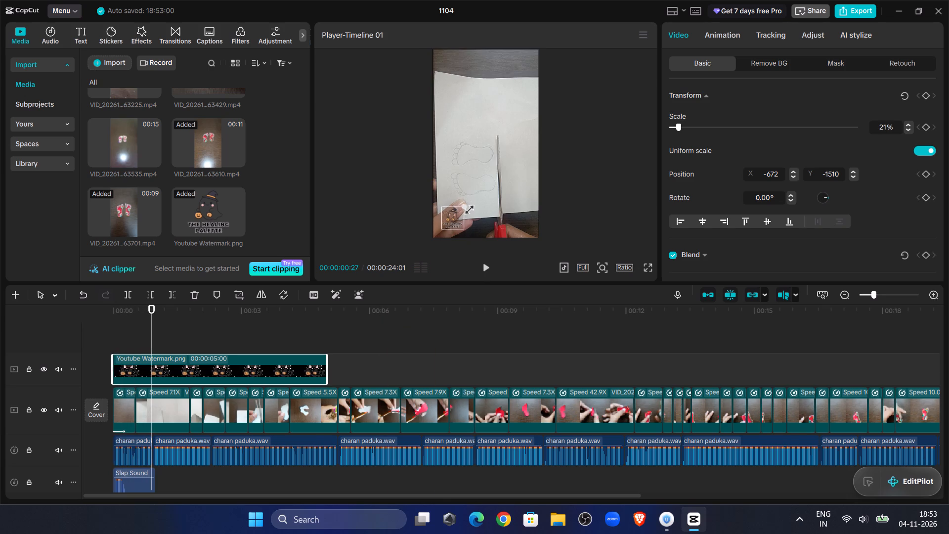
pyautogui.moveTo(467, 208); pyautogui.dragTo(475, 205)
pyautogui.click(450, 215)
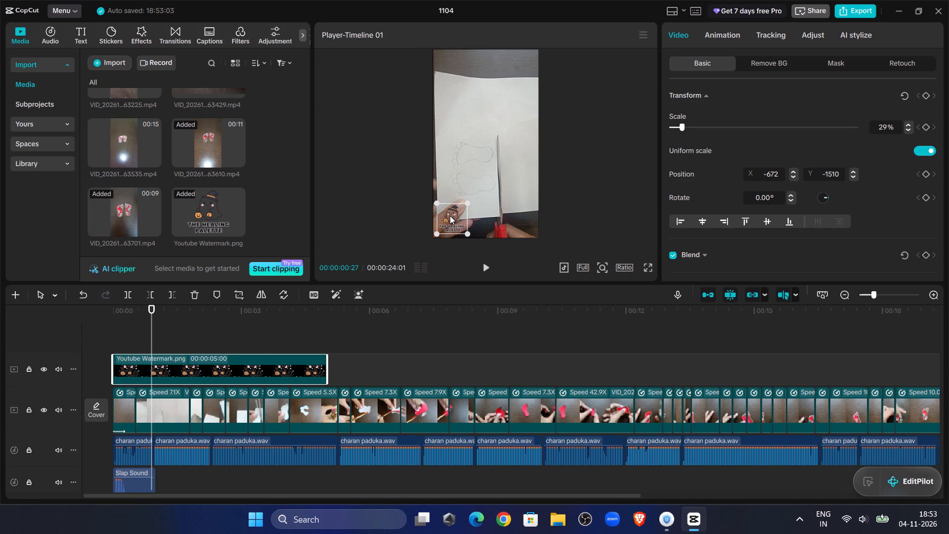
# Extend the Youtube Watermark.png clip to the end of the video at 00:00:24:01 and return to the timeline start.
pyautogui.moveTo(328, 361); pyautogui.dragTo(948, 360)
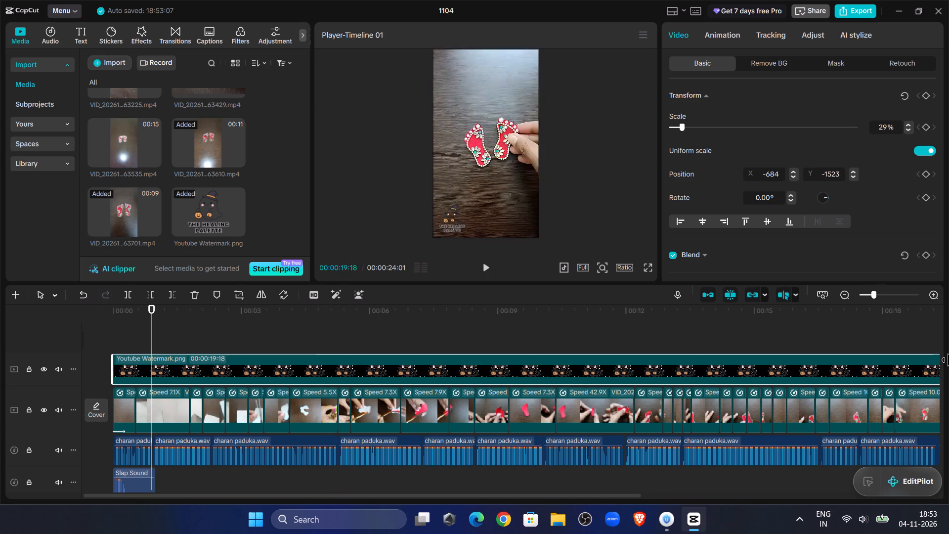
pyautogui.moveTo(948, 360); pyautogui.dragTo(629, 366)
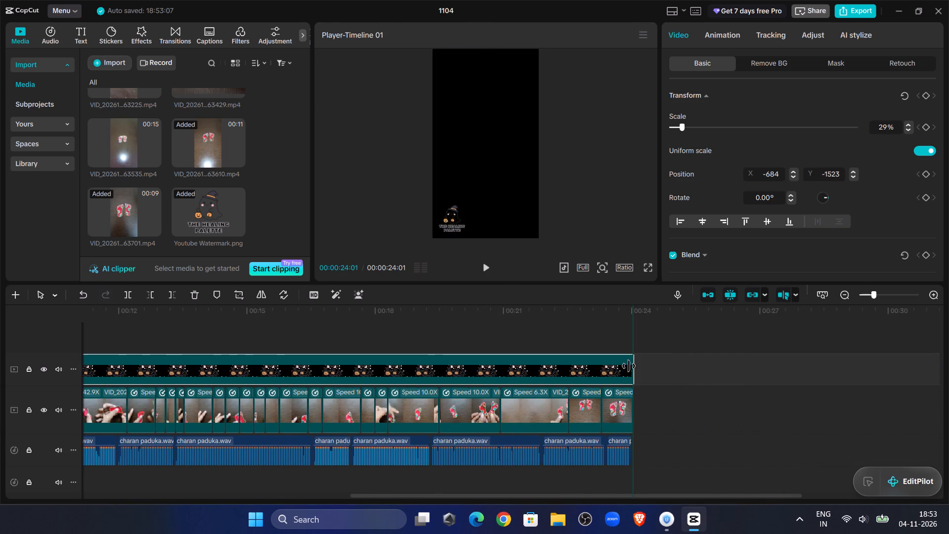
pyautogui.moveTo(629, 366); pyautogui.dragTo(628, 365)
pyautogui.click(592, 335)
pyautogui.moveTo(592, 335); pyautogui.dragTo(685, 343)
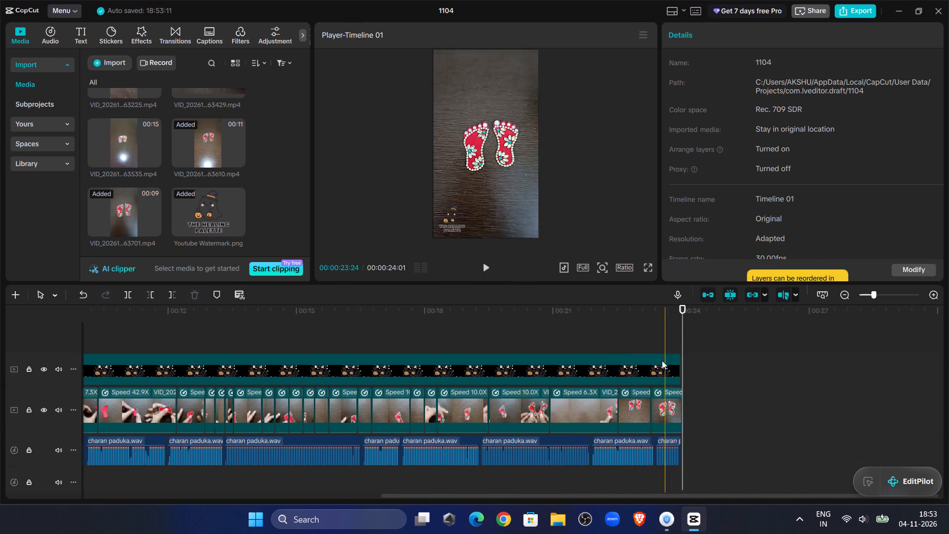
pyautogui.click(657, 364)
pyautogui.click(683, 364)
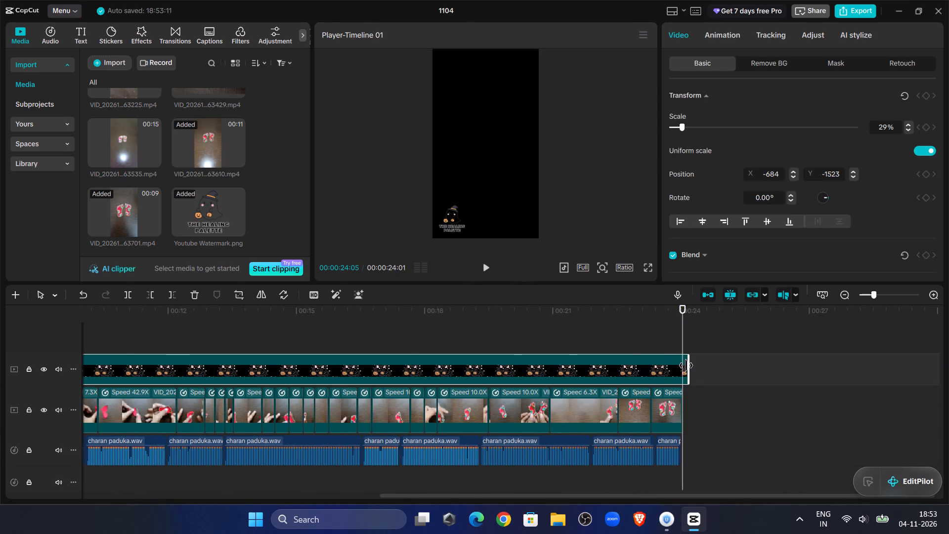
pyautogui.click(630, 321)
pyautogui.moveTo(630, 321); pyautogui.dragTo(703, 337)
pyautogui.moveTo(683, 318); pyautogui.dragTo(0, 333)
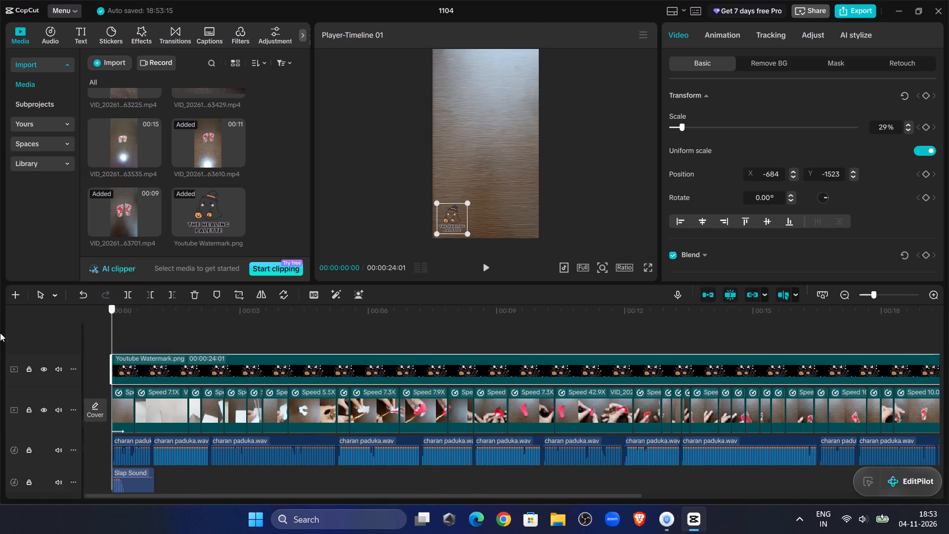
pyautogui.moveTo(0, 333); pyautogui.dragTo(0, 353)
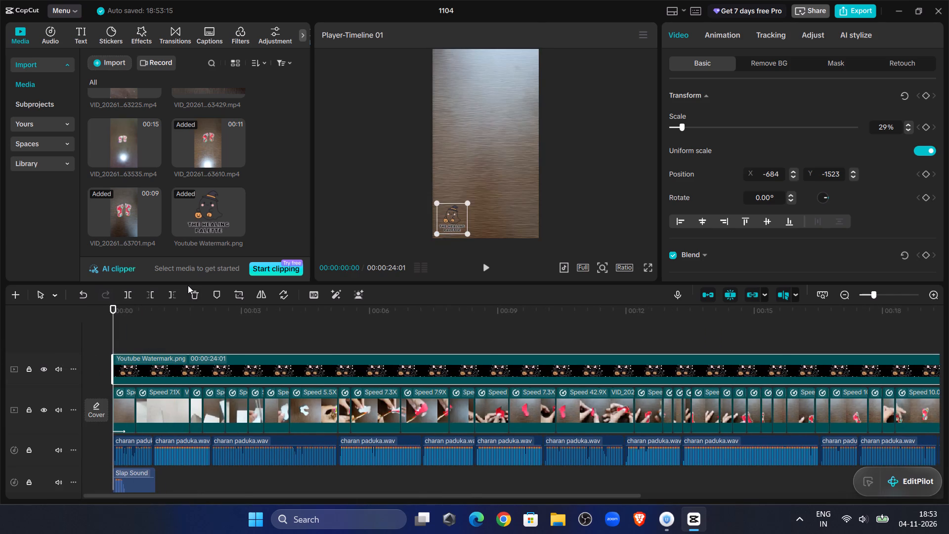
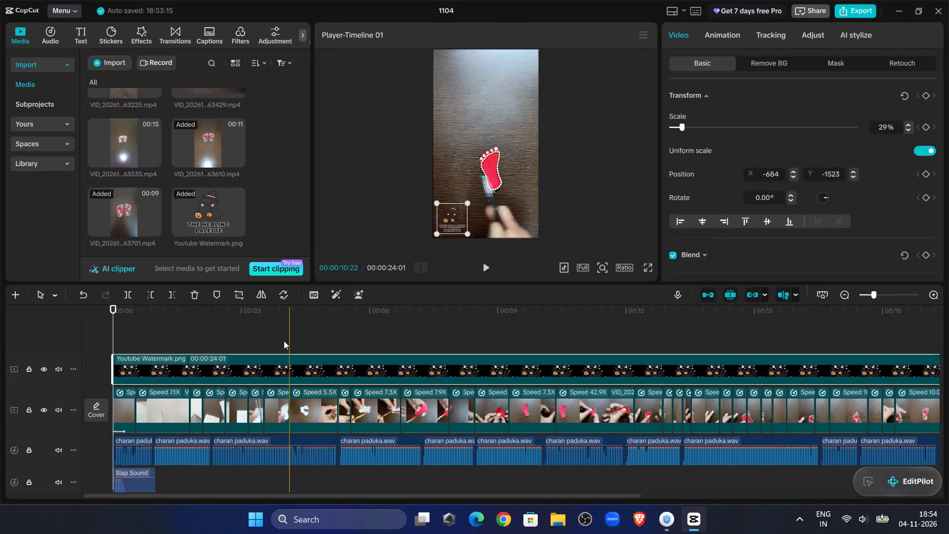
# Scrub through and play the video with the watermark applied, stopping playback at about 00:00:10:04.
pyautogui.click(195, 318)
pyautogui.moveTo(195, 318); pyautogui.dragTo(180, 363)
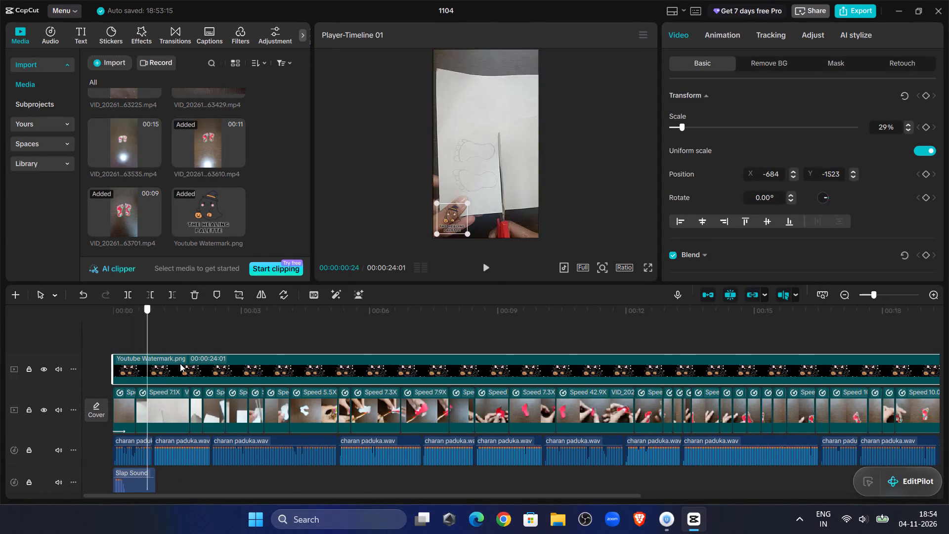
pyautogui.moveTo(180, 363); pyautogui.dragTo(463, 416)
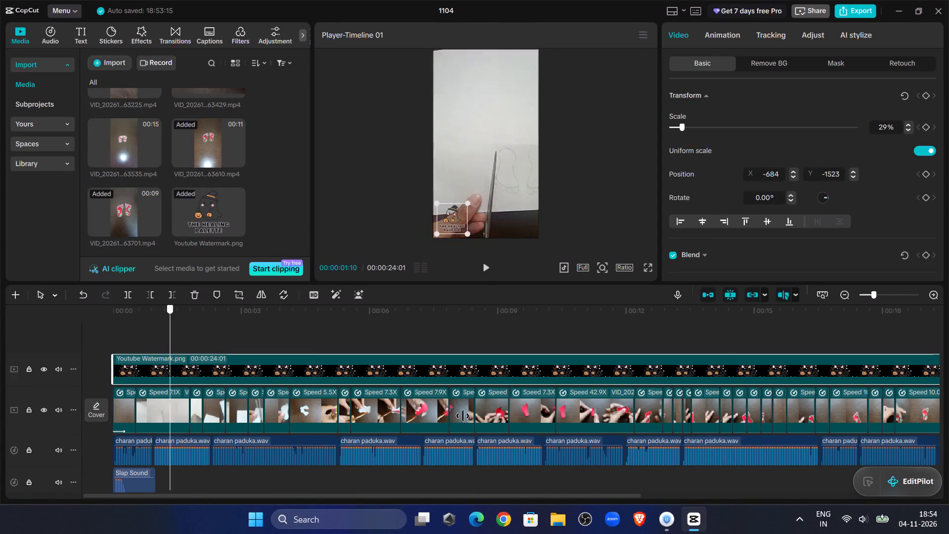
pyautogui.moveTo(463, 416); pyautogui.dragTo(131, 378)
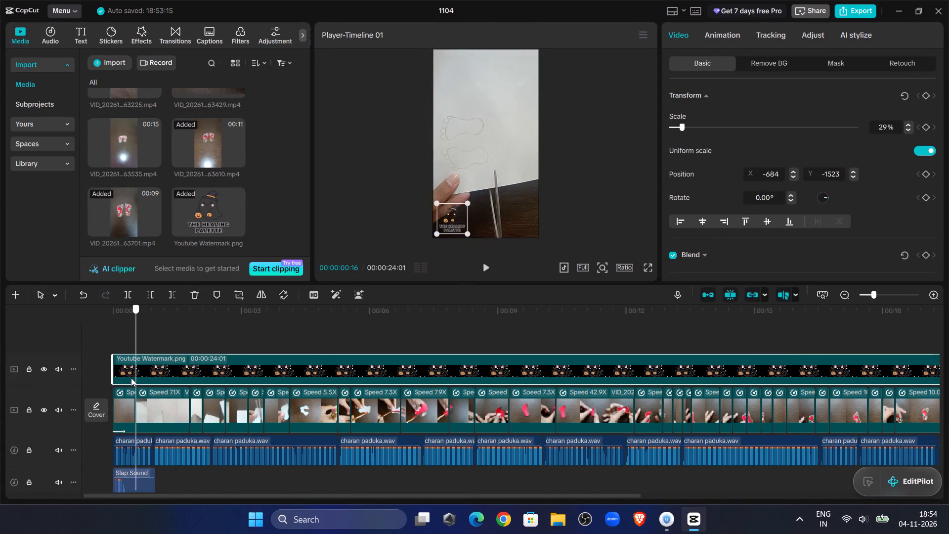
pyautogui.moveTo(131, 378); pyautogui.dragTo(654, 332)
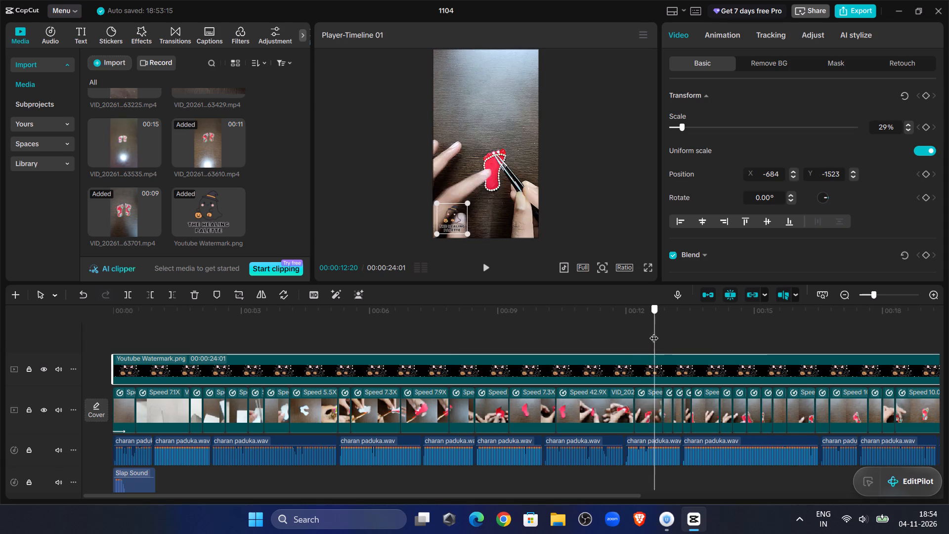
pyautogui.moveTo(654, 332); pyautogui.dragTo(12, 329)
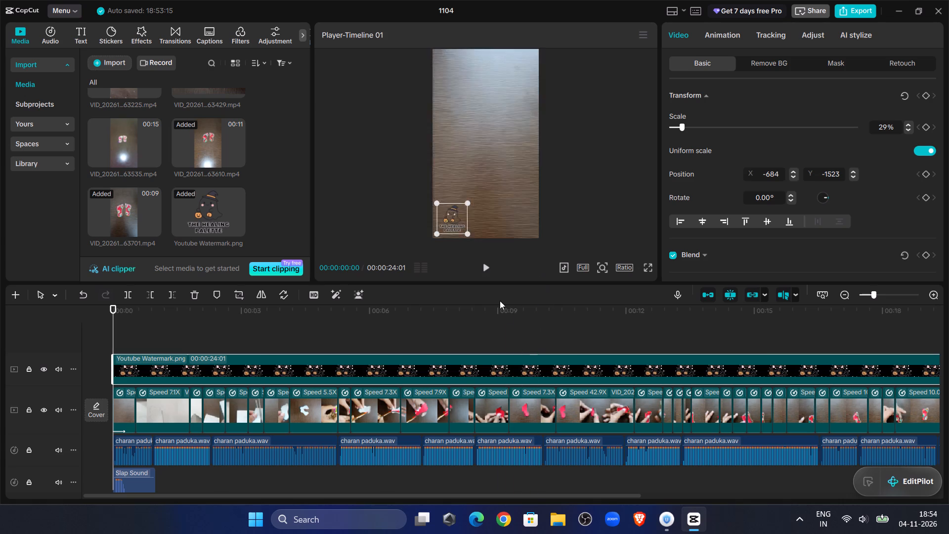
pyautogui.click(506, 312)
pyautogui.moveTo(509, 315); pyautogui.dragTo(948, 377)
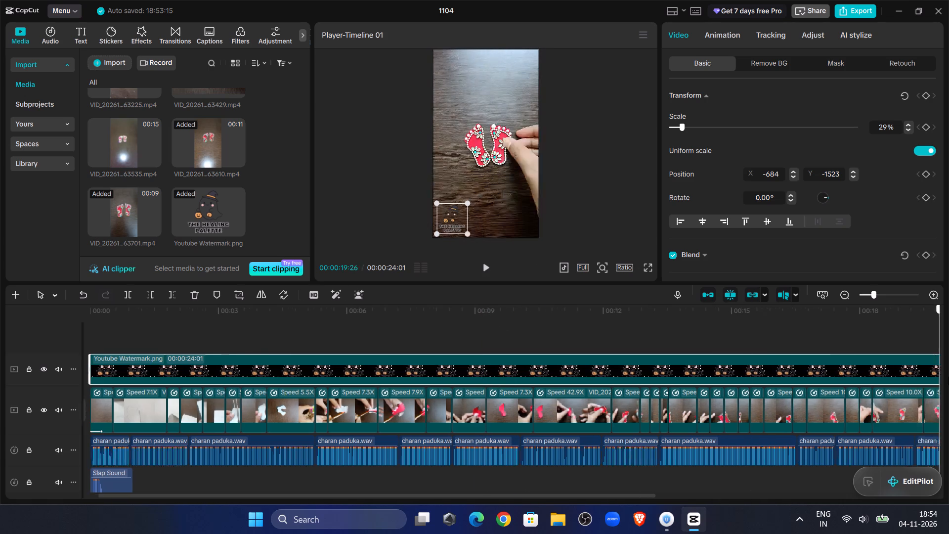
pyautogui.moveTo(948, 377); pyautogui.dragTo(110, 337)
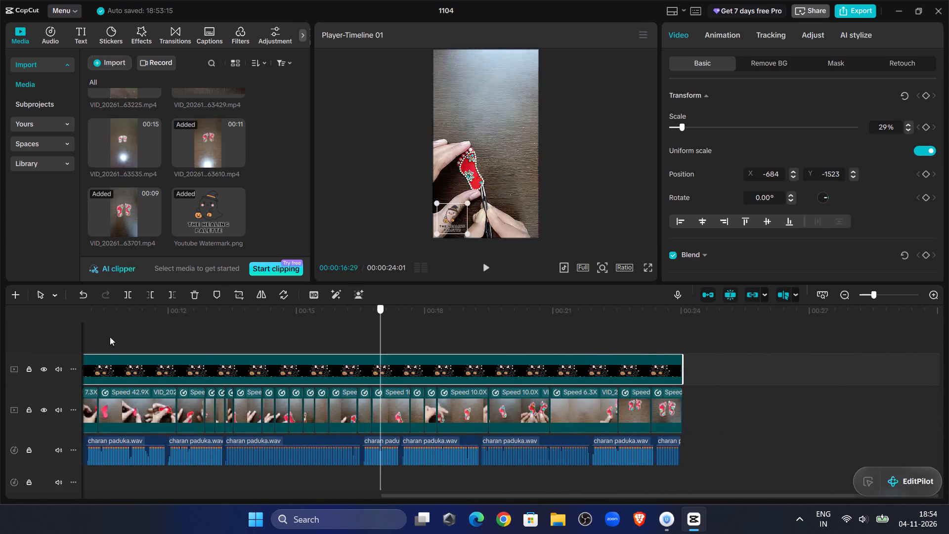
pyautogui.moveTo(110, 337); pyautogui.dragTo(0, 331)
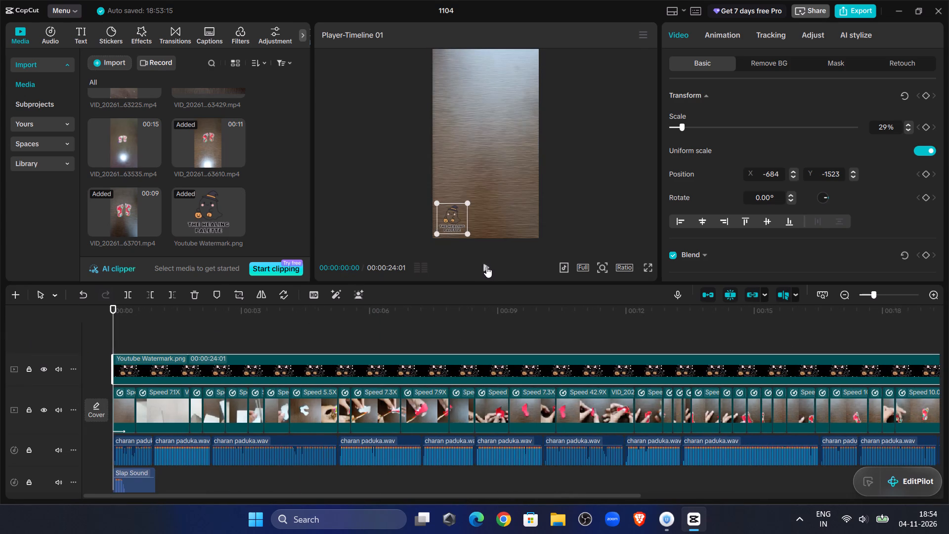
pyautogui.click(486, 267)
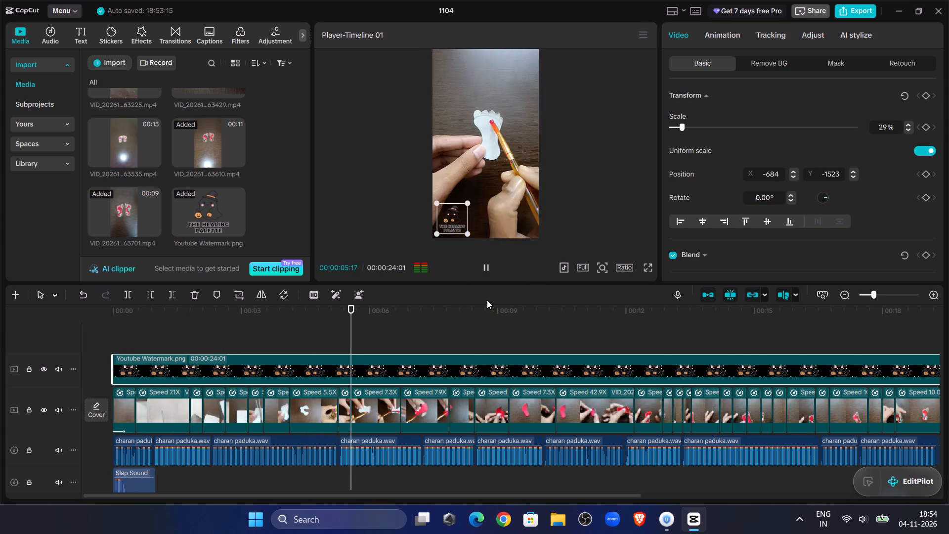
pyautogui.click(487, 267)
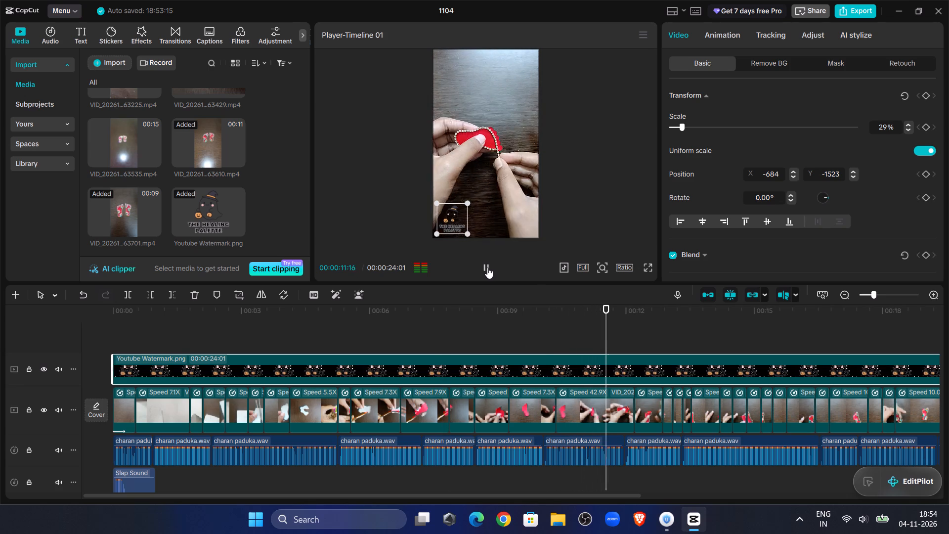
pyautogui.click(507, 330)
pyautogui.click(485, 266)
pyautogui.click(485, 266)
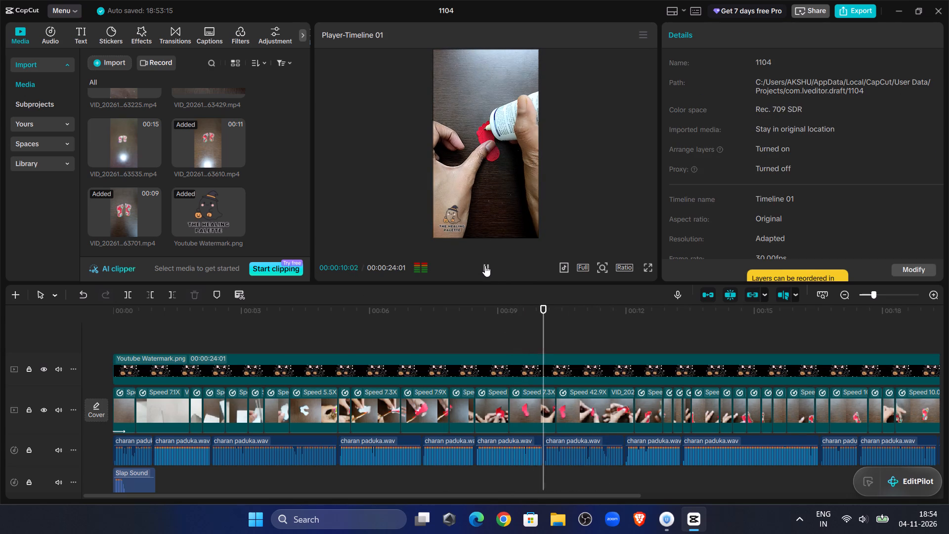
# Open the file browser for importing another media file.
pyautogui.click(123, 55)
pyautogui.click(122, 60)
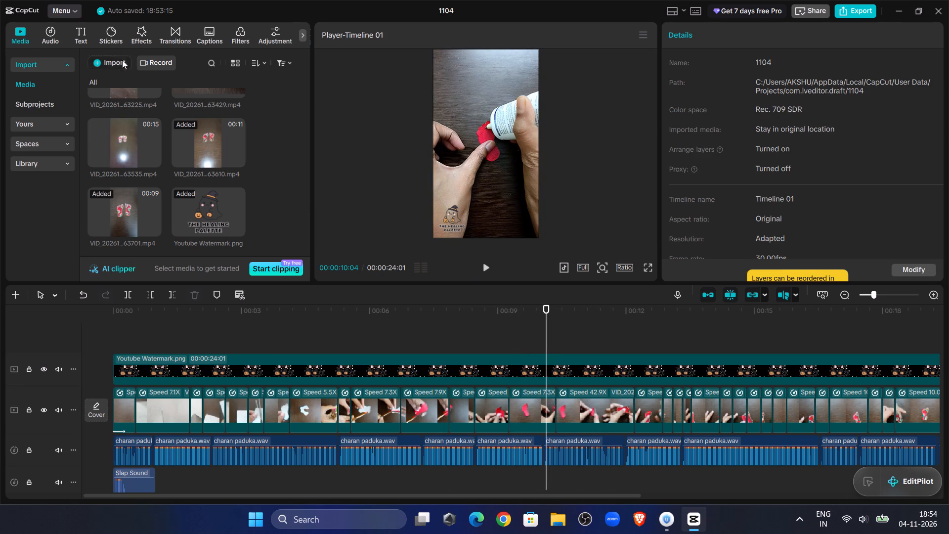
pyautogui.scroll(-6, 101, 168)
pyautogui.scroll(11, 56, 167)
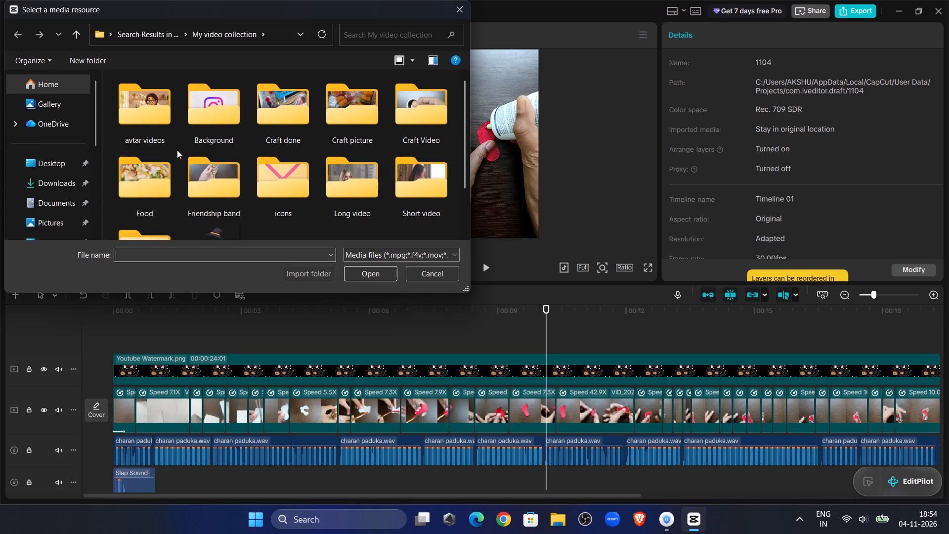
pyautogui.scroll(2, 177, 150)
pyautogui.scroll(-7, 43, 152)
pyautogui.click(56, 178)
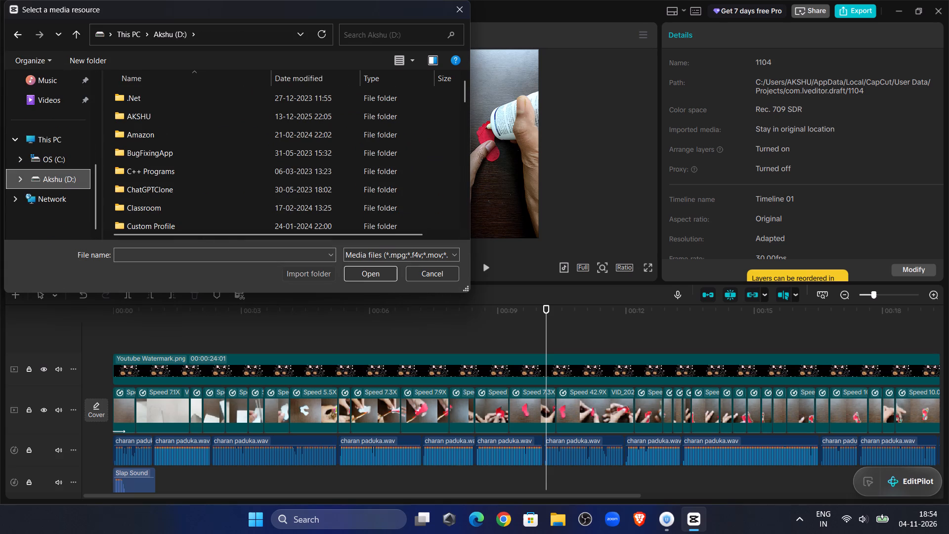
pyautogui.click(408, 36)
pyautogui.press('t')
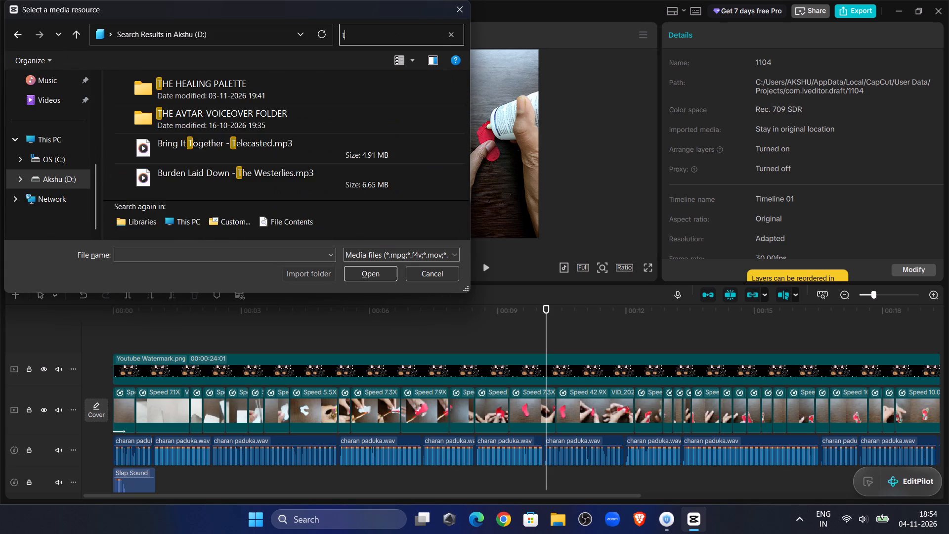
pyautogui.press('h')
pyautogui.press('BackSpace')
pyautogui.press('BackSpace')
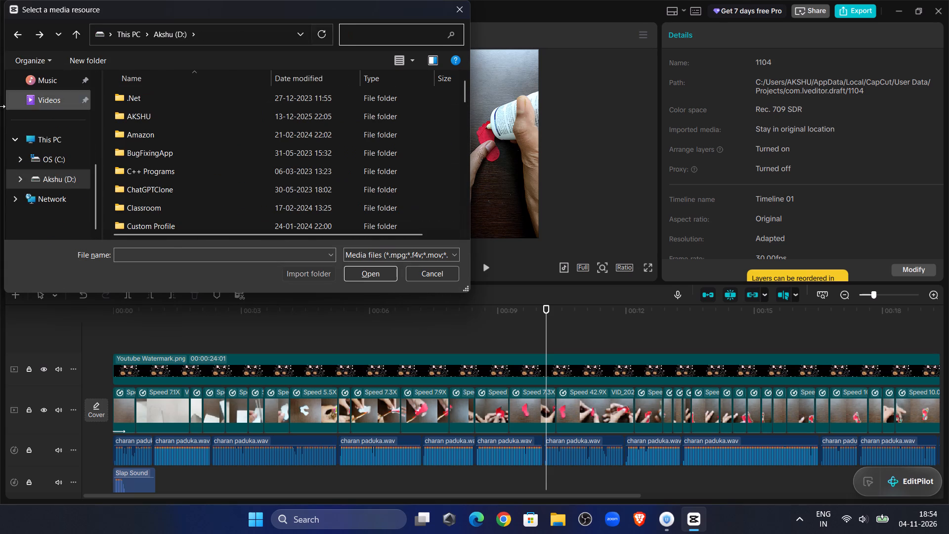
# Import person standing behind a glass (1)-Photoroom.png from the Downloads folder.
pyautogui.scroll(7, 69, 133)
pyautogui.click(66, 179)
pyautogui.scroll(-2, 199, 115)
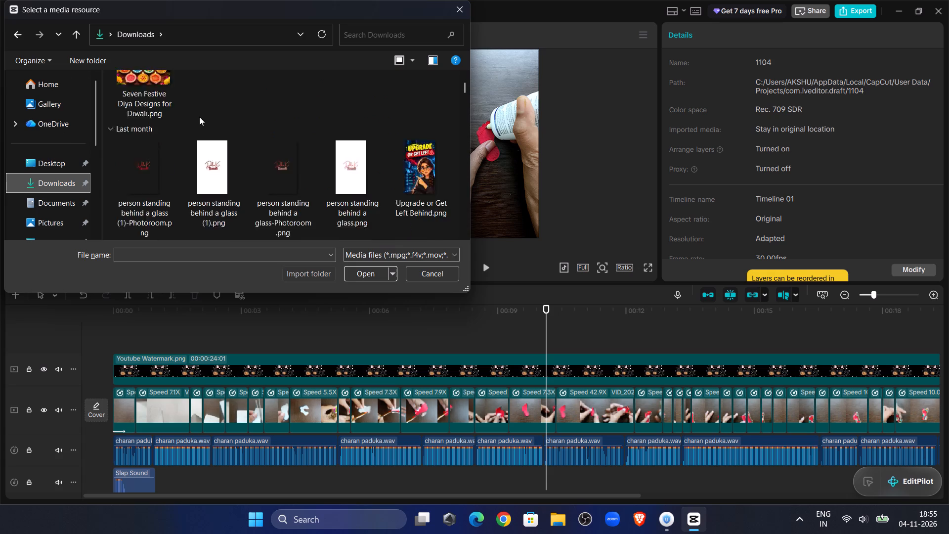
pyautogui.scroll(-1, 199, 117)
pyautogui.scroll(4, 199, 117)
pyautogui.click(135, 213)
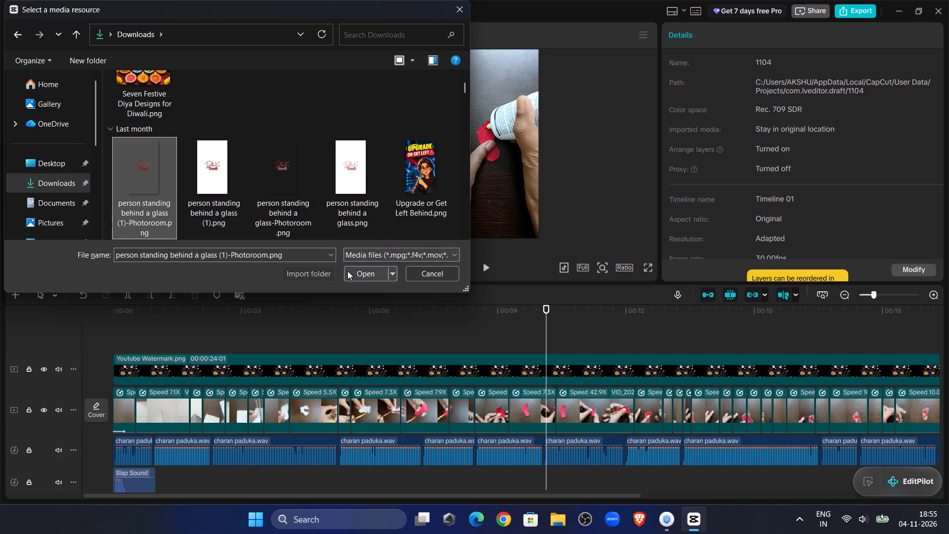
pyautogui.click(347, 271)
# Place the imported Photoroom title image on a new track above the watermark, starting at about 00:00:10:04.
pyautogui.moveTo(121, 205); pyautogui.dragTo(546, 333)
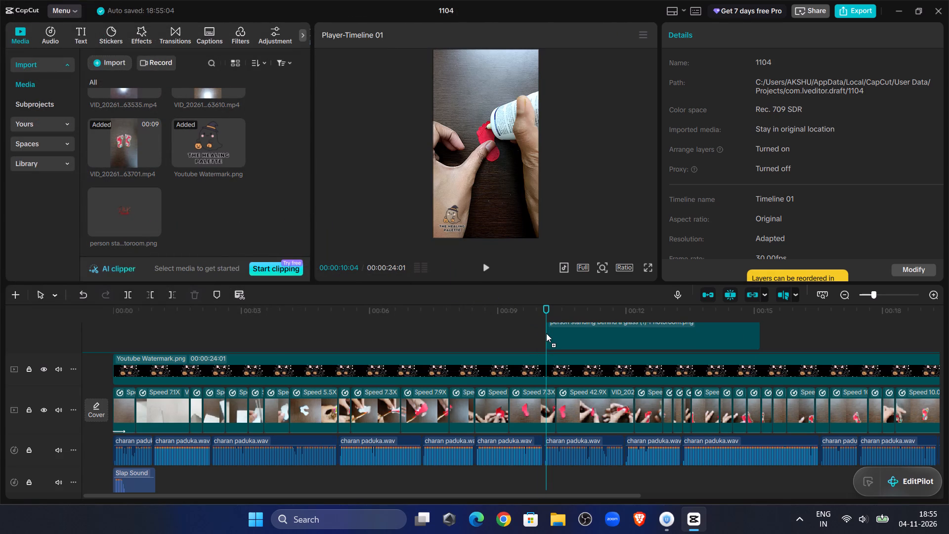
pyautogui.moveTo(546, 333); pyautogui.dragTo(545, 338)
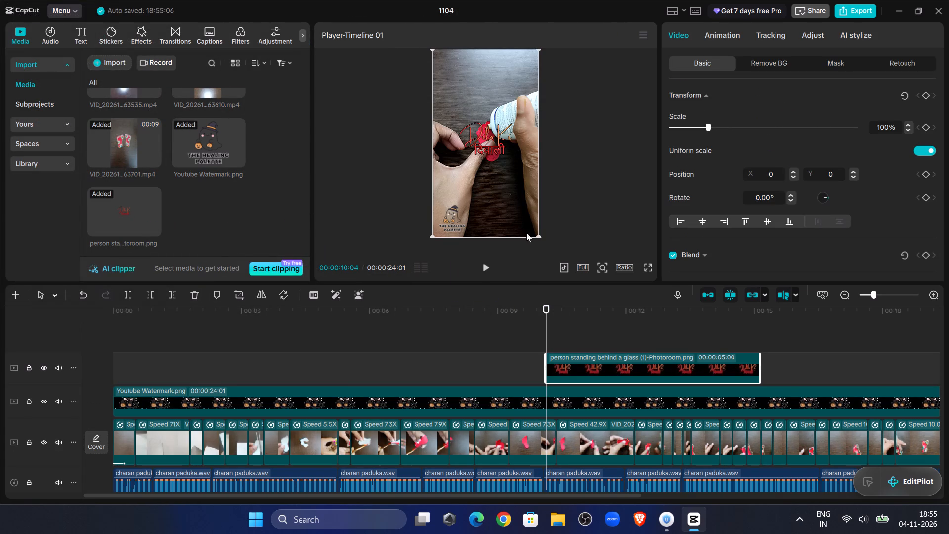
# Shrink the title image to about 65% and place it in the frame's upper-left corner, at about X -609, Y 1504.
pyautogui.moveTo(539, 238); pyautogui.dragTo(516, 185)
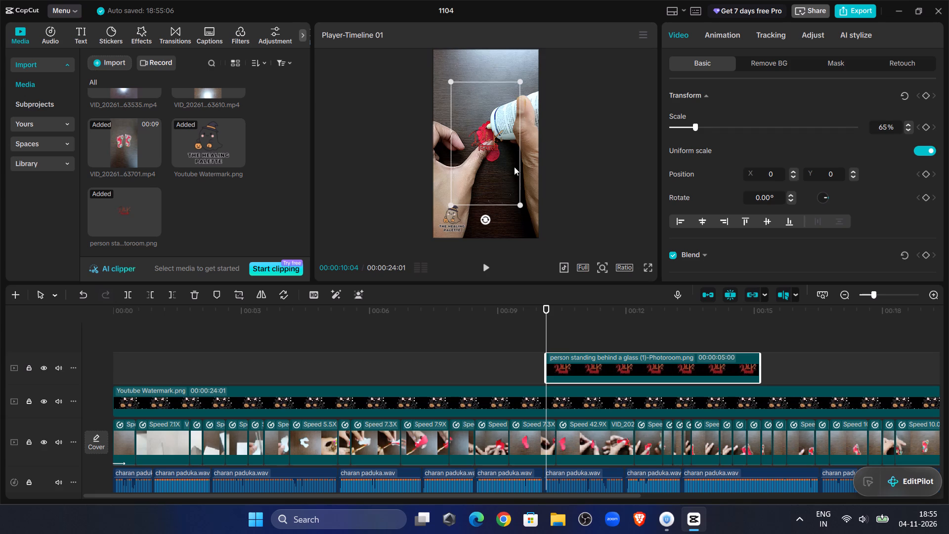
pyautogui.moveTo(505, 152); pyautogui.dragTo(475, 78)
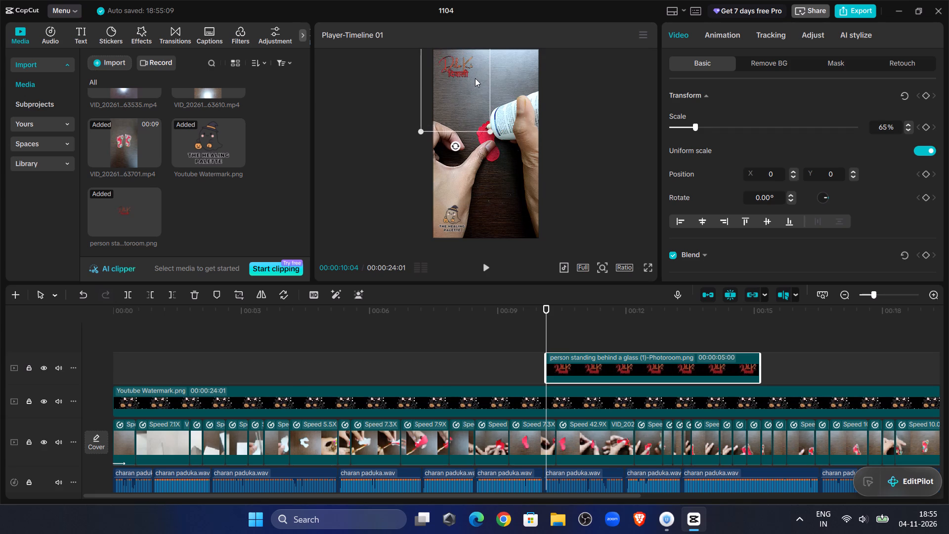
pyautogui.moveTo(475, 78); pyautogui.dragTo(475, 77)
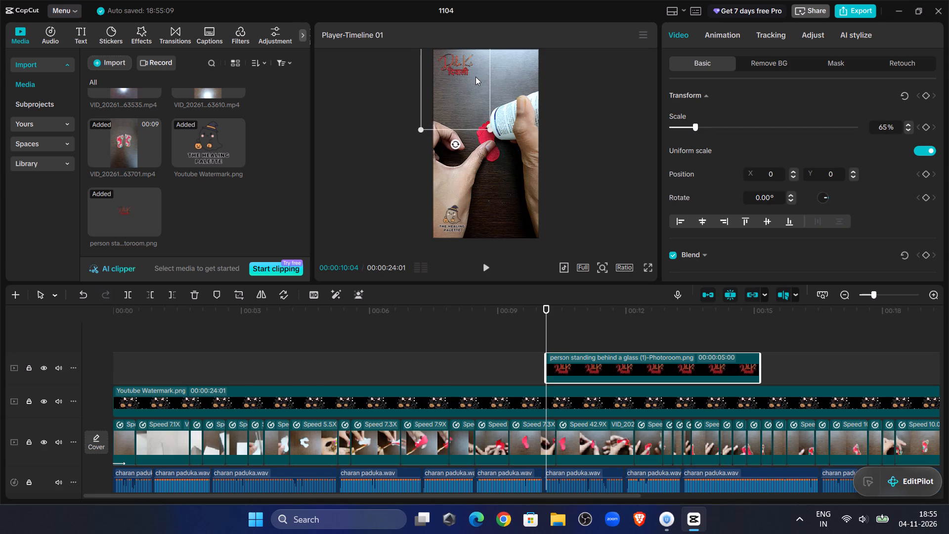
pyautogui.moveTo(475, 77); pyautogui.dragTo(475, 78)
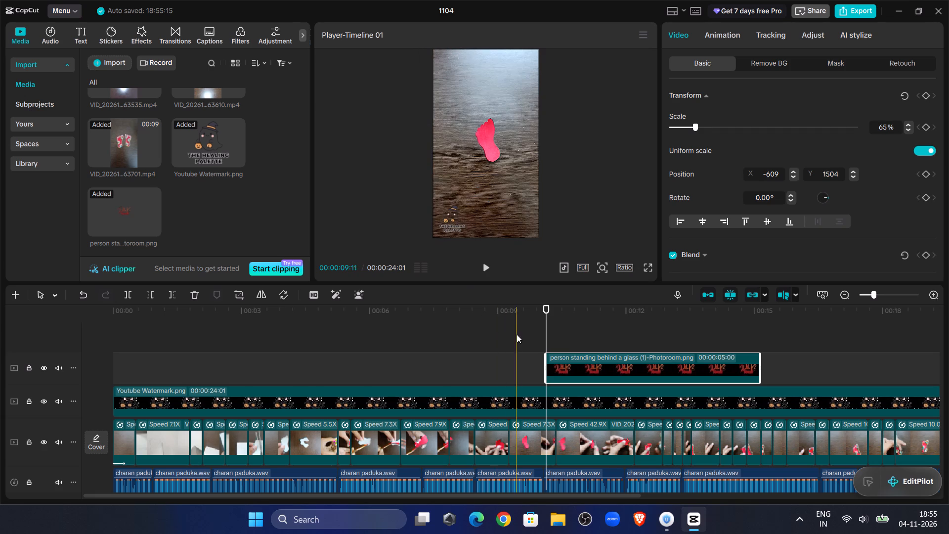
# Play the video onward from the title image's start and extend the image clip to a duration of about 00:00:09:15.
pyautogui.click(517, 334)
pyautogui.click(485, 270)
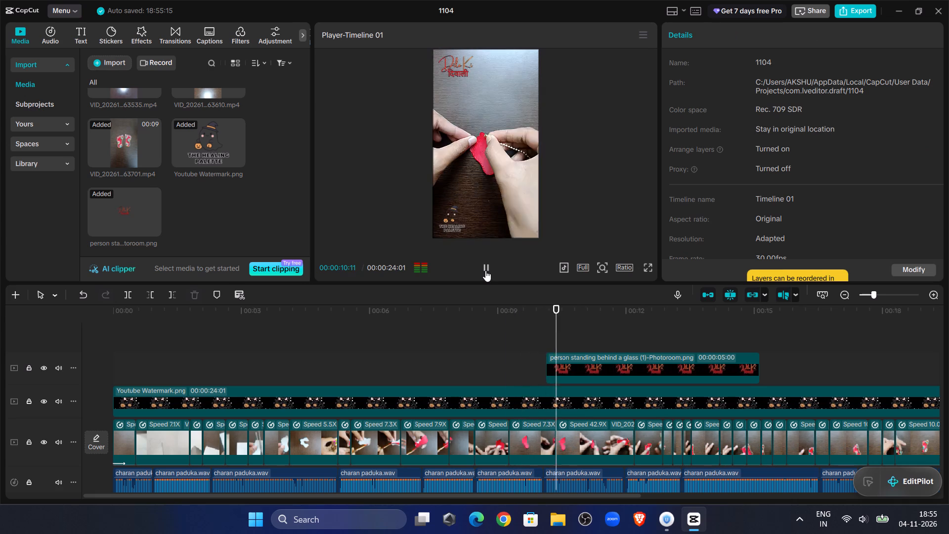
pyautogui.click(542, 323)
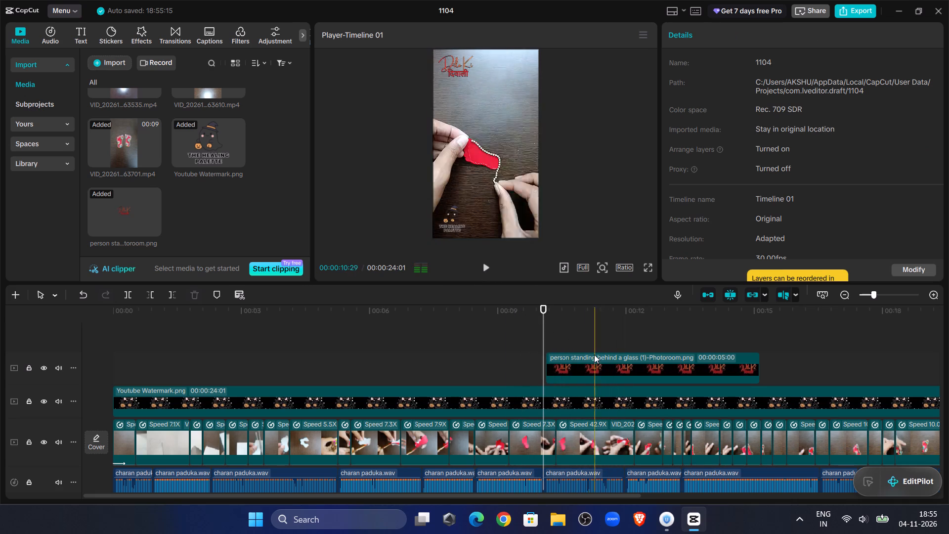
pyautogui.click(555, 313)
pyautogui.click(489, 268)
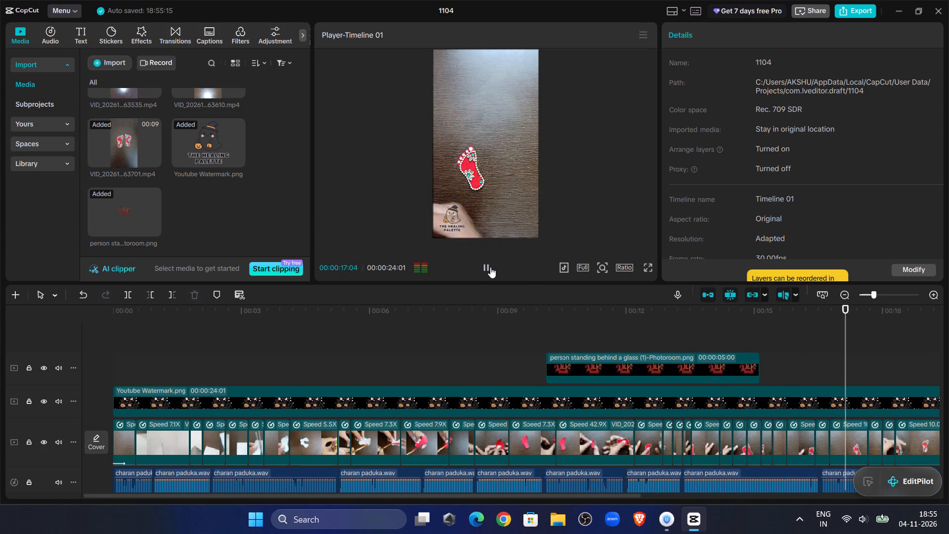
pyautogui.click(490, 267)
pyautogui.moveTo(863, 348); pyautogui.dragTo(871, 352)
pyautogui.click(487, 265)
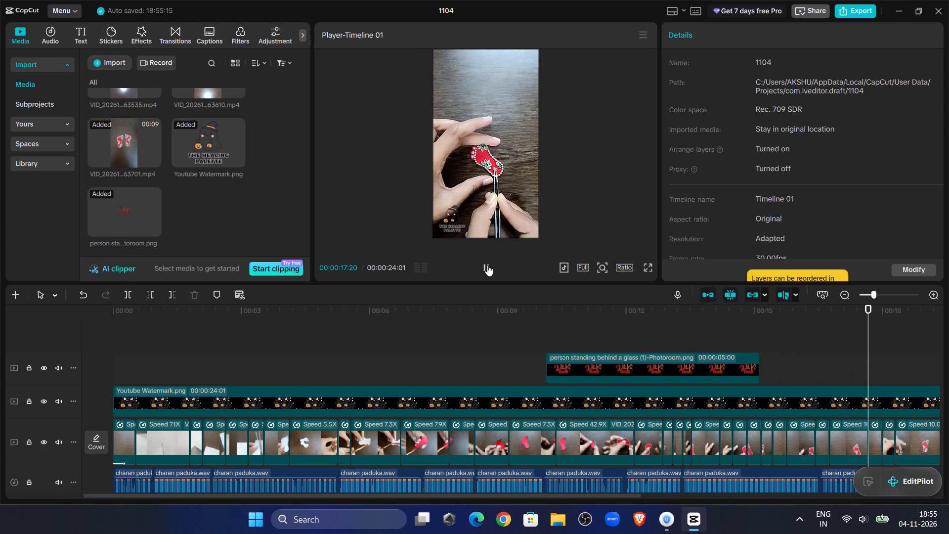
pyautogui.click(487, 265)
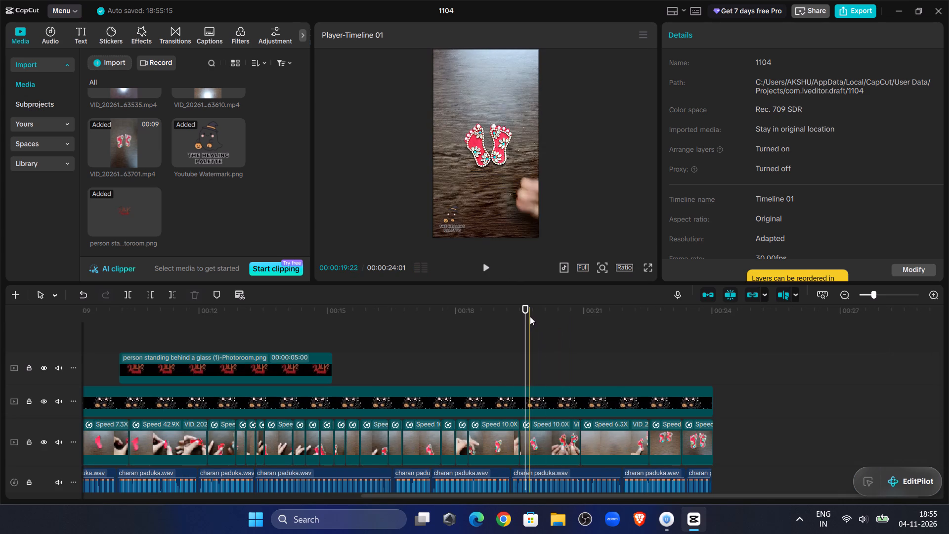
pyautogui.click(309, 364)
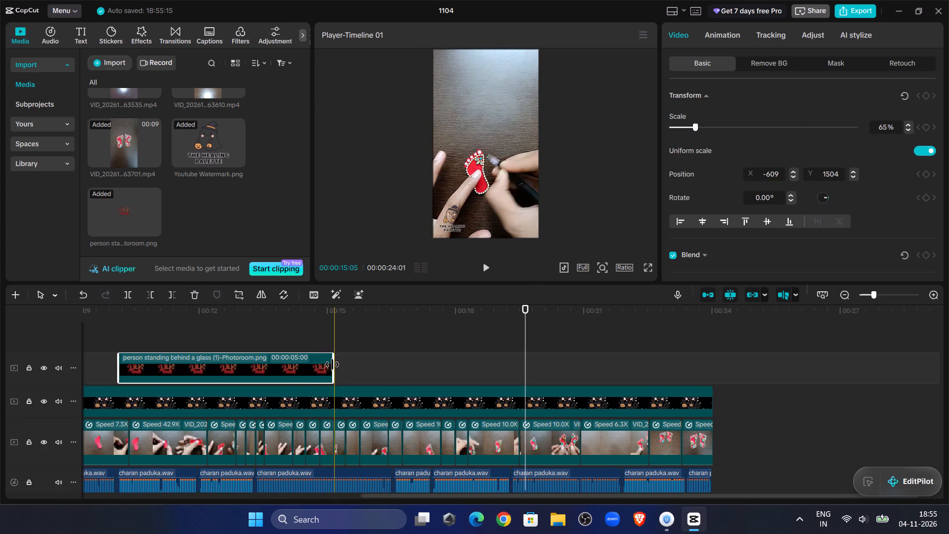
pyautogui.moveTo(332, 364); pyautogui.dragTo(522, 378)
# Review the video from shortly before the title image's end, at about 00:00:19:09, through to the closing clips.
pyautogui.click(507, 324)
pyautogui.click(484, 270)
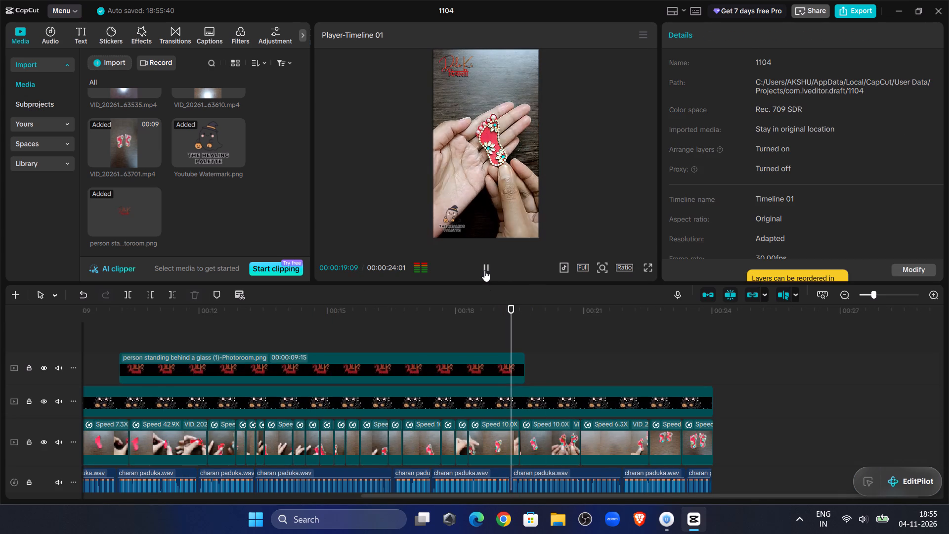
pyautogui.click(484, 270)
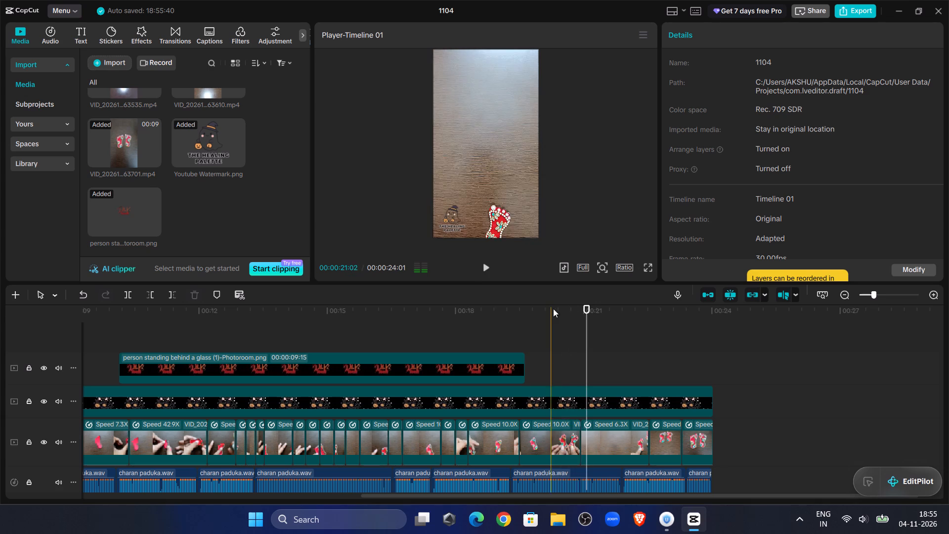
pyautogui.moveTo(584, 348); pyautogui.dragTo(580, 350)
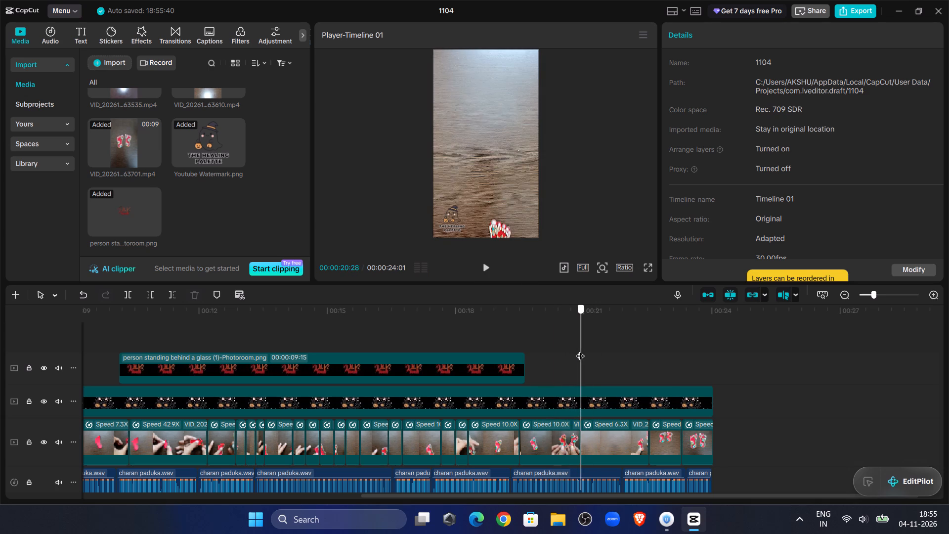
pyautogui.moveTo(580, 350); pyautogui.dragTo(693, 368)
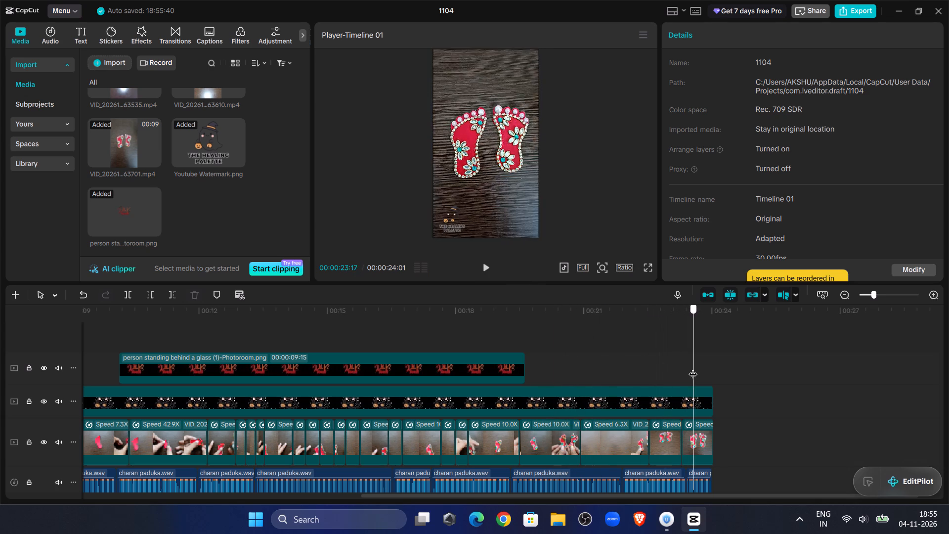
pyautogui.moveTo(693, 368); pyautogui.dragTo(511, 336)
pyautogui.doubleClick(483, 269)
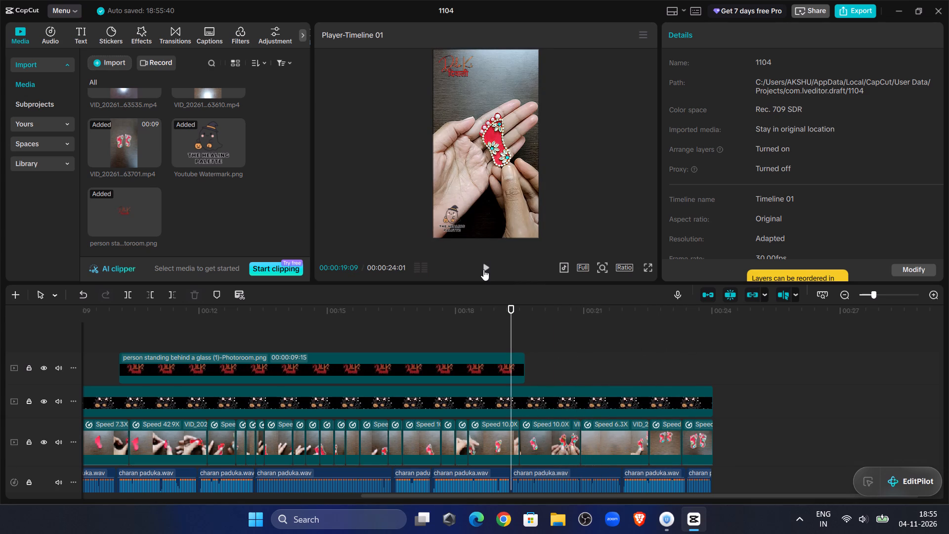
# Play the closing clips from about 00:00:19:09 to near the end of the video.
pyautogui.click(483, 269)
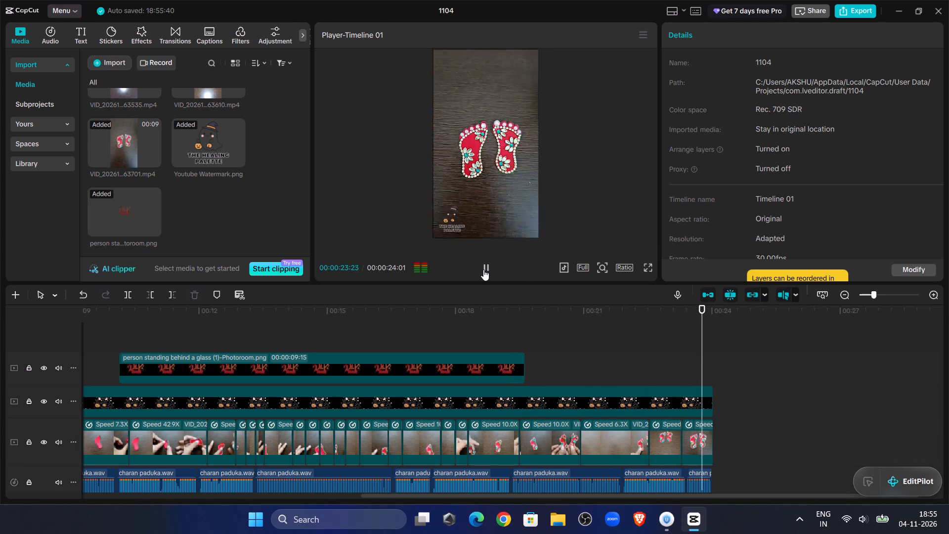
pyautogui.click(531, 330)
pyautogui.moveTo(531, 330); pyautogui.dragTo(0, 254)
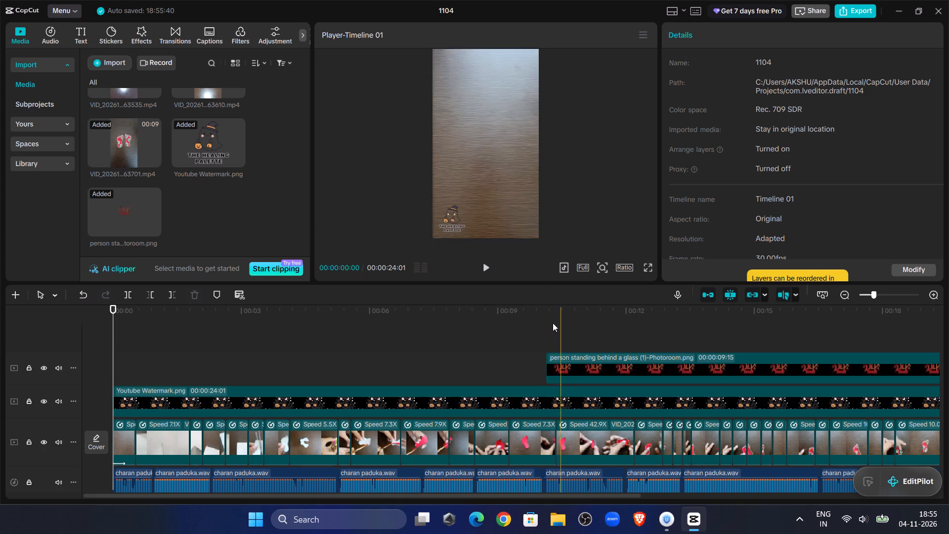
# Apply the Halo Buzz light-style In animation to the Photoroom title image and preview it from the image's start.
pyautogui.click(549, 334)
pyautogui.click(579, 373)
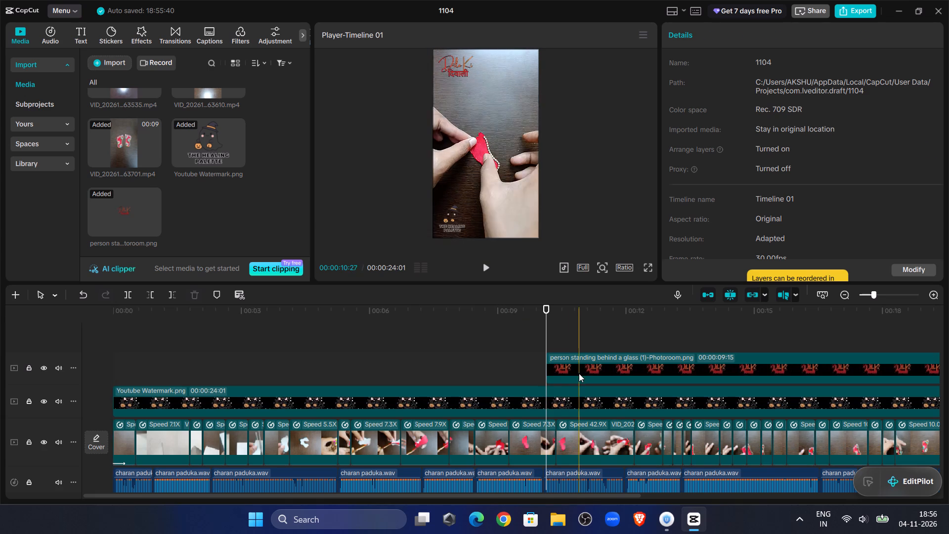
pyautogui.click(724, 38)
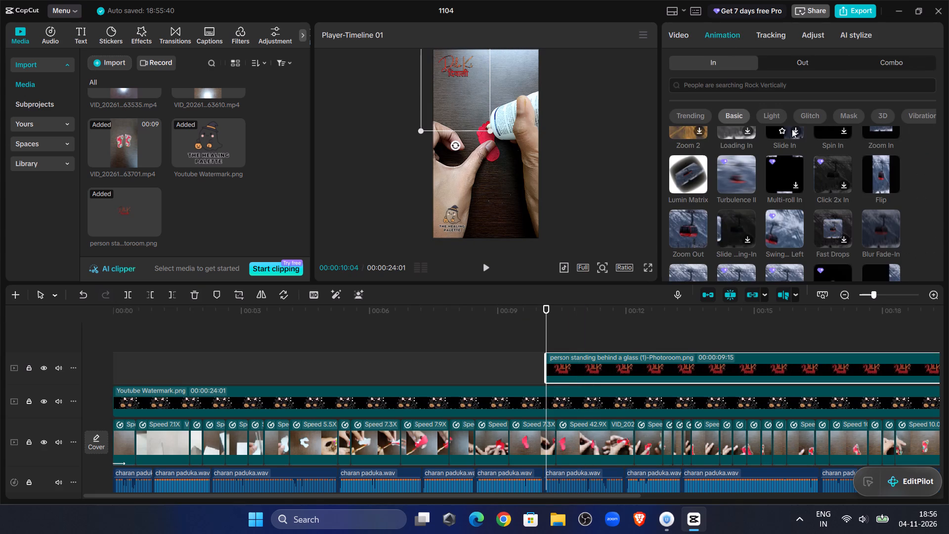
pyautogui.scroll(12, 778, 217)
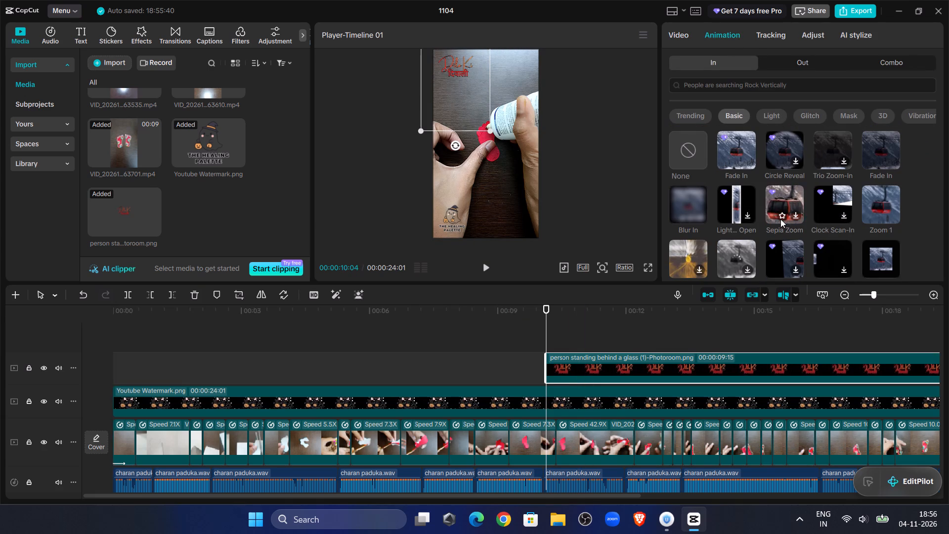
pyautogui.click(773, 119)
pyautogui.click(745, 140)
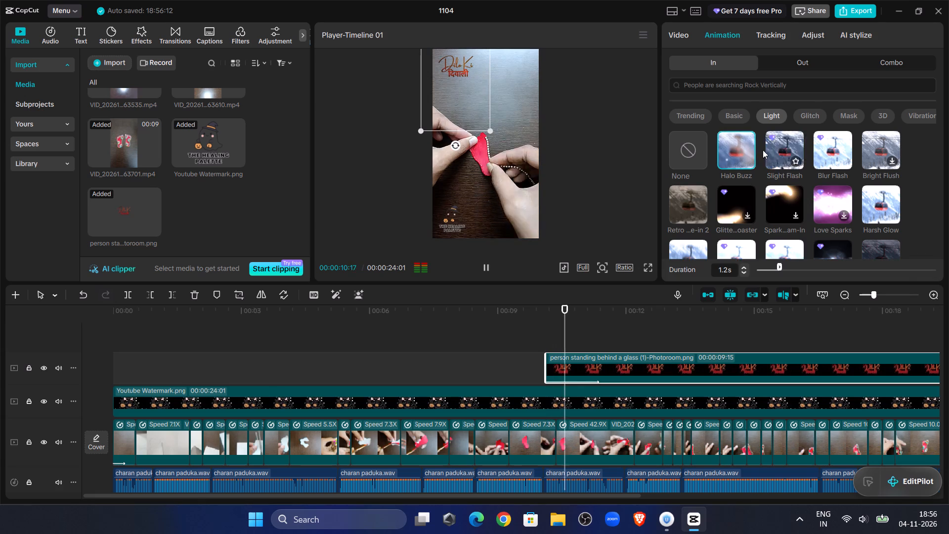
pyautogui.click(547, 321)
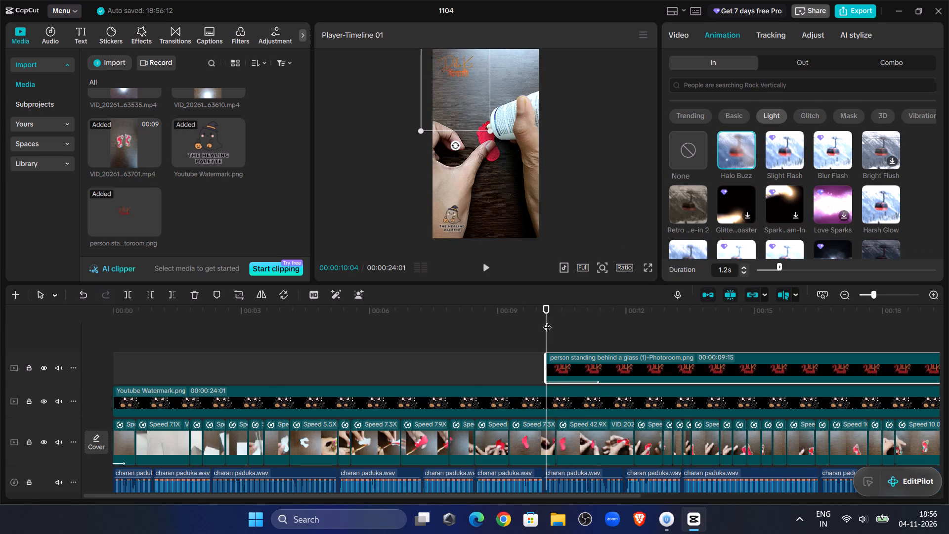
pyautogui.click(490, 267)
pyautogui.click(490, 267)
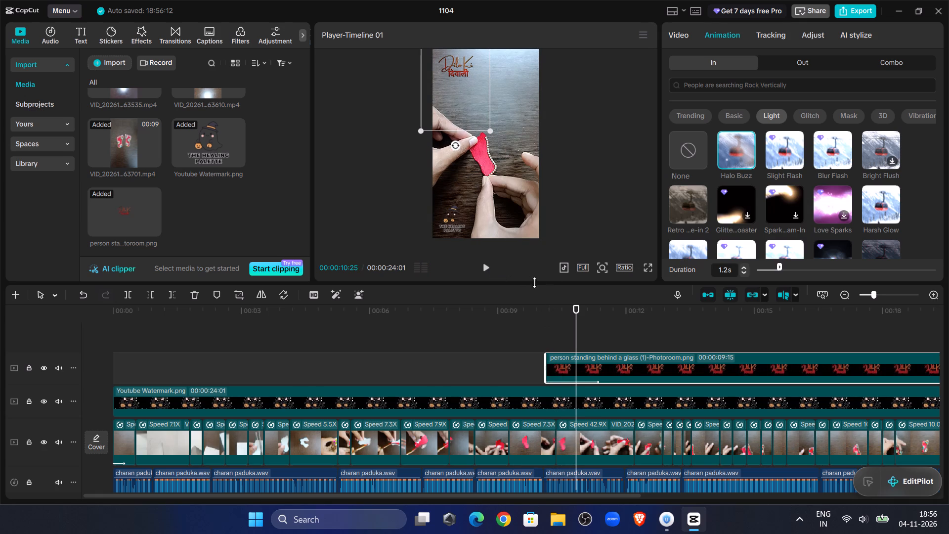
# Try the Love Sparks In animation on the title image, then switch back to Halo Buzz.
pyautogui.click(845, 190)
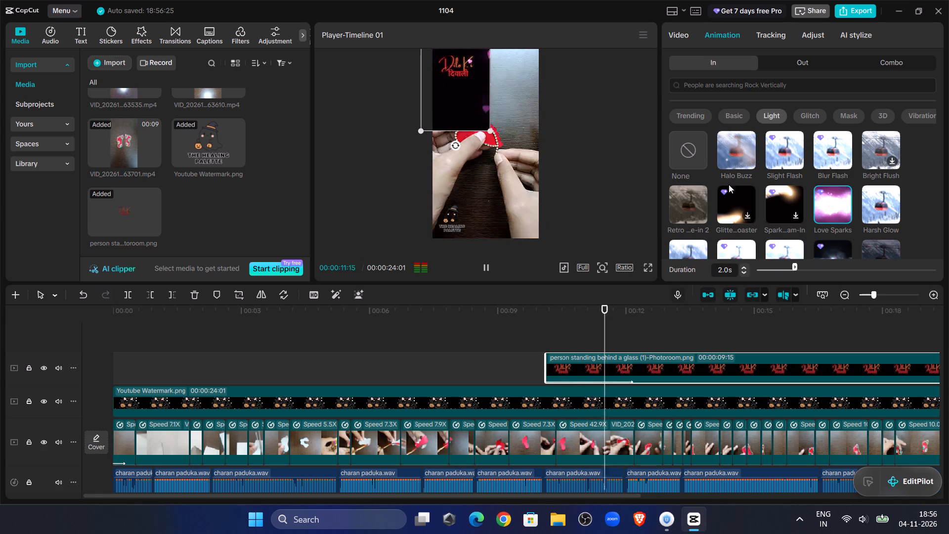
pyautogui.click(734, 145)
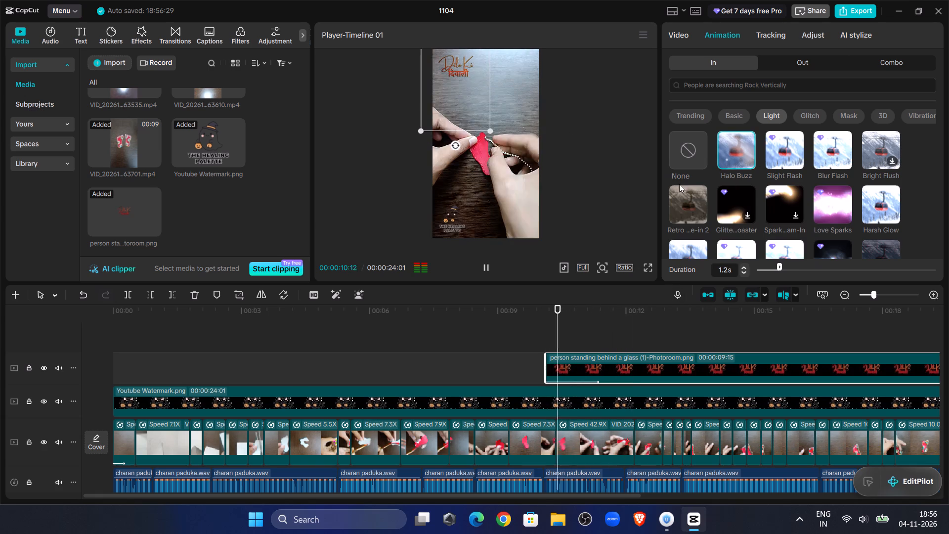
# Preview the title image's entrance from about 00:00:10:02 in full screen, then replay it in the normal player.
pyautogui.click(544, 310)
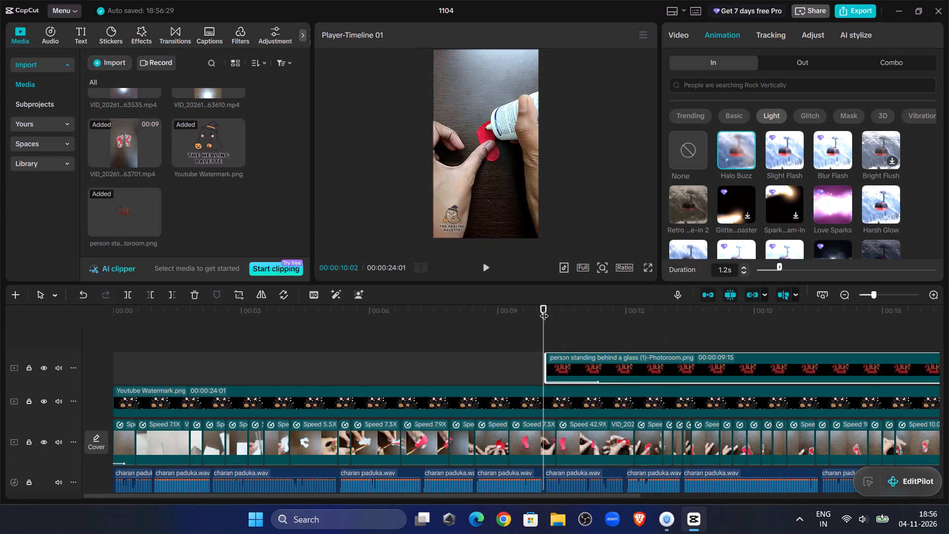
pyautogui.click(645, 266)
pyautogui.click(304, 479)
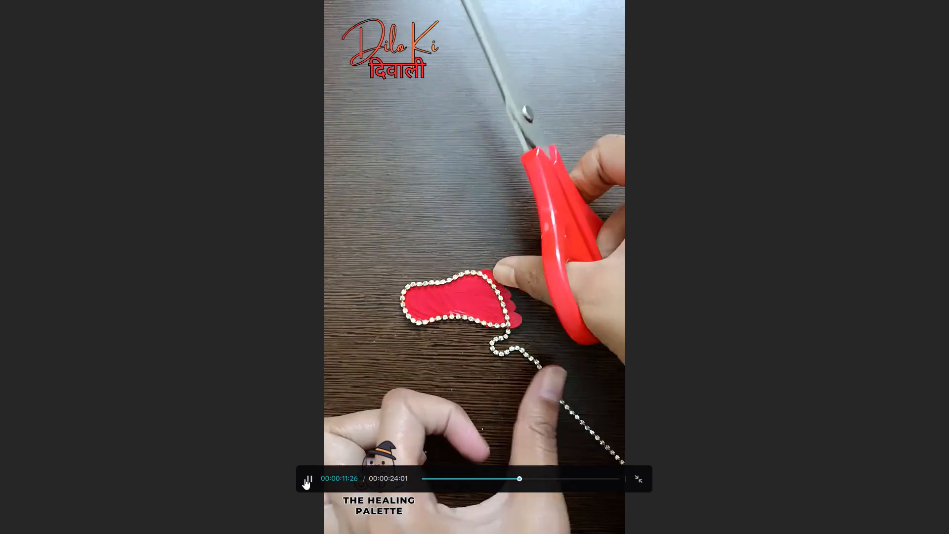
pyautogui.click(638, 477)
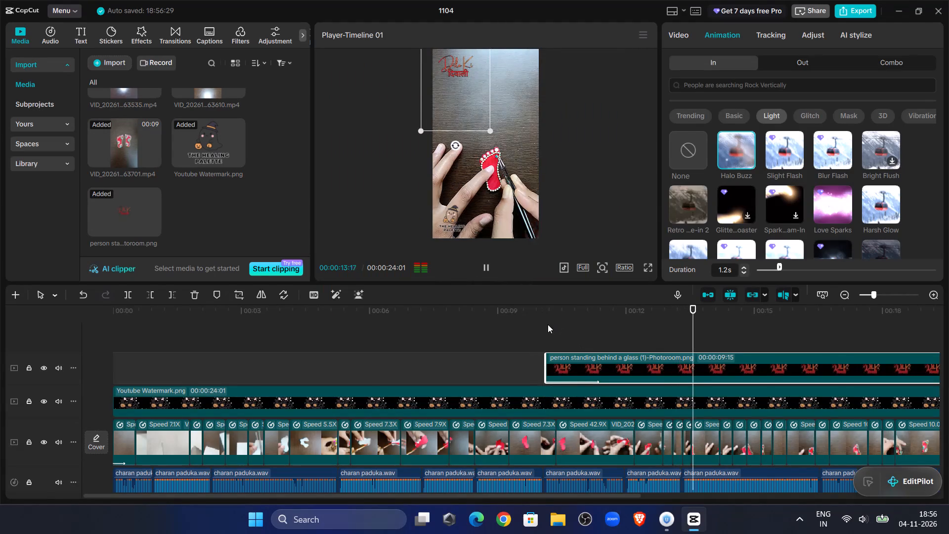
pyautogui.click(548, 324)
pyautogui.click(488, 259)
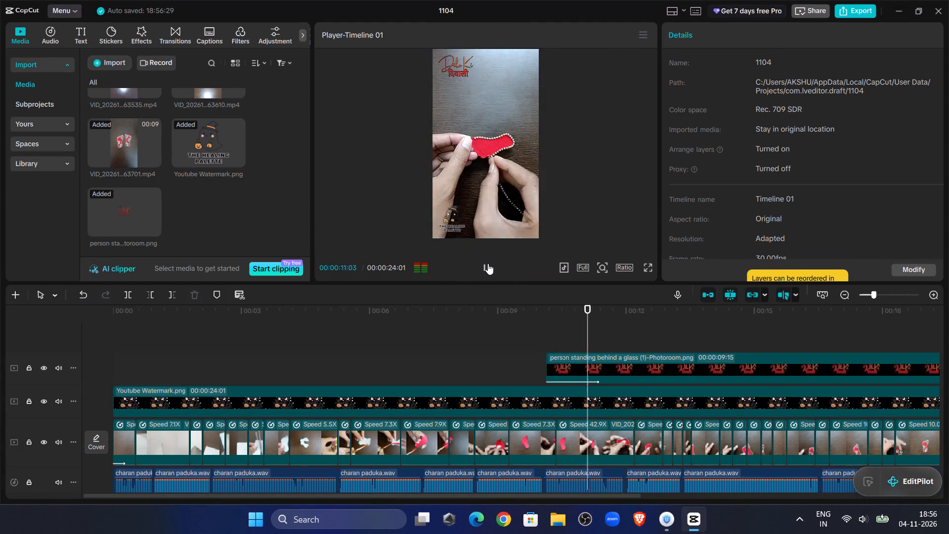
pyautogui.click(488, 264)
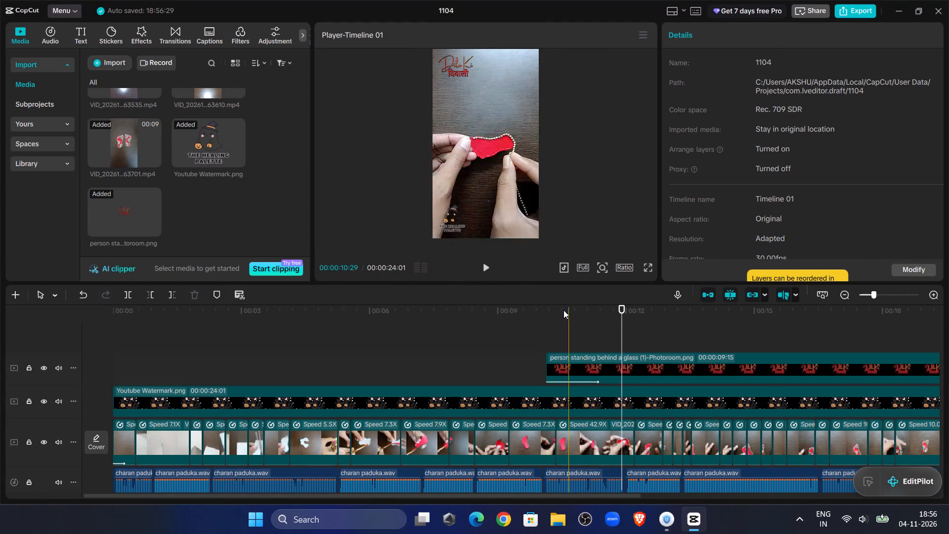
# Set the playhead to the title image's start at 00:00:10:04 and search the sound effects for "shine".
pyautogui.click(548, 311)
pyautogui.moveTo(220, 63); pyautogui.dragTo(218, 71)
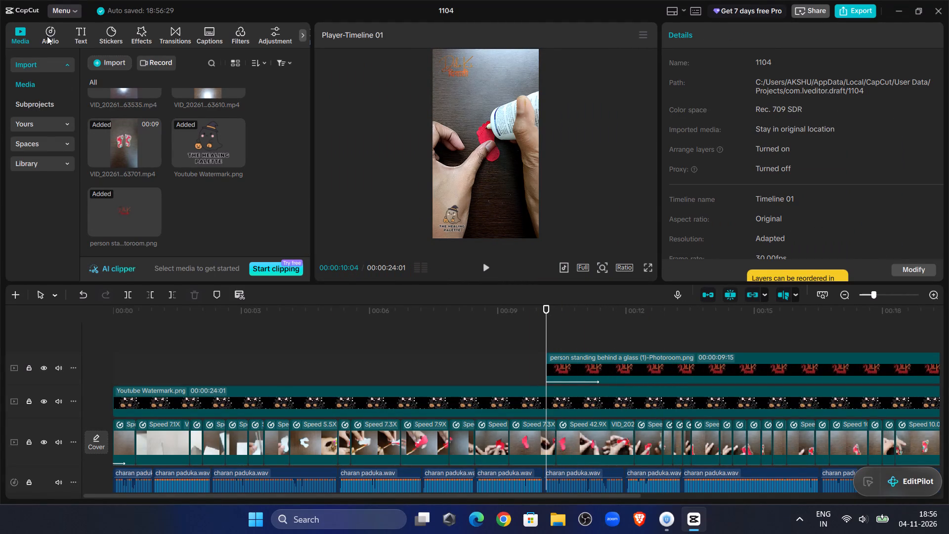
pyautogui.click(47, 36)
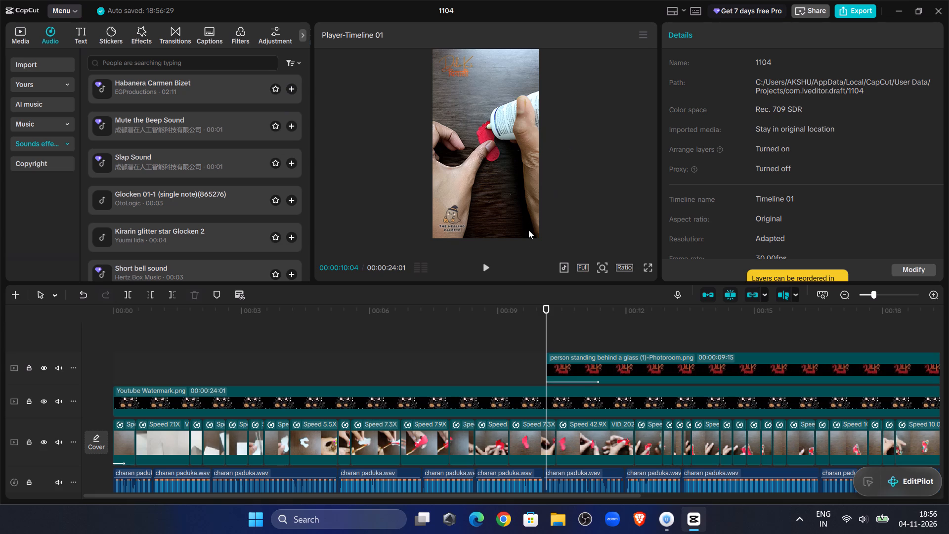
pyautogui.click(50, 149)
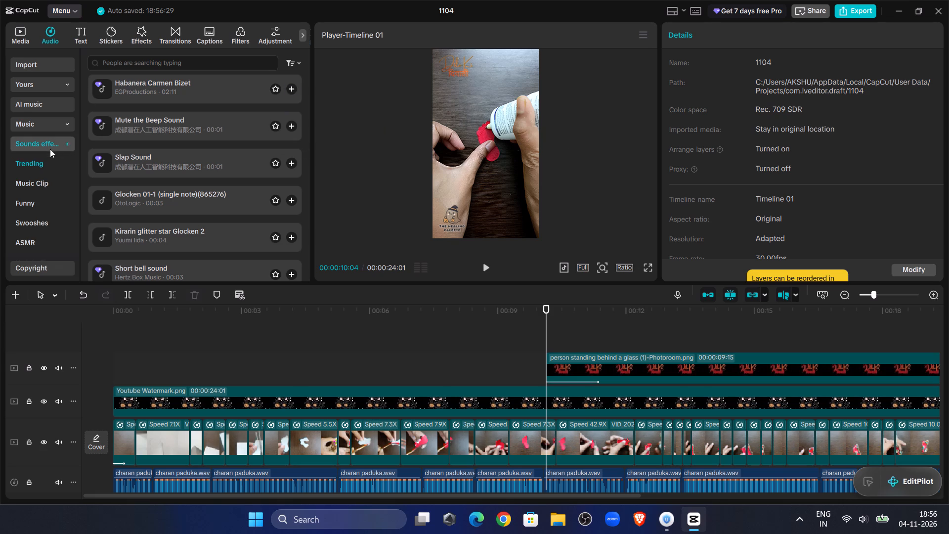
pyautogui.click(124, 63)
pyautogui.write('shine')
pyautogui.press('Return')
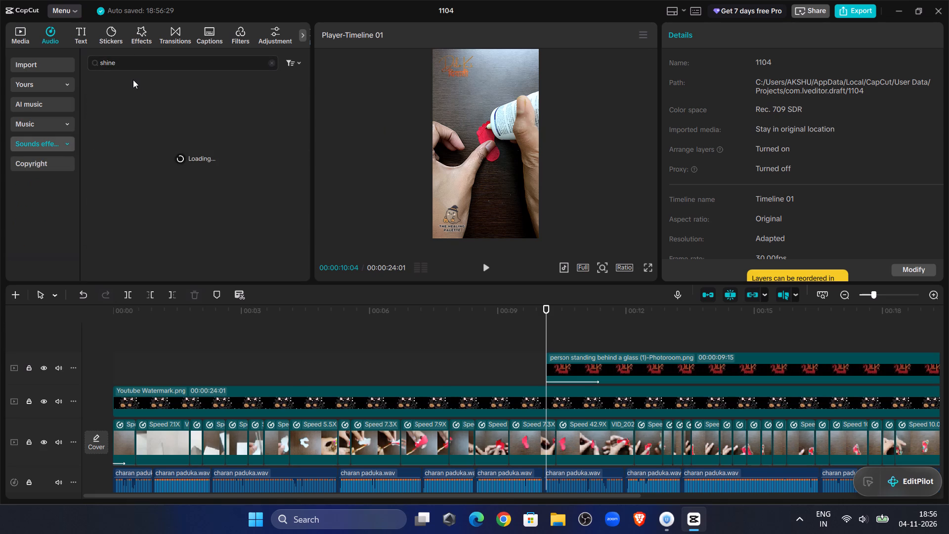
# Audition several of the shine sounds and add Kirarin / Shine / Kiran at 00:00:10:04.
pyautogui.click(152, 93)
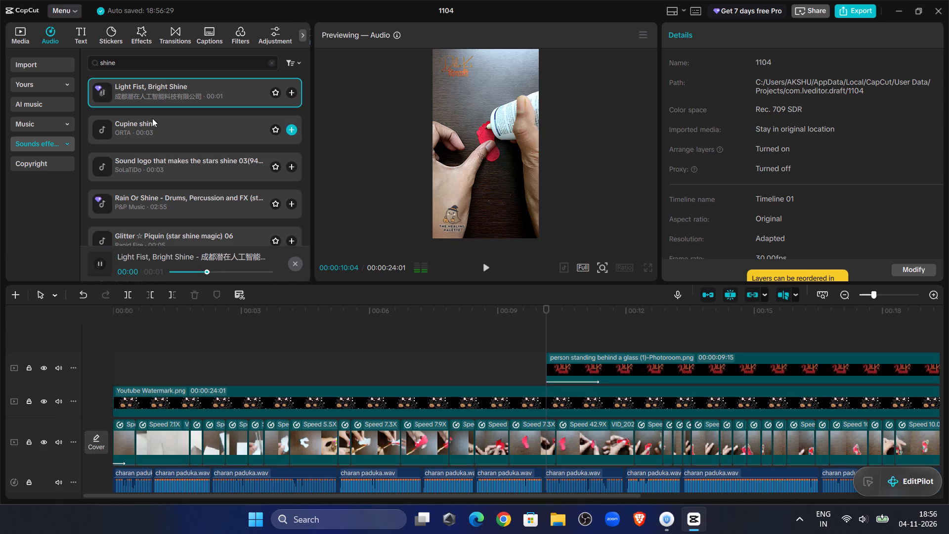
pyautogui.click(152, 118)
pyautogui.click(181, 161)
pyautogui.scroll(-2, 196, 185)
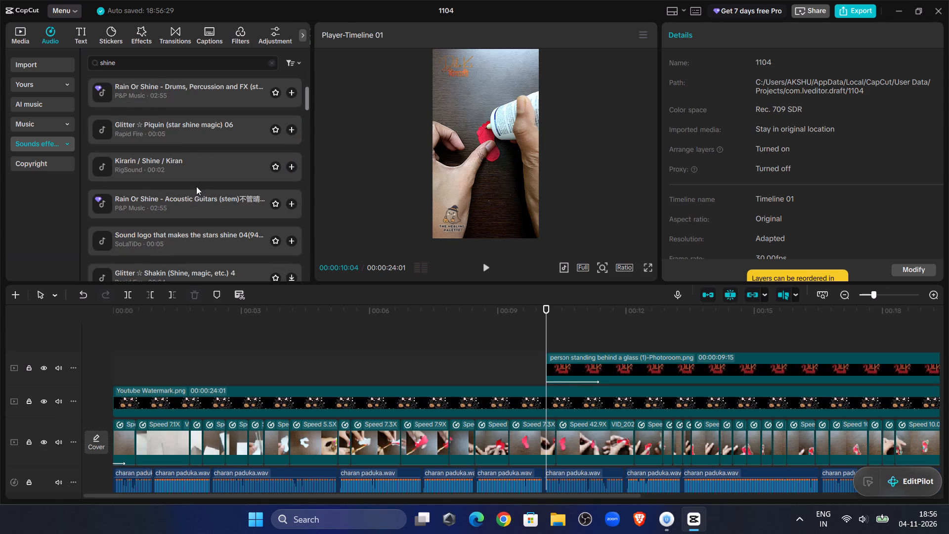
pyautogui.click(185, 169)
pyautogui.click(124, 213)
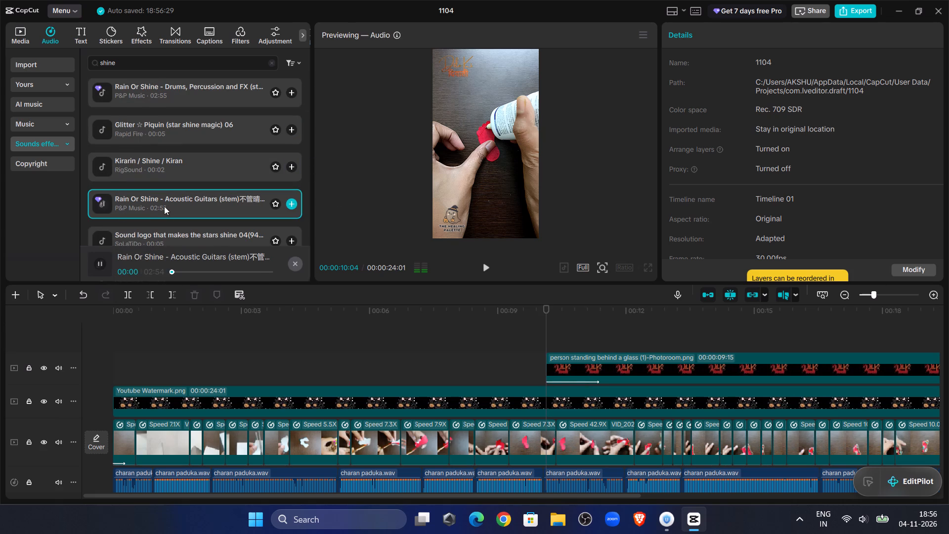
pyautogui.click(295, 162)
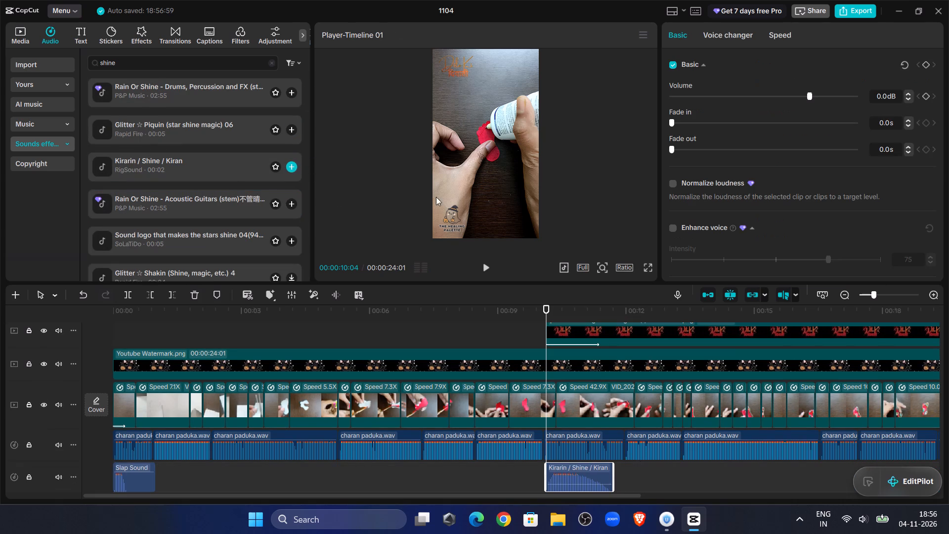
# Raise the Kirarin / Shine / Kiran clip's volume to 20.0 dB.
pyautogui.moveTo(810, 98); pyautogui.dragTo(948, 120)
# Play the video onward from the title's start, review it in full screen, and check the final clips.
pyautogui.click(480, 273)
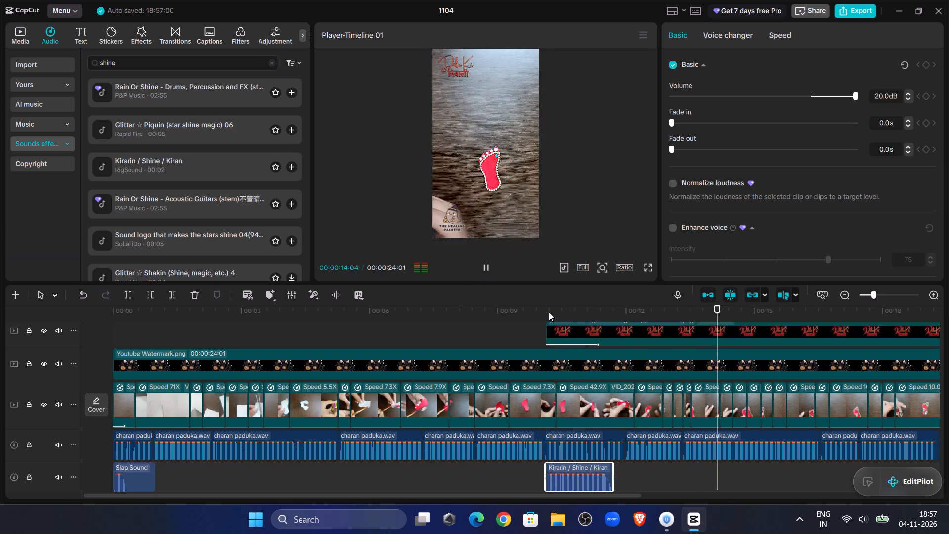
pyautogui.scroll(5, 666, 435)
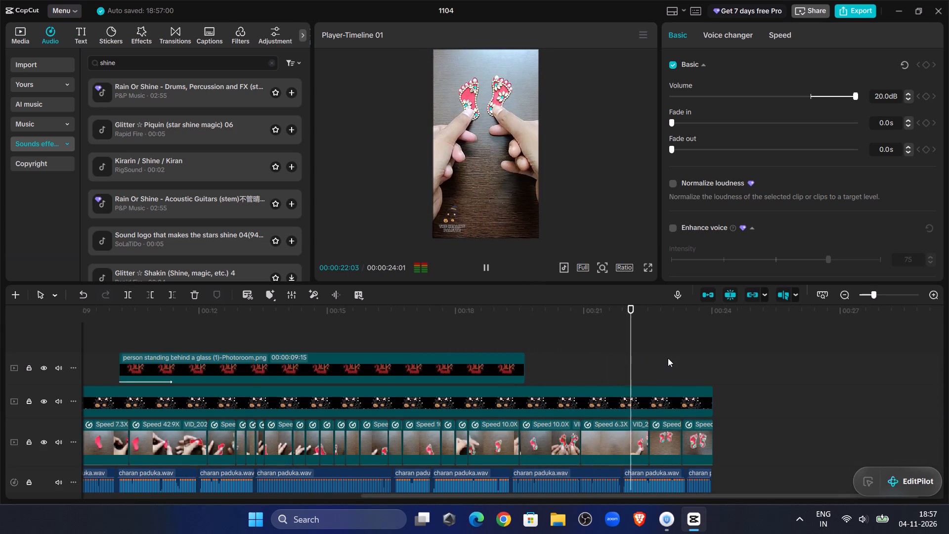
pyautogui.click(647, 267)
pyautogui.click(305, 478)
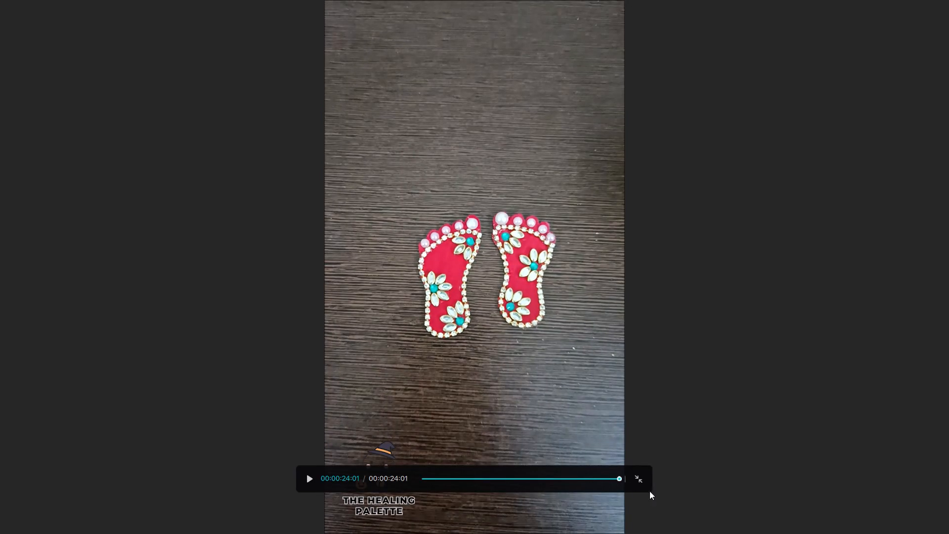
pyautogui.click(642, 473)
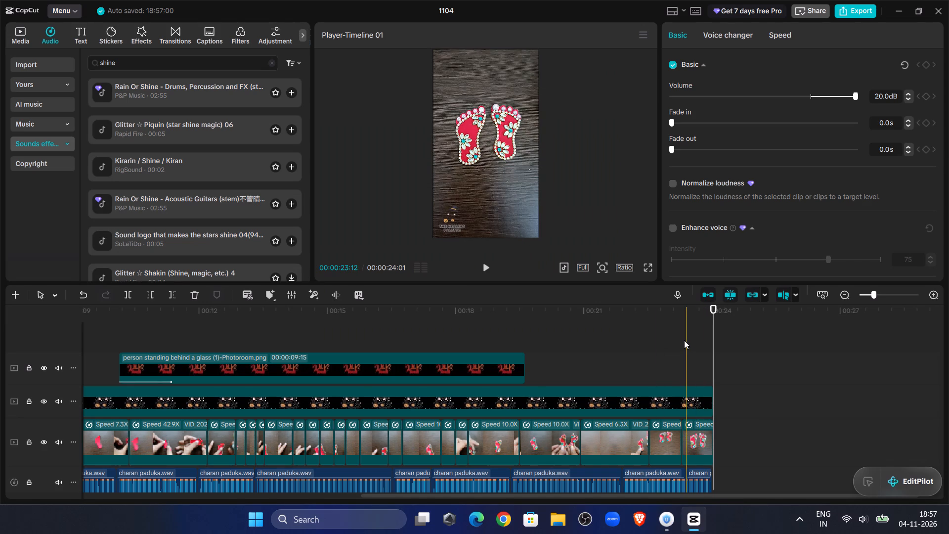
pyautogui.click(684, 340)
pyautogui.click(669, 335)
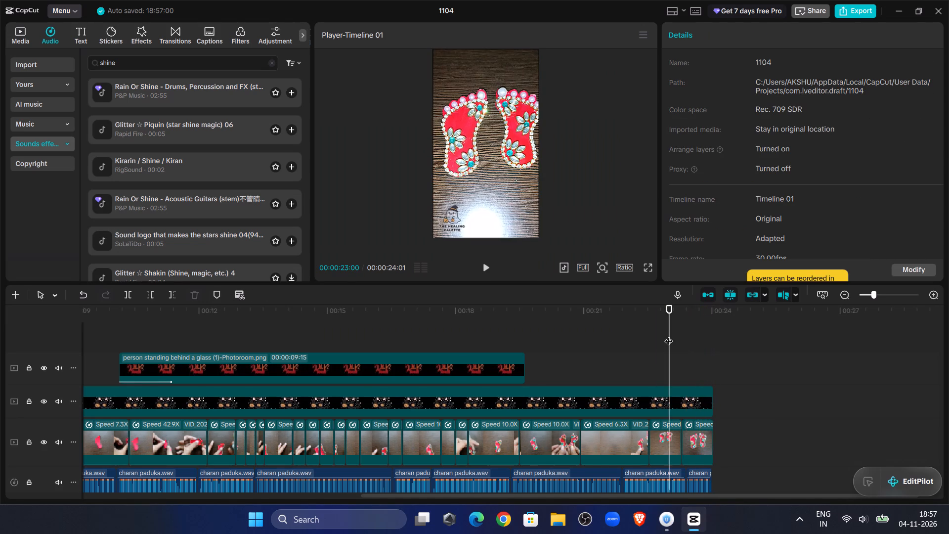
pyautogui.moveTo(669, 335); pyautogui.dragTo(719, 356)
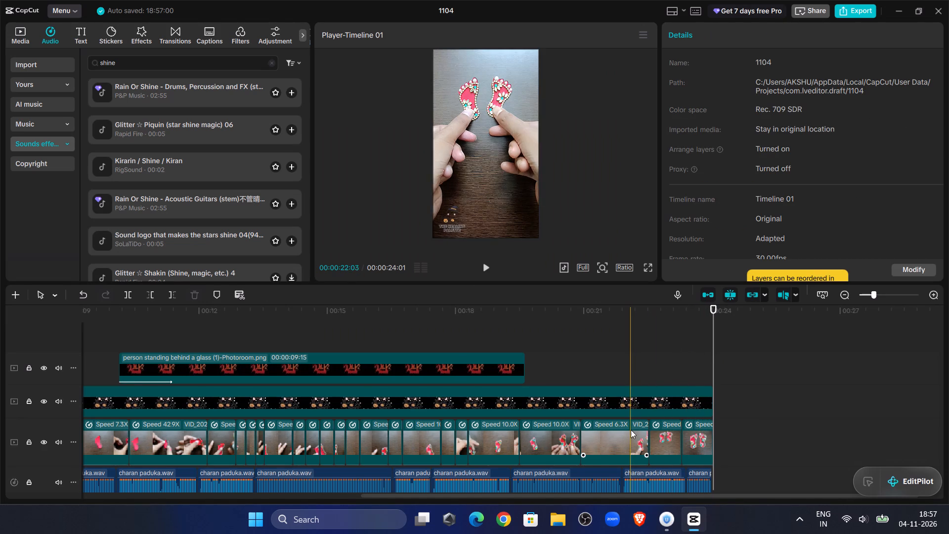
# Select every clip on the timeline and combine them into one compound clip.
pyautogui.click(631, 430)
pyautogui.hotkey('ctrl', 'a')
pyautogui.rightClick(634, 433)
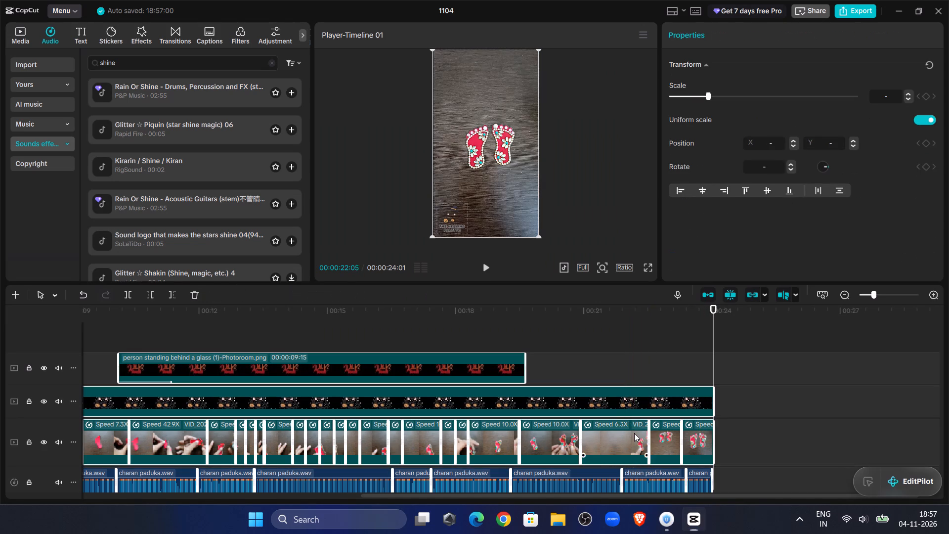
pyautogui.click(701, 345)
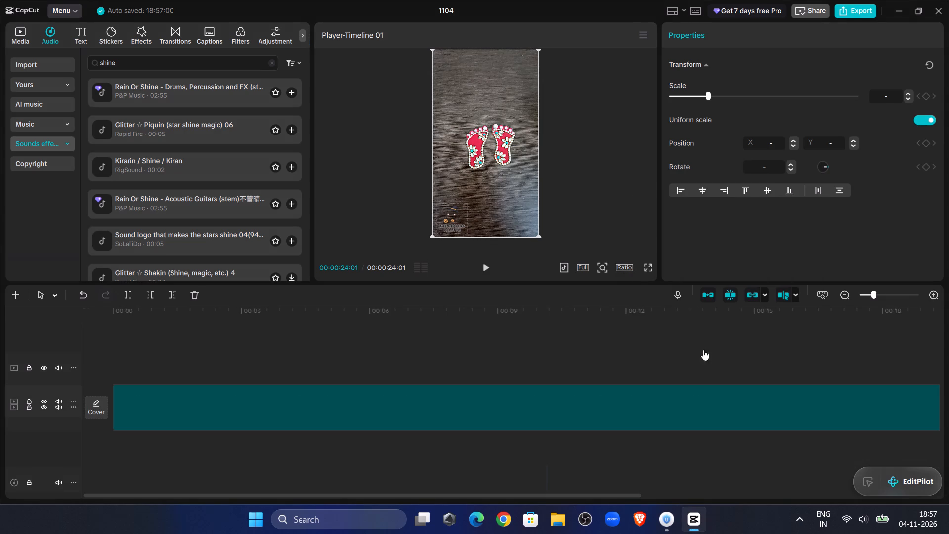
# Start pre-processing the compound clip.
pyautogui.moveTo(874, 293); pyautogui.dragTo(814, 303)
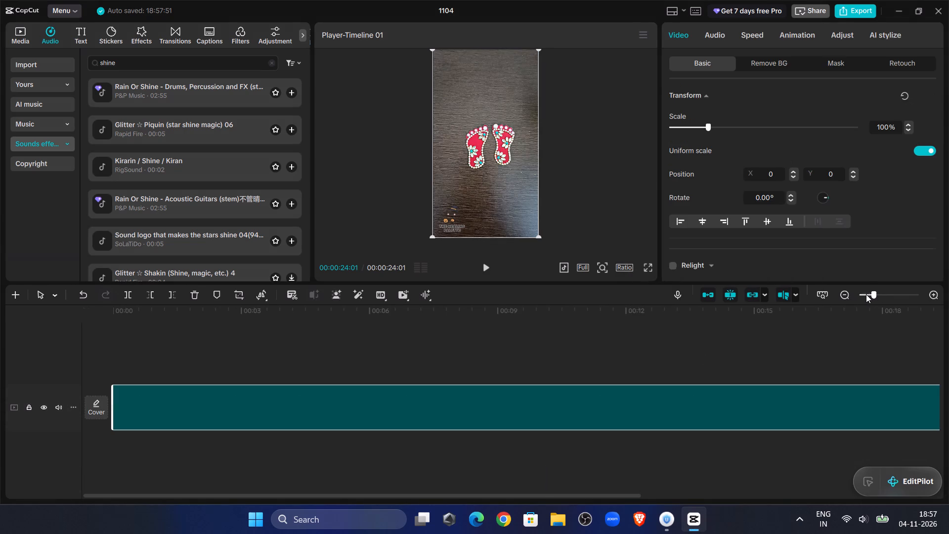
pyautogui.click(867, 294)
pyautogui.moveTo(866, 296); pyautogui.dragTo(845, 301)
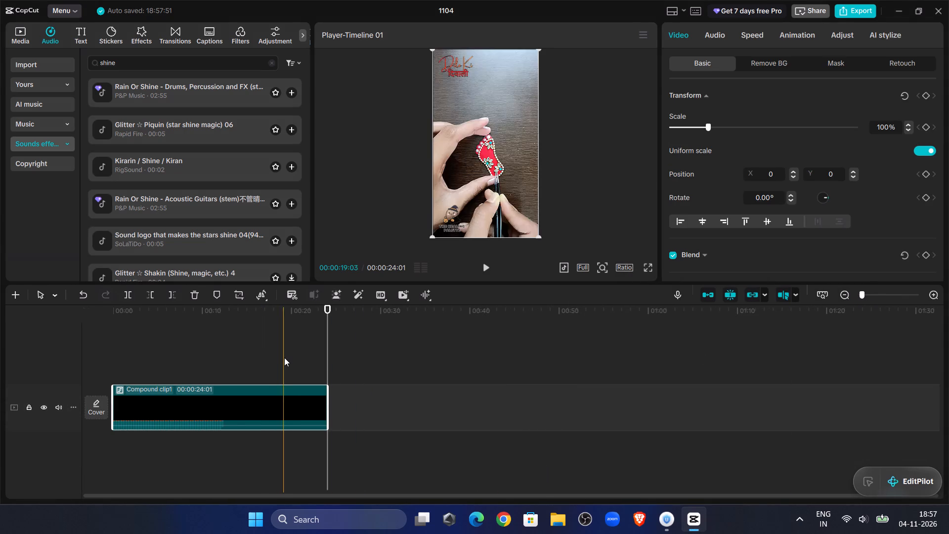
pyautogui.click(284, 357)
pyautogui.click(286, 399)
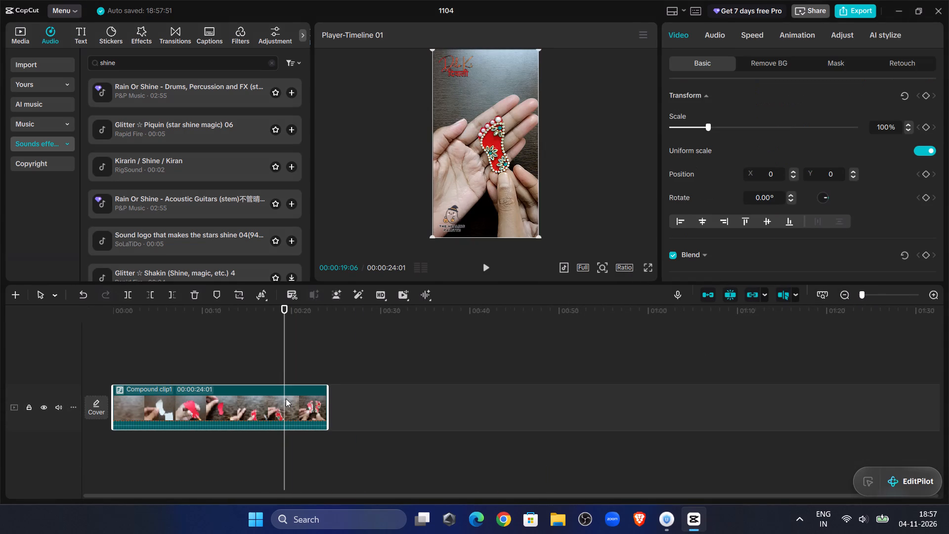
pyautogui.rightClick(286, 399)
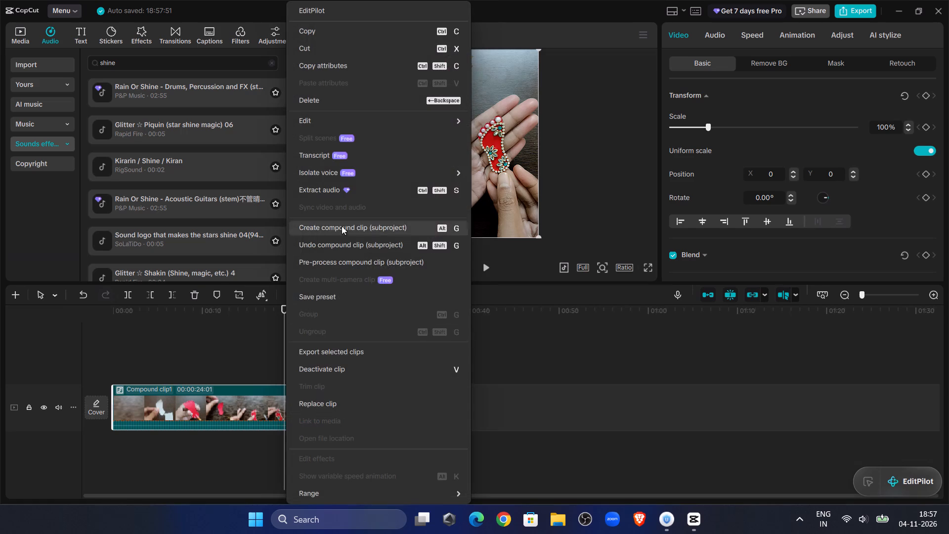
pyautogui.click(334, 263)
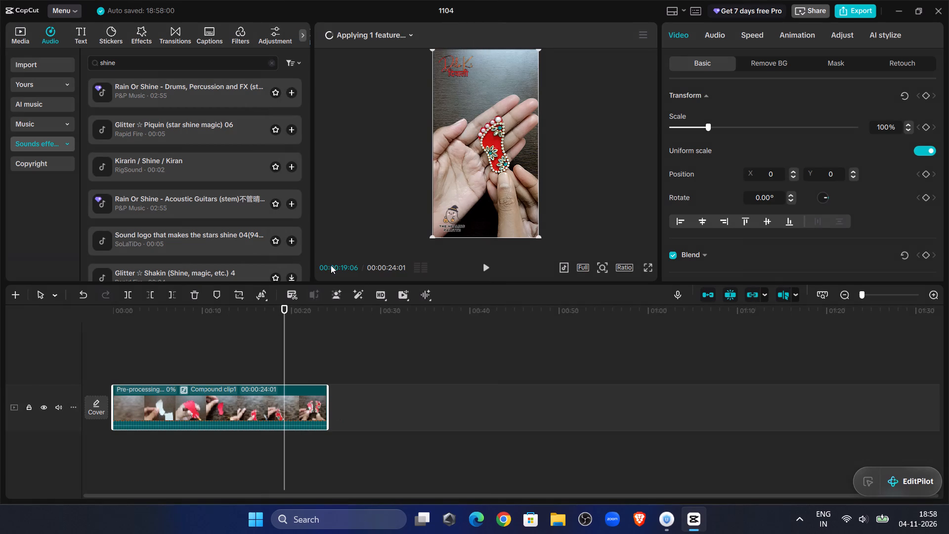
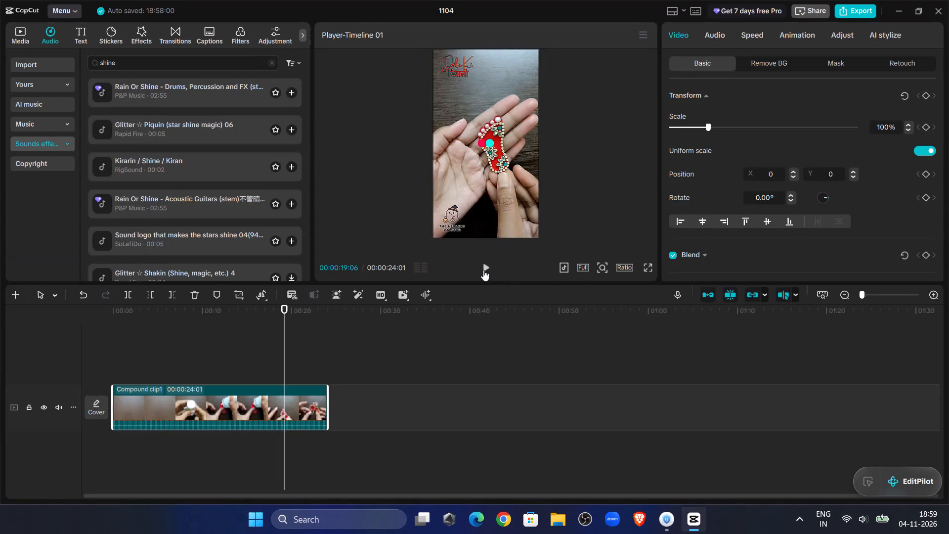
# Play the compound clip onward from 00:00:19:06.
pyautogui.click(483, 270)
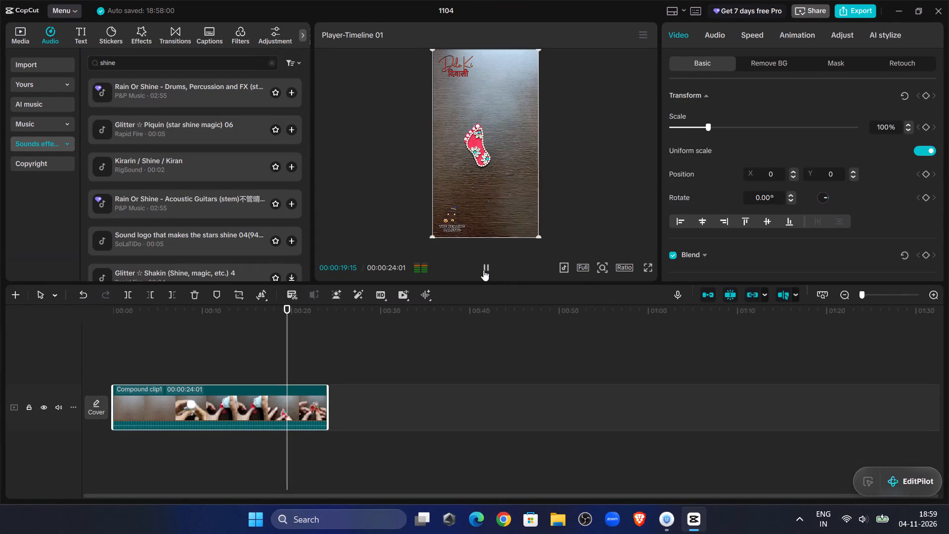
# Minimise the video editor and refresh the desktop.
pyautogui.click(894, 21)
pyautogui.rightClick(629, 85)
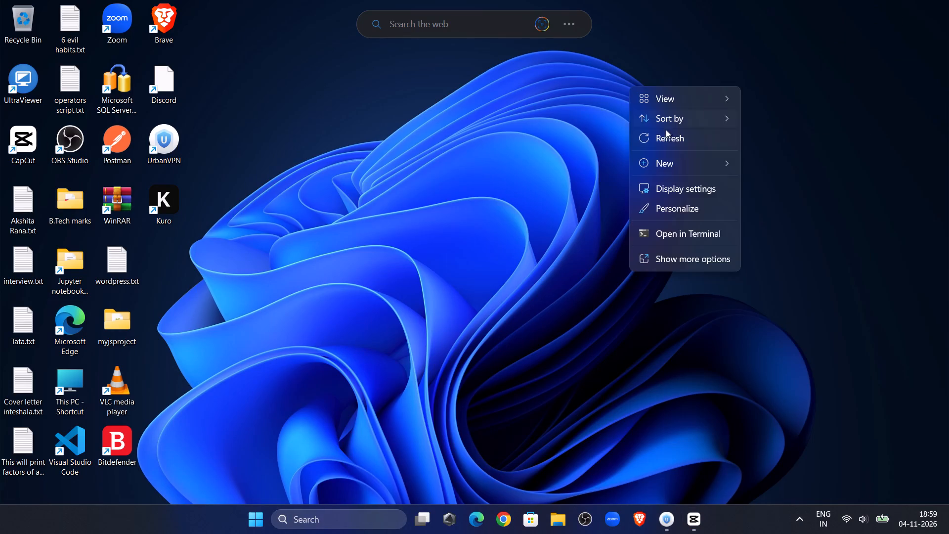
pyautogui.click(665, 144)
pyautogui.hotkey('ctrl', 'r')
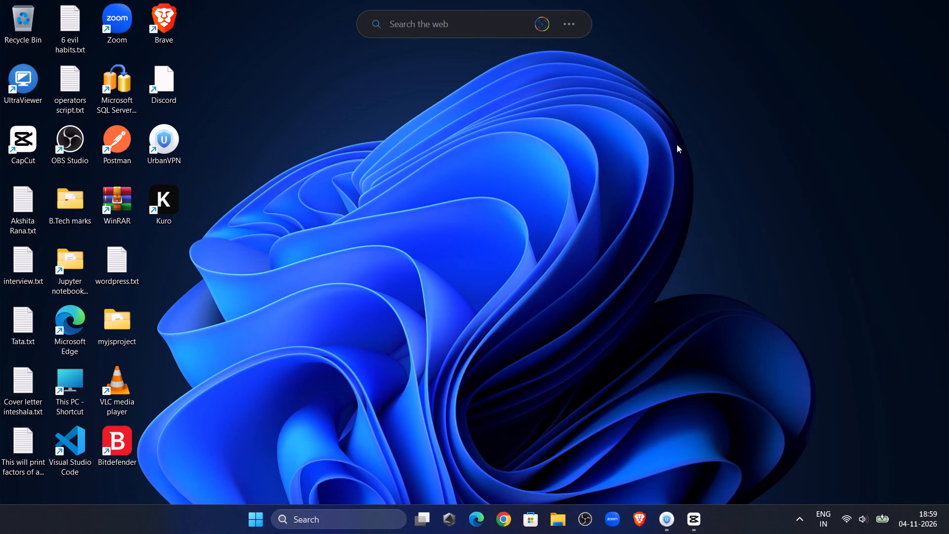
# Launch Run from a system search and browse from AppData\Local into CapCut\User Data\Projects\com.lveditor.draft.
pyautogui.click(344, 516)
pyautogui.write('rub\\')
pyautogui.click(439, 152)
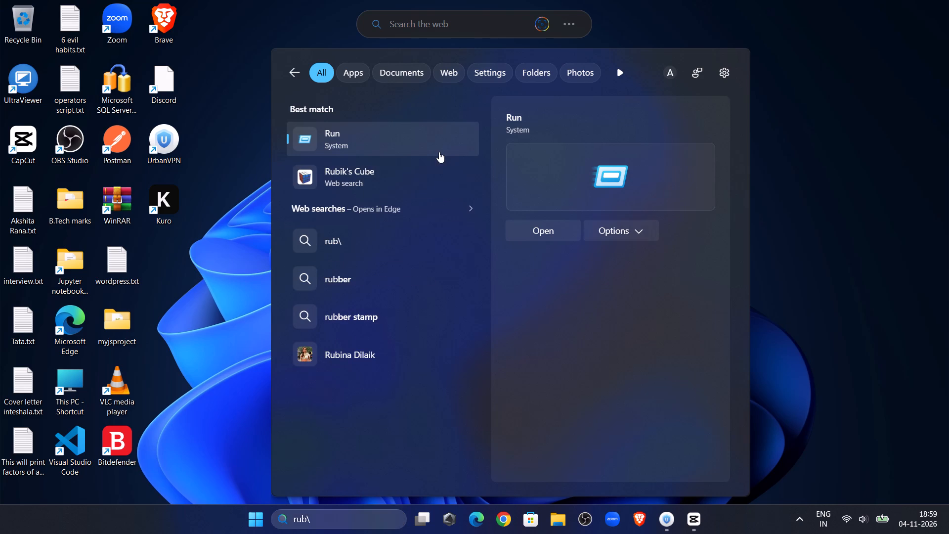
pyautogui.click(84, 473)
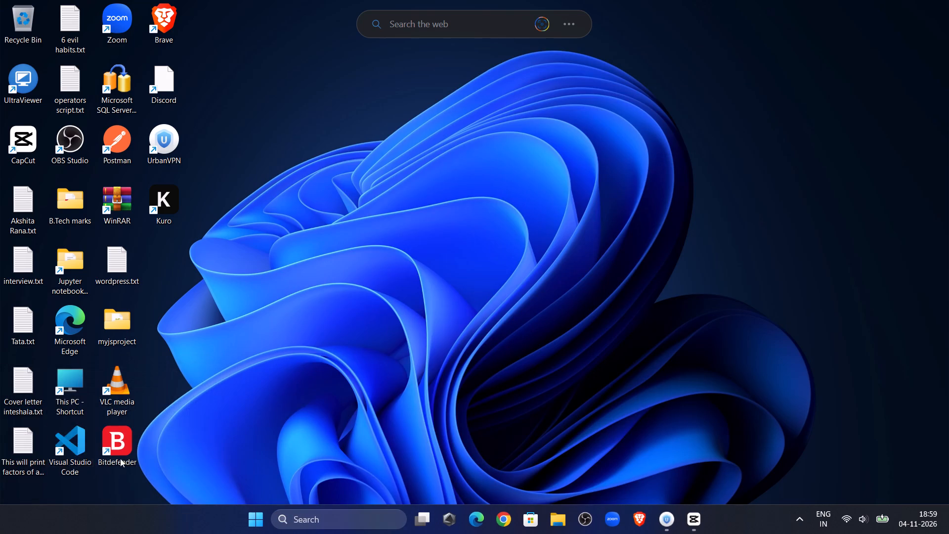
pyautogui.doubleClick(195, 107)
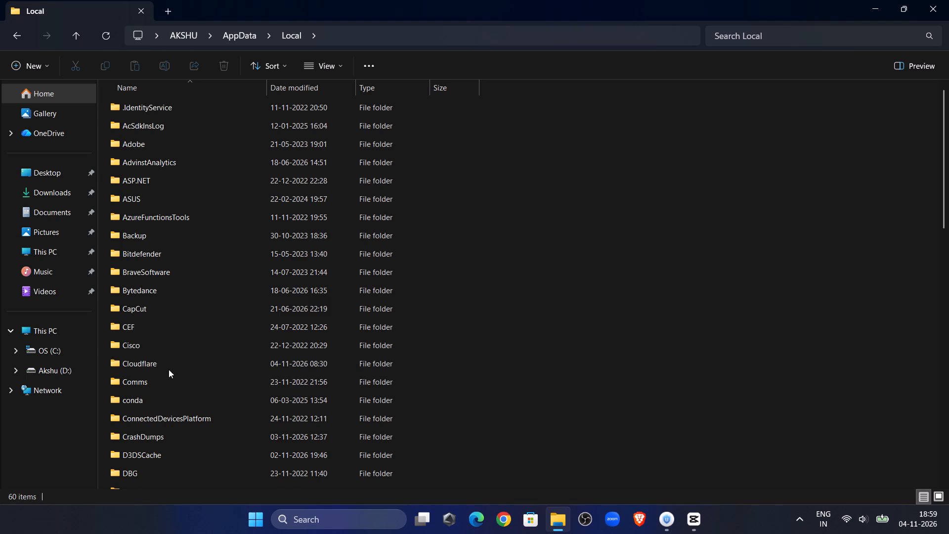
pyautogui.doubleClick(174, 308)
pyautogui.doubleClick(196, 127)
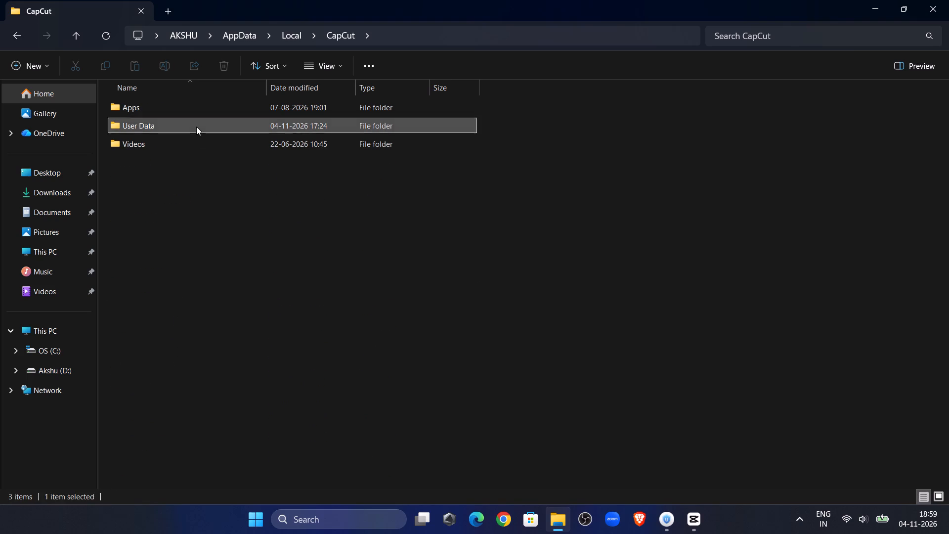
pyautogui.doubleClick(148, 377)
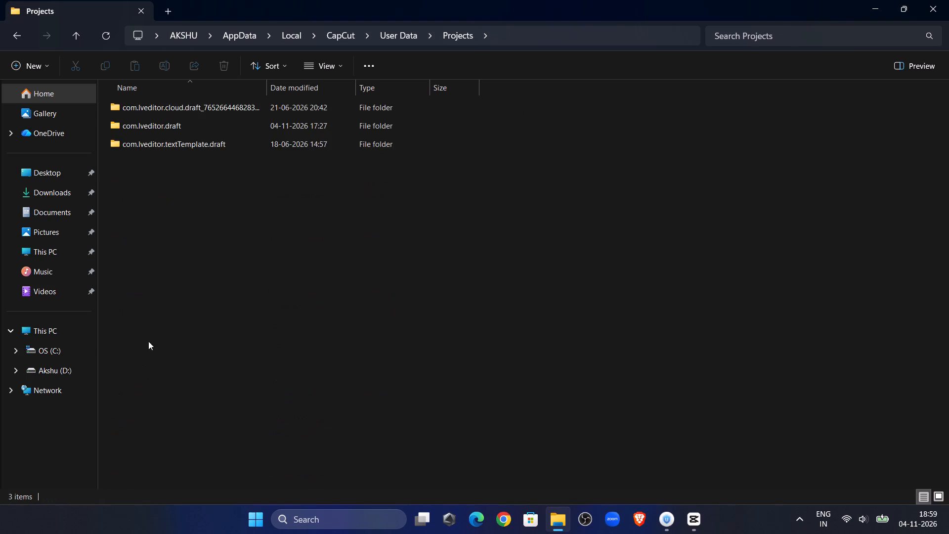
pyautogui.doubleClick(199, 124)
# Open the combination folder inside project 1104's Resources folder, and minimise File Explorer.
pyautogui.click(706, 533)
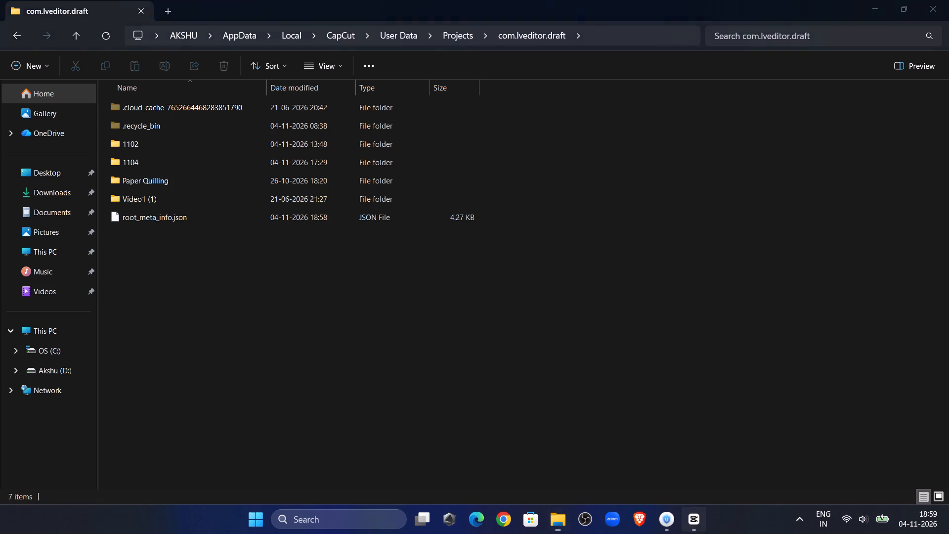
pyautogui.click(706, 533)
pyautogui.doubleClick(166, 159)
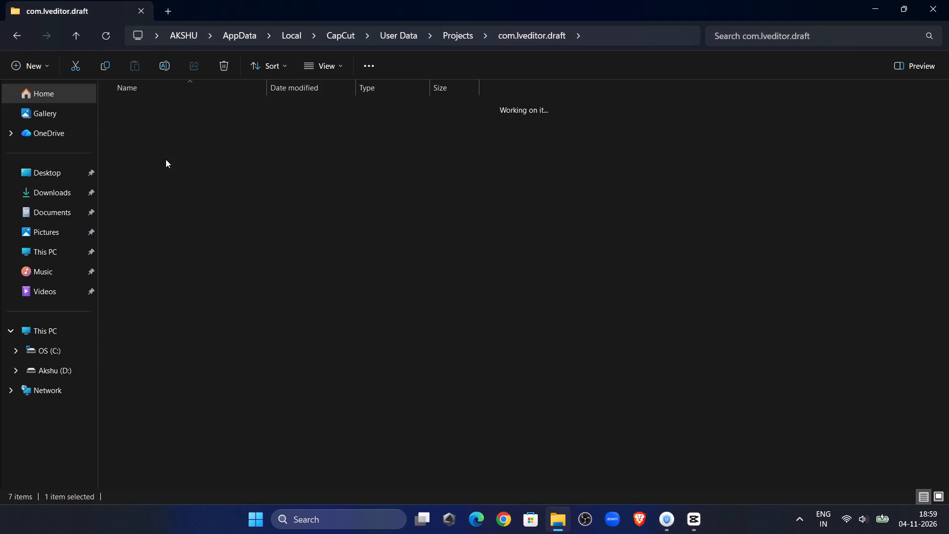
pyautogui.doubleClick(169, 178)
pyautogui.doubleClick(140, 124)
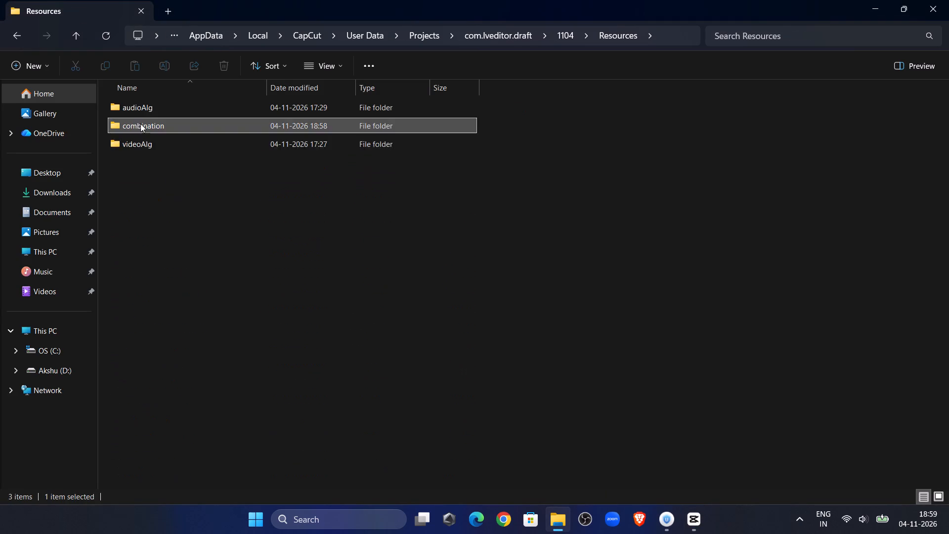
pyautogui.click(140, 124)
pyautogui.click(874, 3)
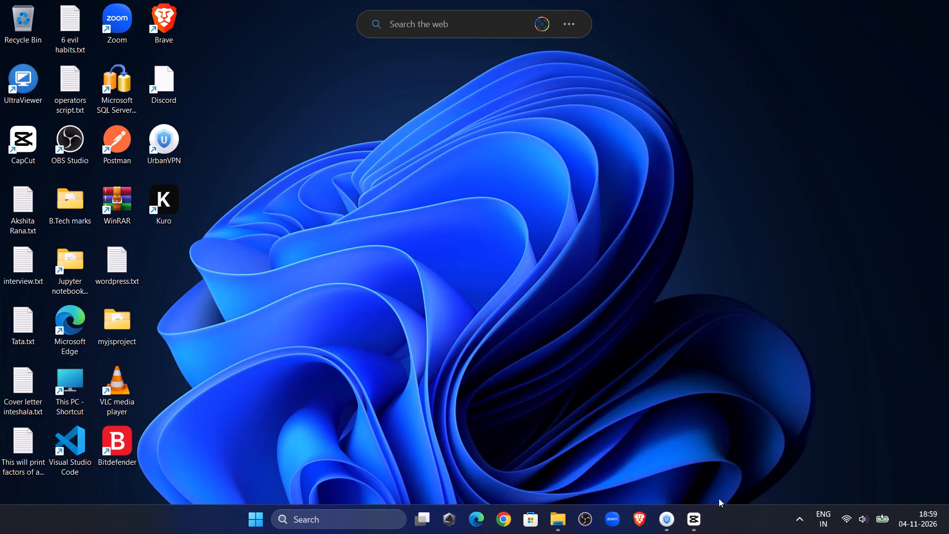
# Bring CapCut back and close both the 1104 project and the CapCut home window.
pyautogui.click(702, 513)
pyautogui.click(940, 8)
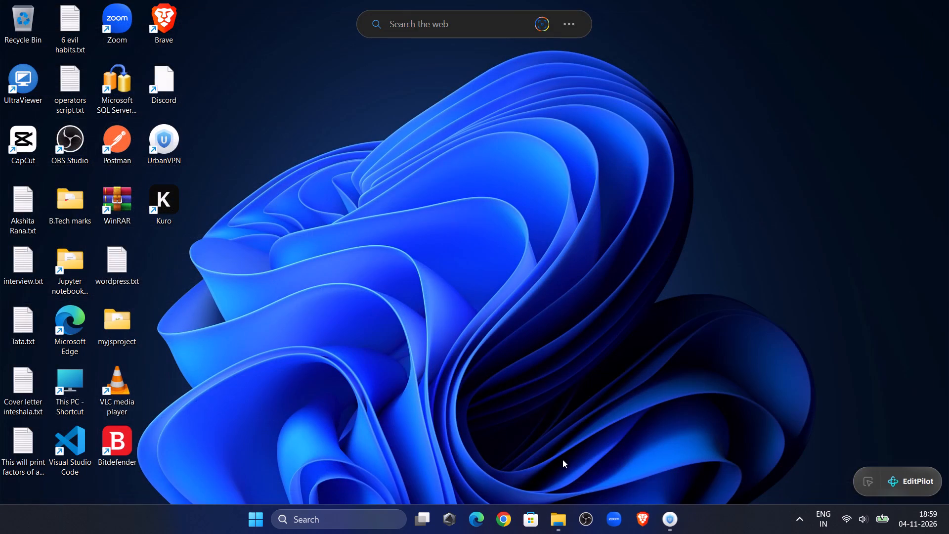
pyautogui.click(492, 516)
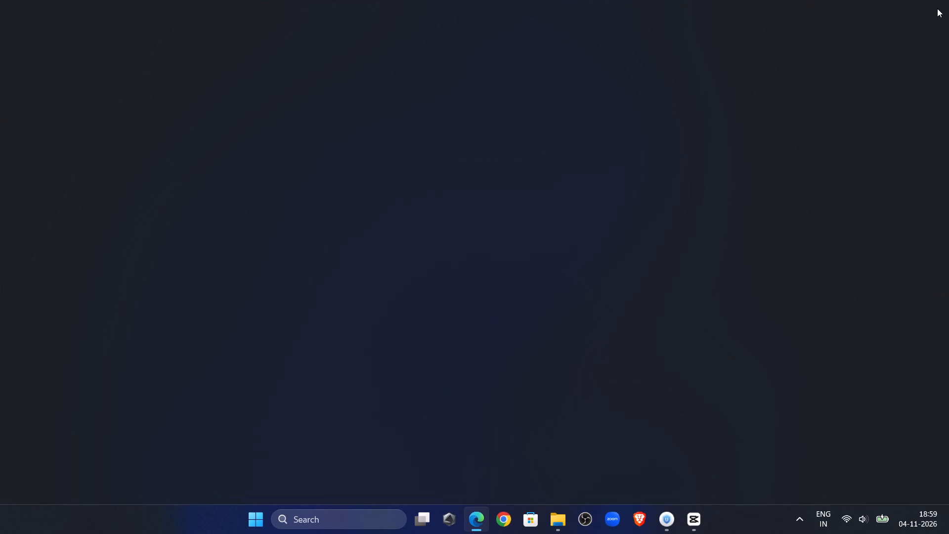
pyautogui.click(886, 13)
pyautogui.click(923, 17)
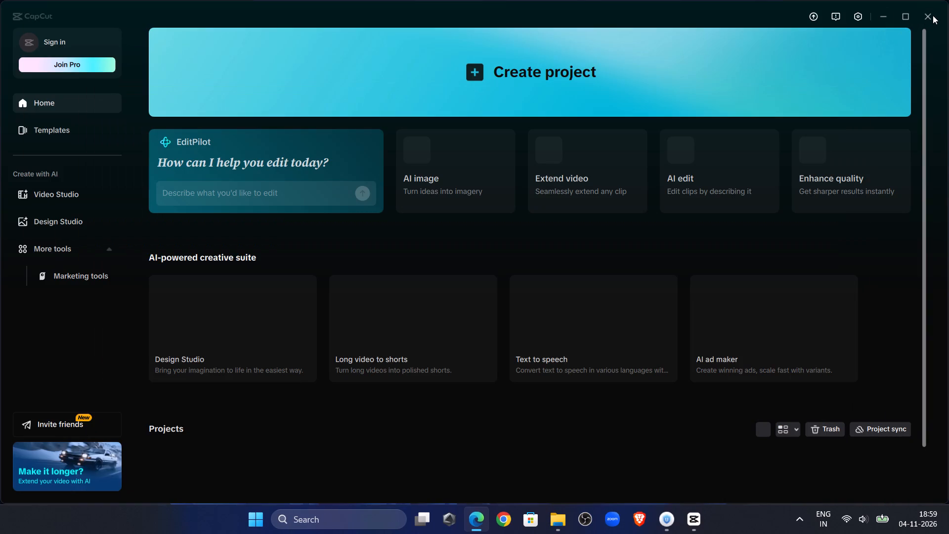
pyautogui.click(933, 15)
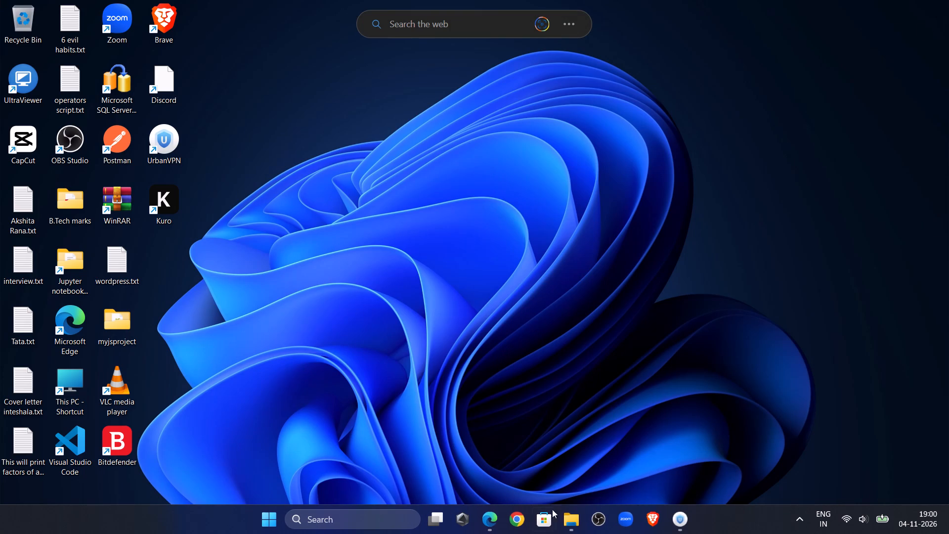
pyautogui.click(497, 518)
pyautogui.click(197, 11)
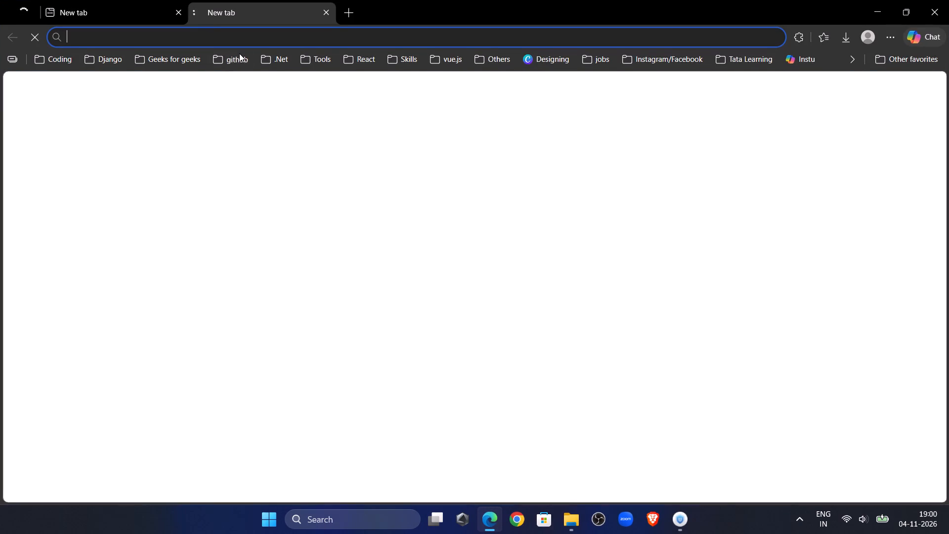
pyautogui.click(311, 60)
pyautogui.scroll(-11, 330, 320)
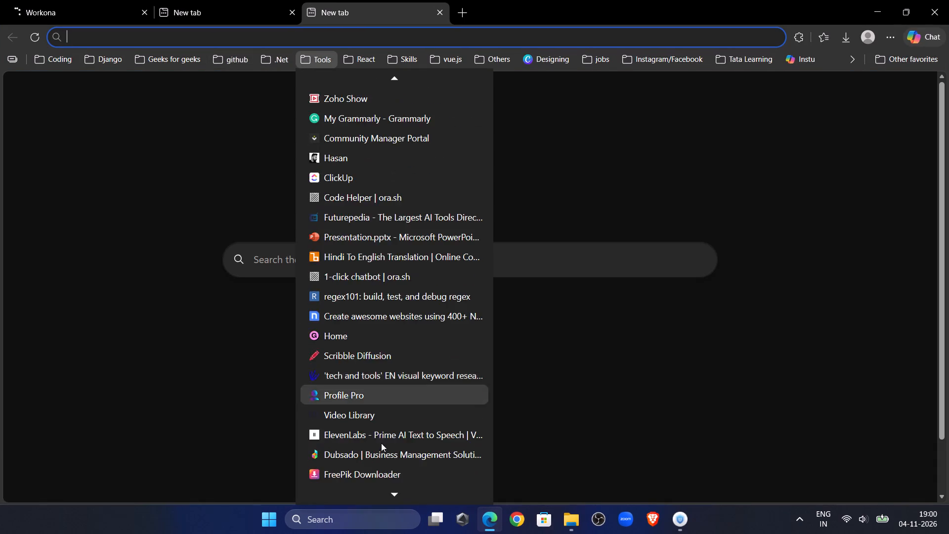
pyautogui.scroll(-13, 381, 443)
pyautogui.scroll(-17, 389, 463)
pyautogui.scroll(-6, 396, 468)
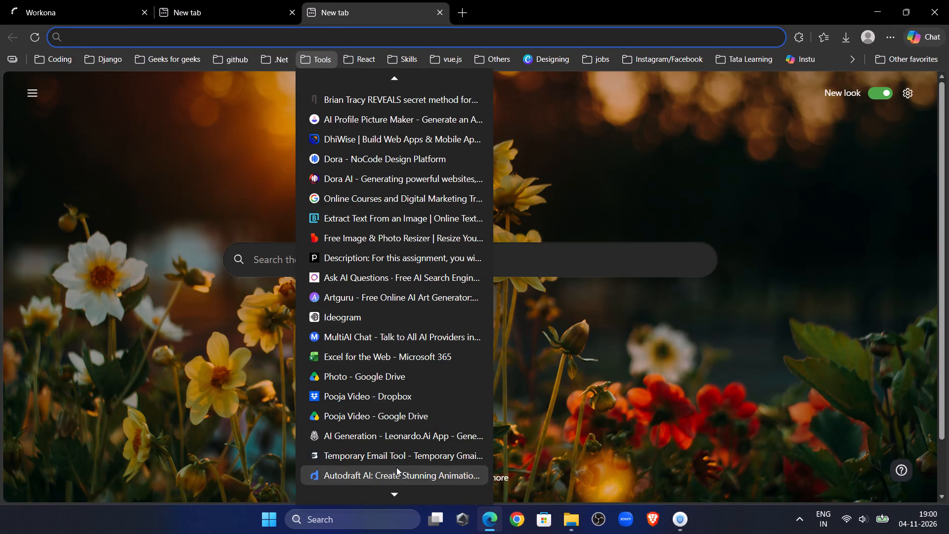
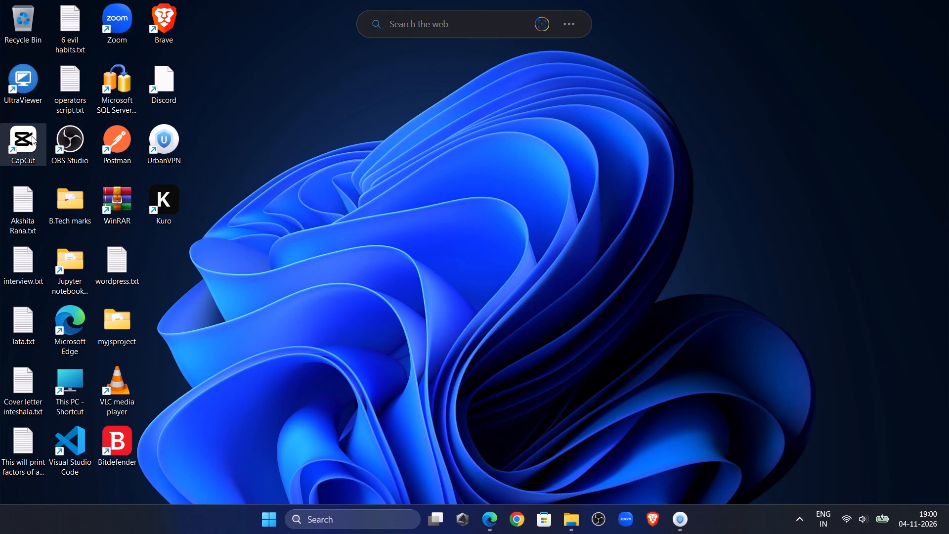
# Show the hidden system tray icons.
pyautogui.click(801, 518)
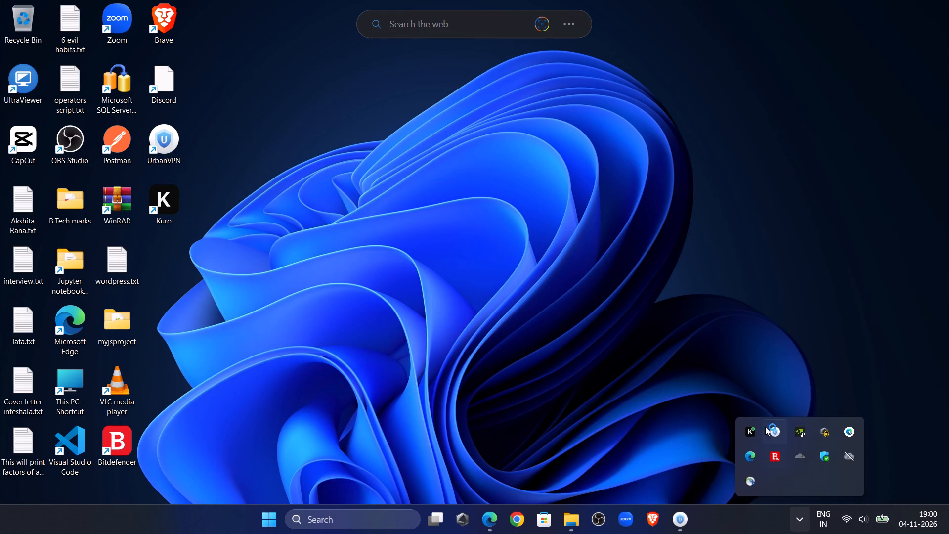
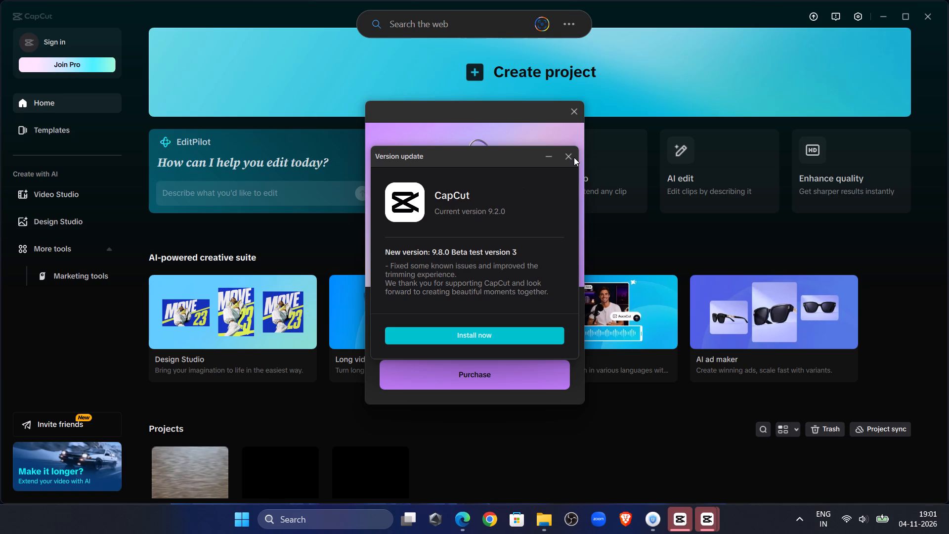
# Dismiss the purchase offer and open the most recent CapCut project, 1104.
pyautogui.scroll(-7, 488, 250)
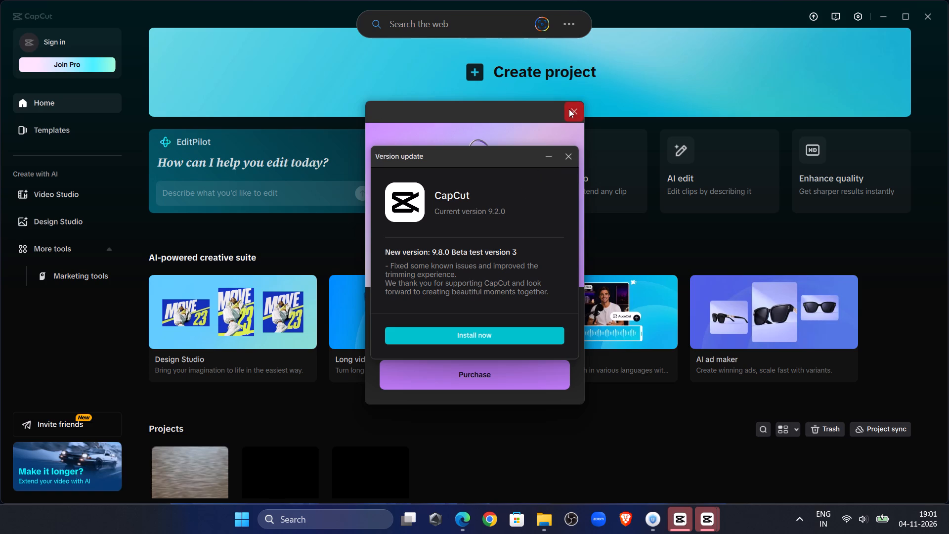
pyautogui.click(580, 112)
pyautogui.click(216, 469)
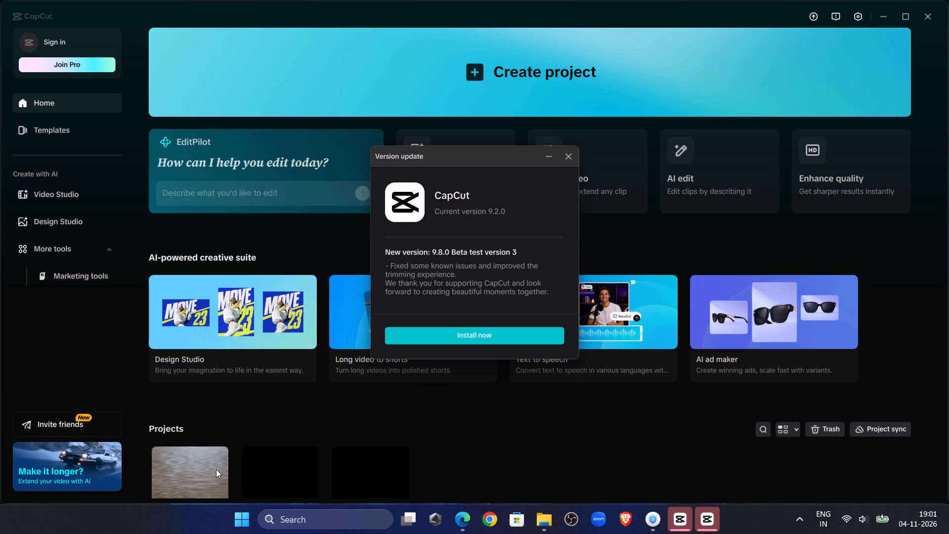
pyautogui.click(216, 469)
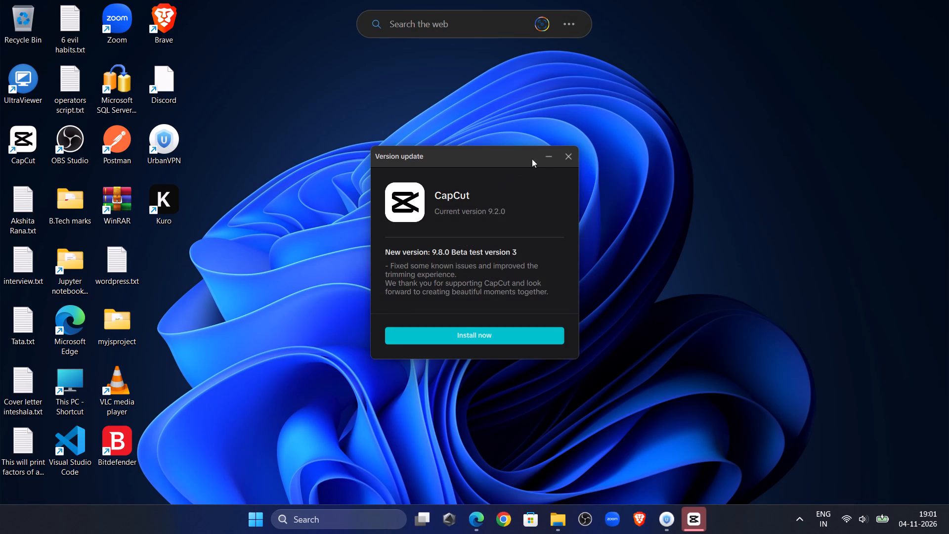
pyautogui.click(686, 524)
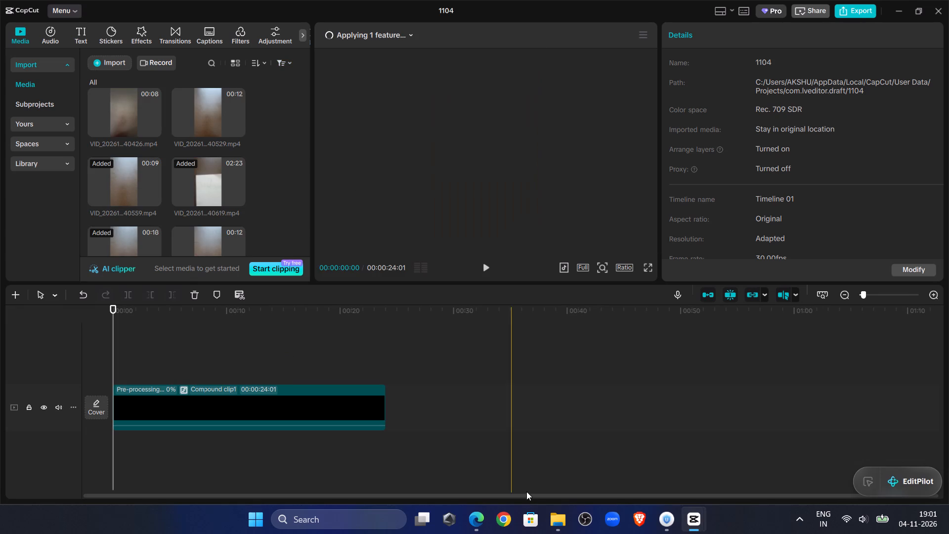
# Import the file 041D42CE-0FCE-44ca-9353-84E53F20638C_video.mp4 from the combination folder in File Explorer into the project's media.
pyautogui.click(549, 533)
pyautogui.moveTo(290, 4); pyautogui.dragTo(295, 16)
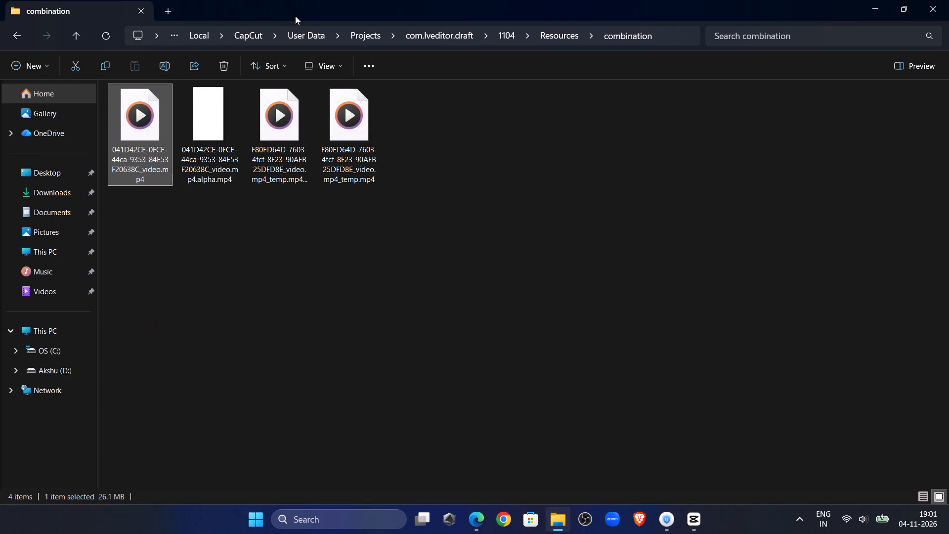
pyautogui.moveTo(295, 16); pyautogui.dragTo(766, 211)
pyautogui.moveTo(621, 314); pyautogui.dragTo(219, 167)
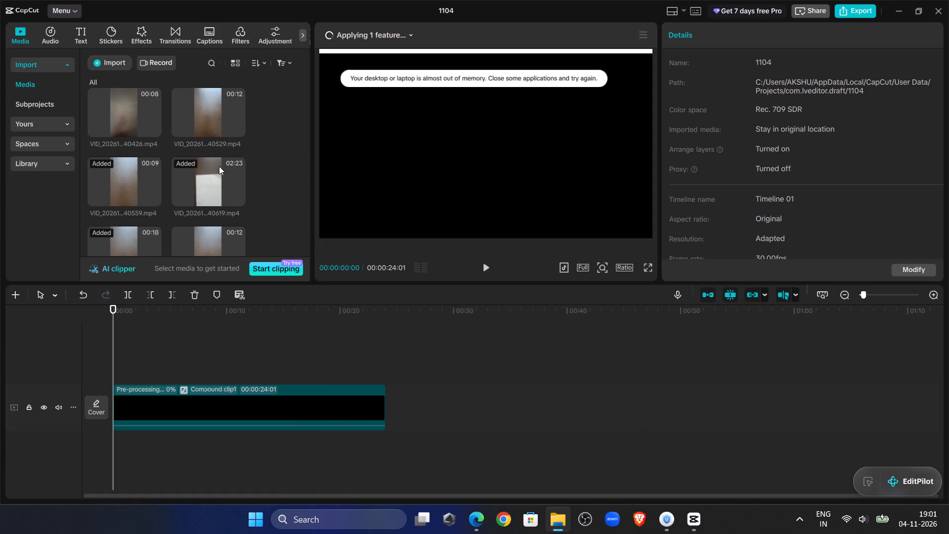
# Replace Compound clip1 on the timeline with the imported 25-second video, keeping the original video effect, and play the result.
pyautogui.moveTo(212, 205); pyautogui.dragTo(518, 329)
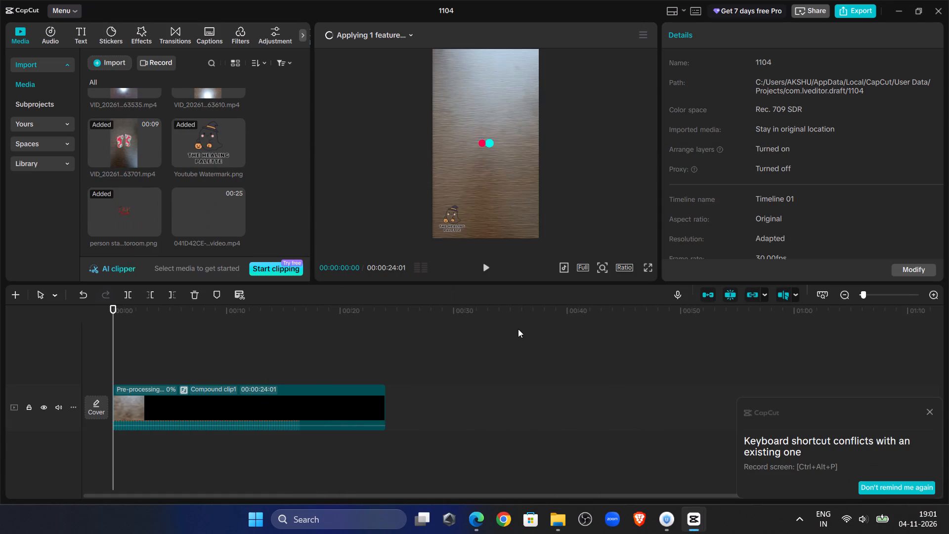
pyautogui.moveTo(518, 329); pyautogui.dragTo(263, 394)
pyautogui.click(516, 388)
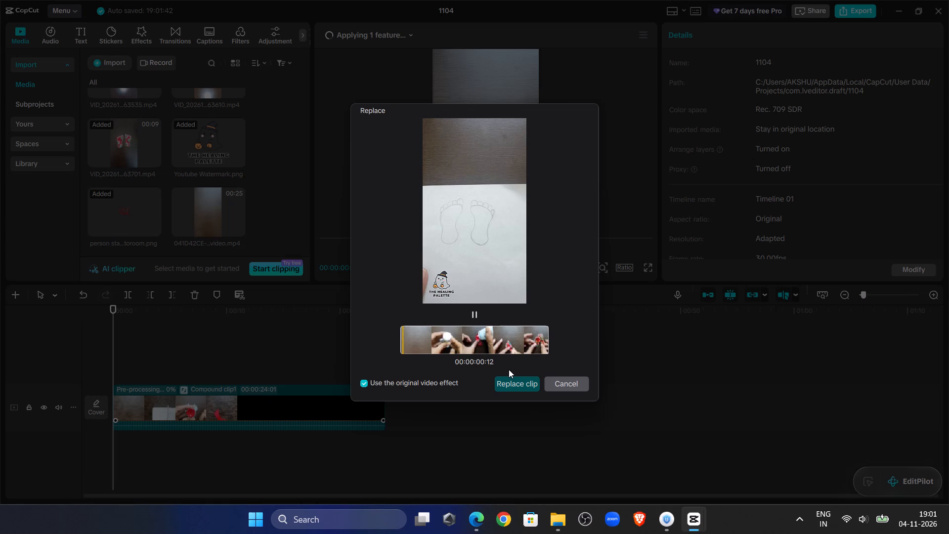
pyautogui.click(483, 267)
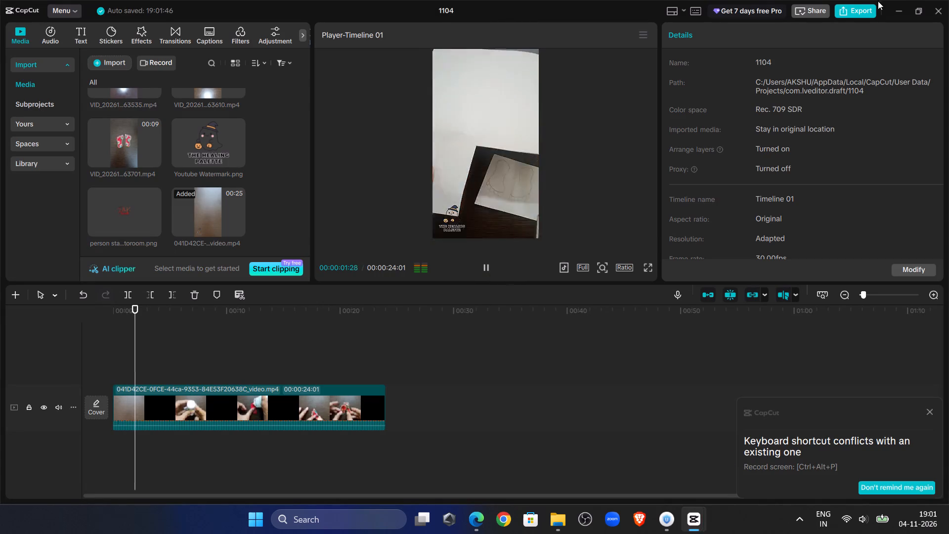
# Export the timeline as 1104 to D:/THE HEALING PALETTE at 1080P, H.264, mp4, 30fps, then close the sharing dialog.
pyautogui.click(862, 7)
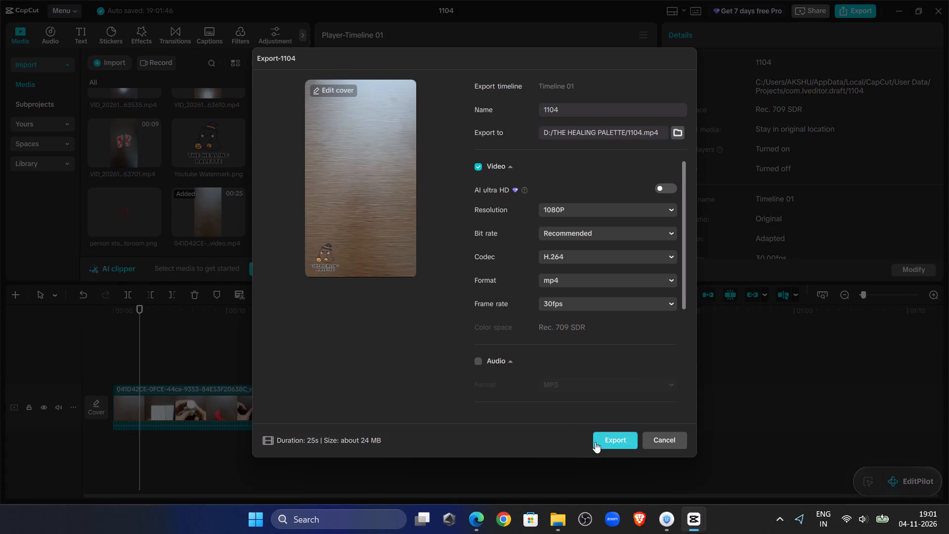
pyautogui.click(595, 442)
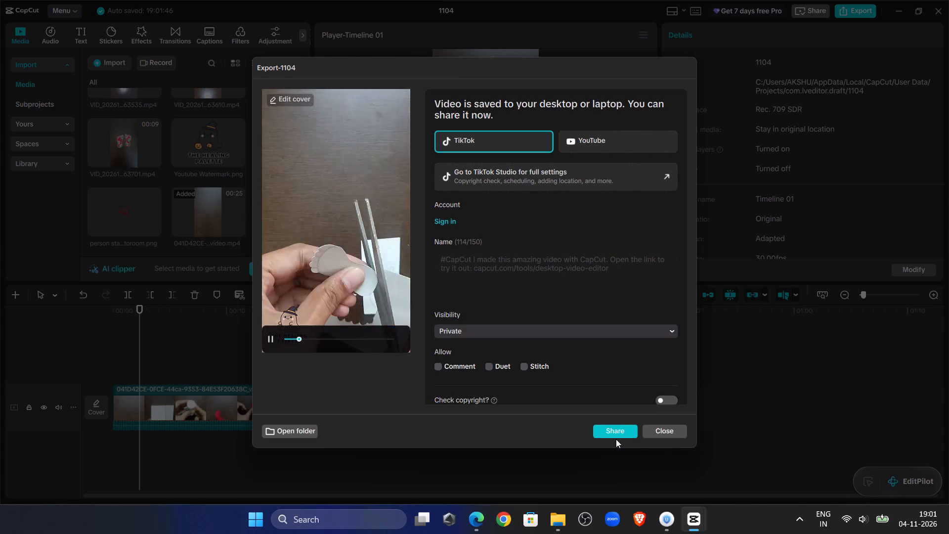
pyautogui.click(651, 425)
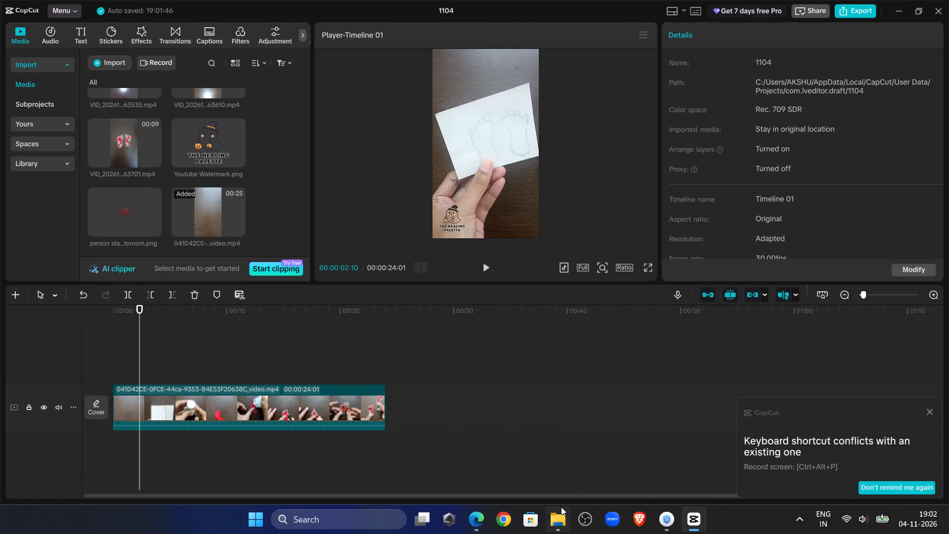
# Switch to File Explorer, maximise it, and open the THE HEALING PALETTE folder on drive D in a new tab.
pyautogui.click(561, 507)
pyautogui.moveTo(809, 208); pyautogui.dragTo(565, 120)
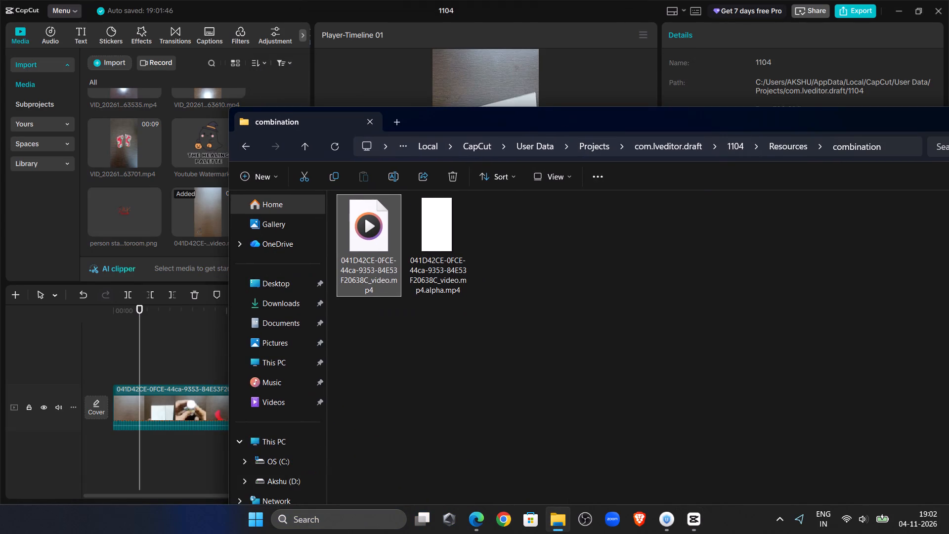
pyautogui.moveTo(905, 119); pyautogui.dragTo(726, 97)
pyautogui.click(939, 98)
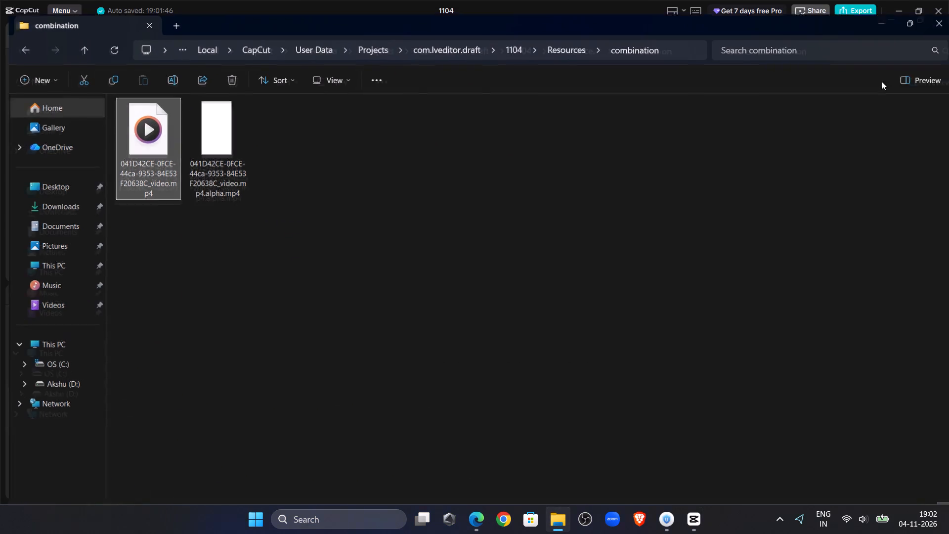
pyautogui.click(164, 17)
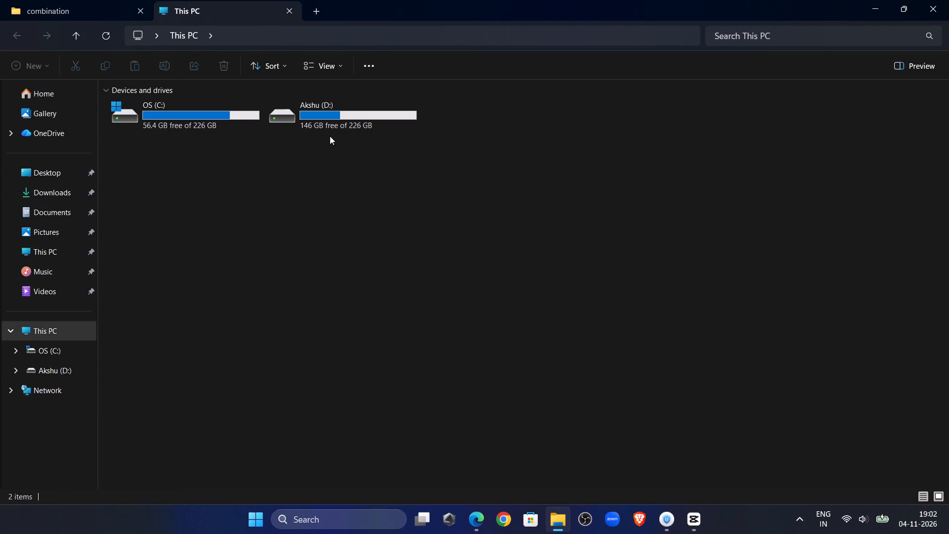
pyautogui.doubleClick(318, 120)
pyautogui.click(218, 113)
pyautogui.doubleClick(218, 120)
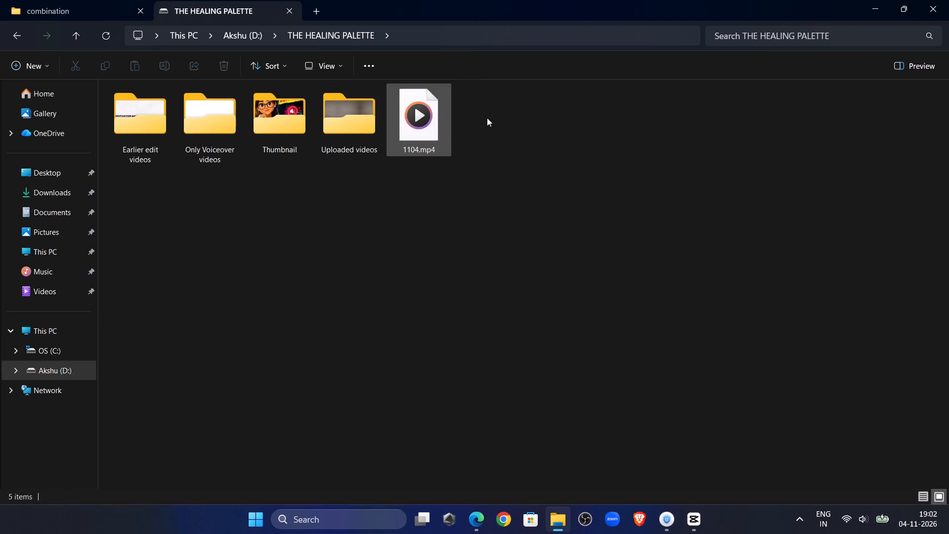
pyautogui.doubleClick(431, 110)
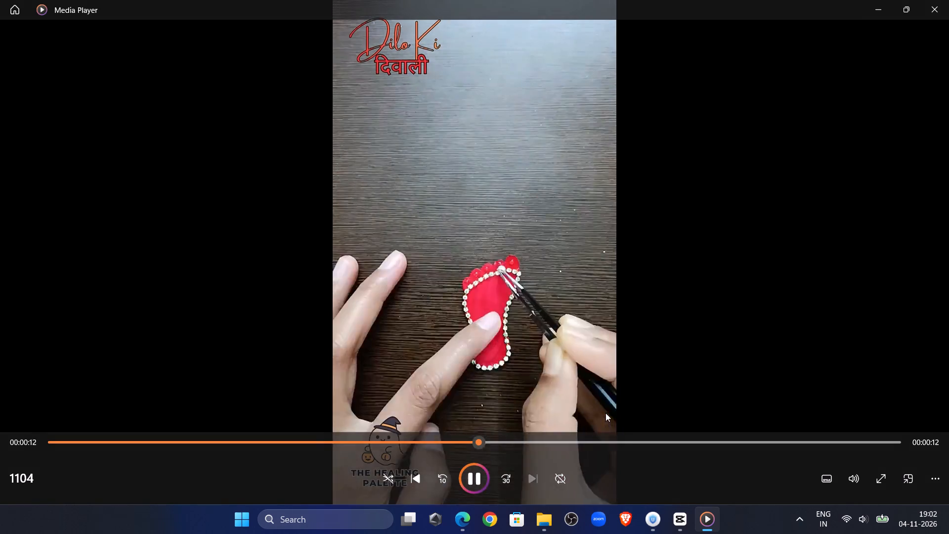
pyautogui.click(653, 439)
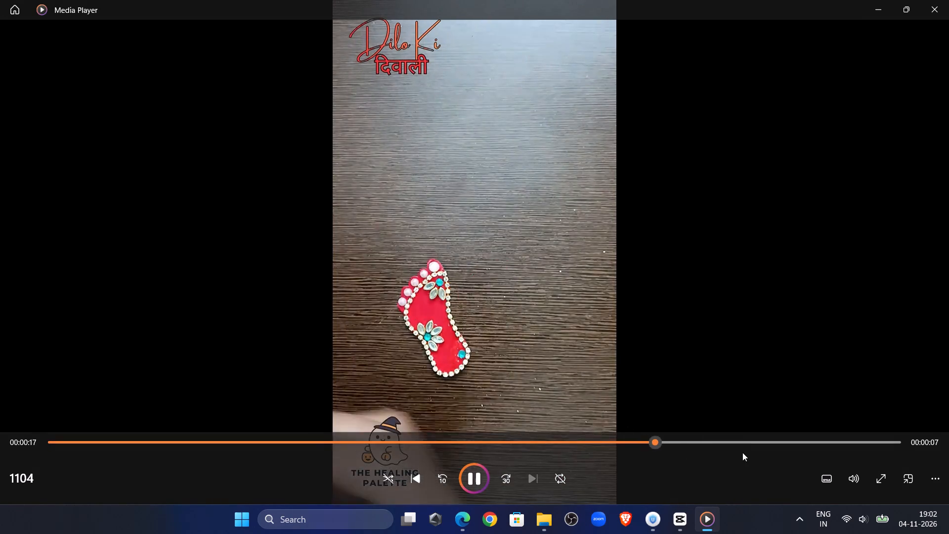